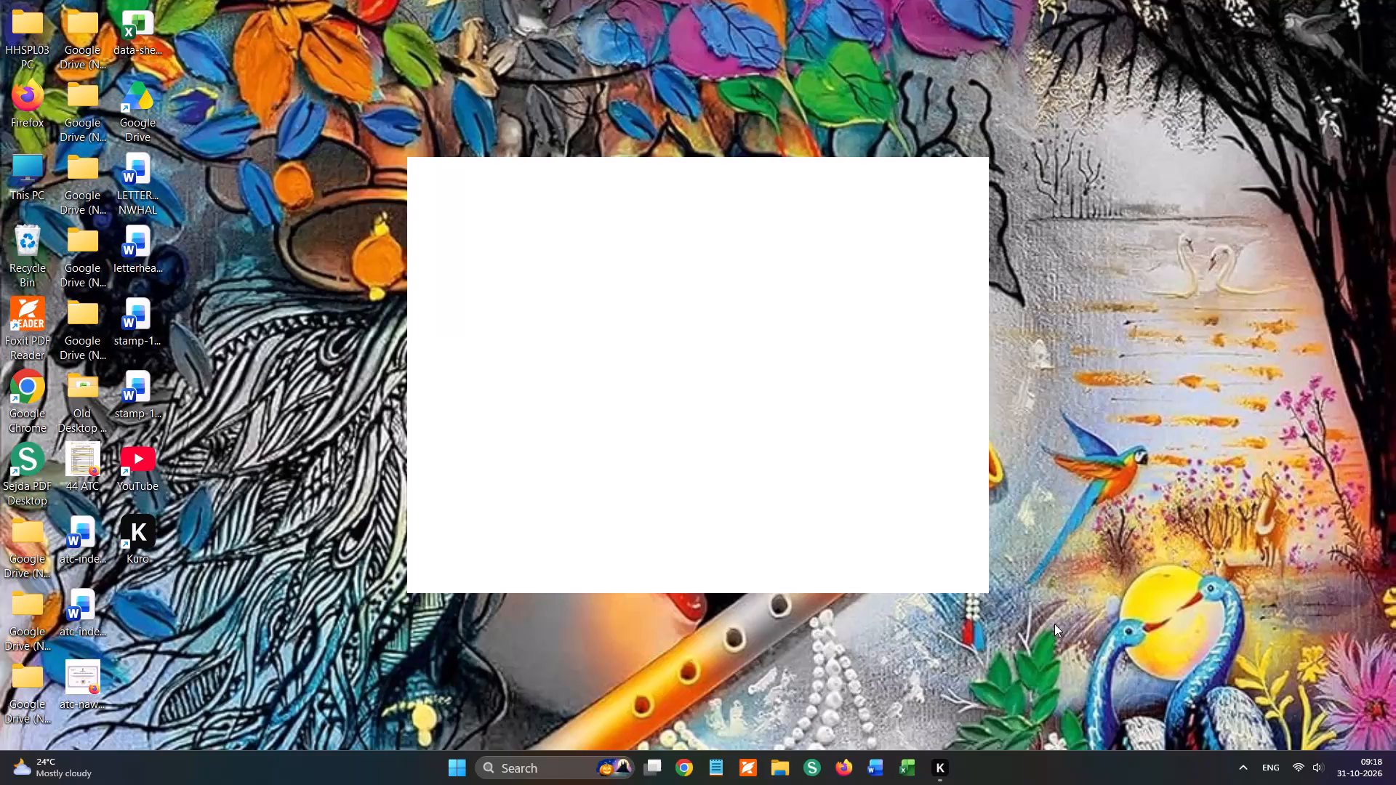
Launch the Firefox browser.
{"action": "left_click", "coordinate": [846, 770]}
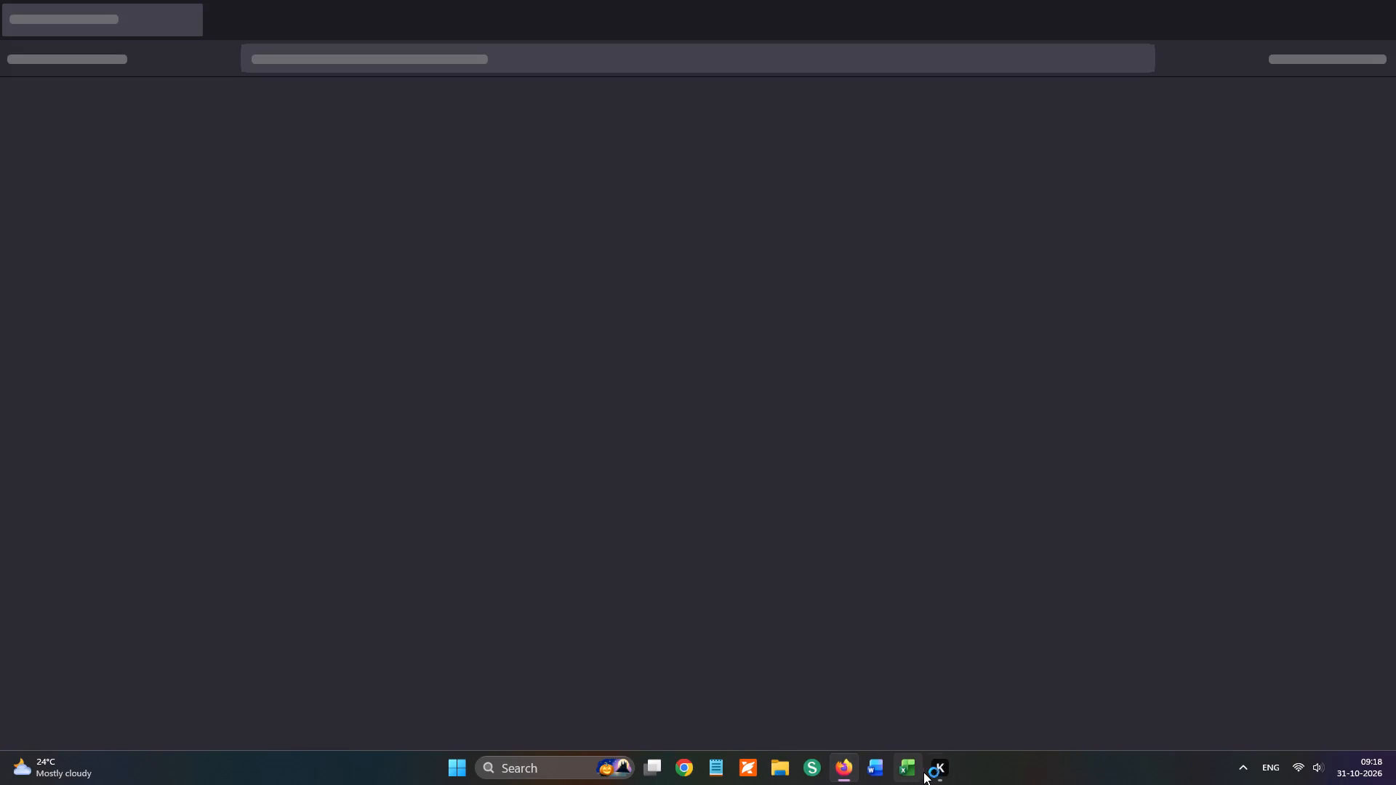
Reorder the taskbar so the K app sits immediately before Google Chrome.
{"action": "left_click_drag", "start_coordinate": [931, 770], "coordinate": [670, 766]}
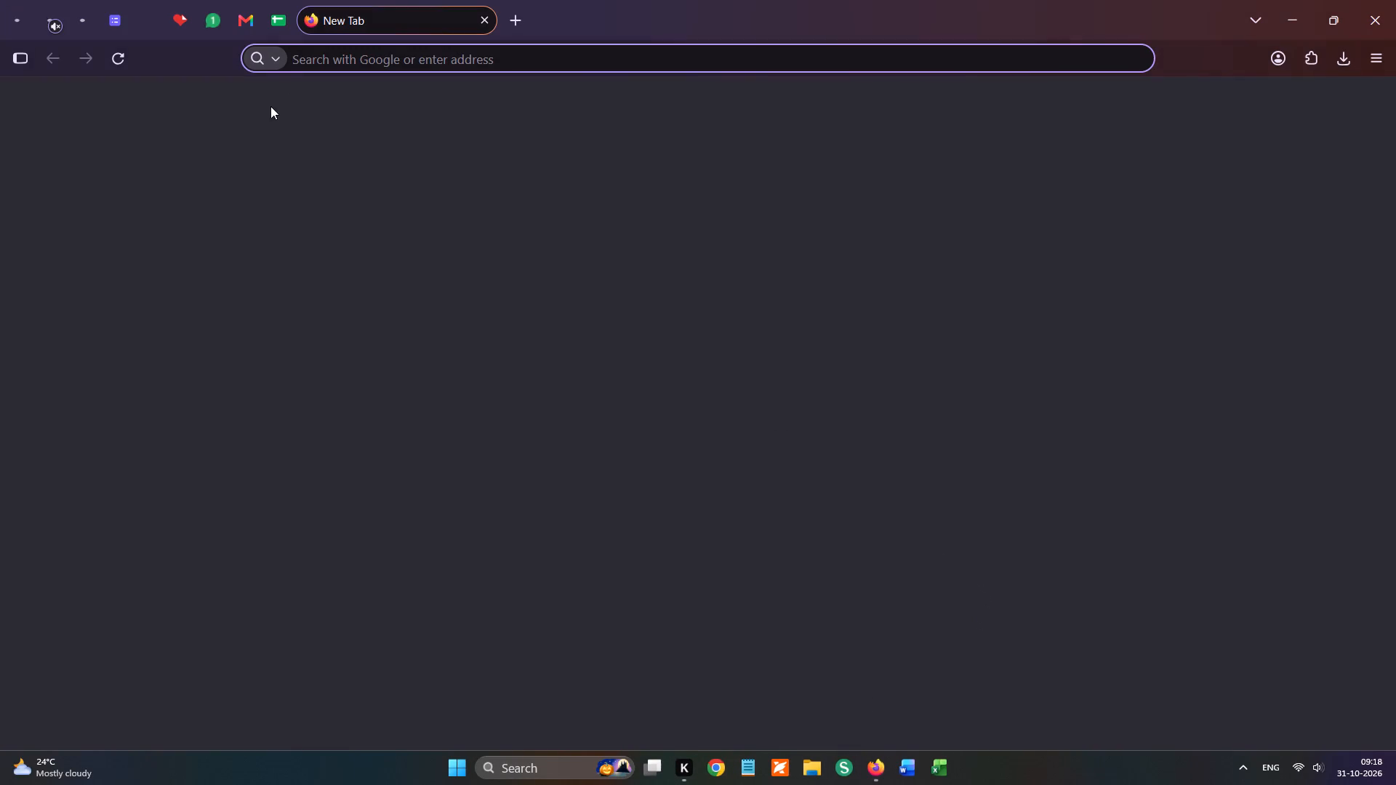
Open the pinned Google Sheets spreadsheet in Firefox.
{"action": "left_click", "coordinate": [280, 18]}
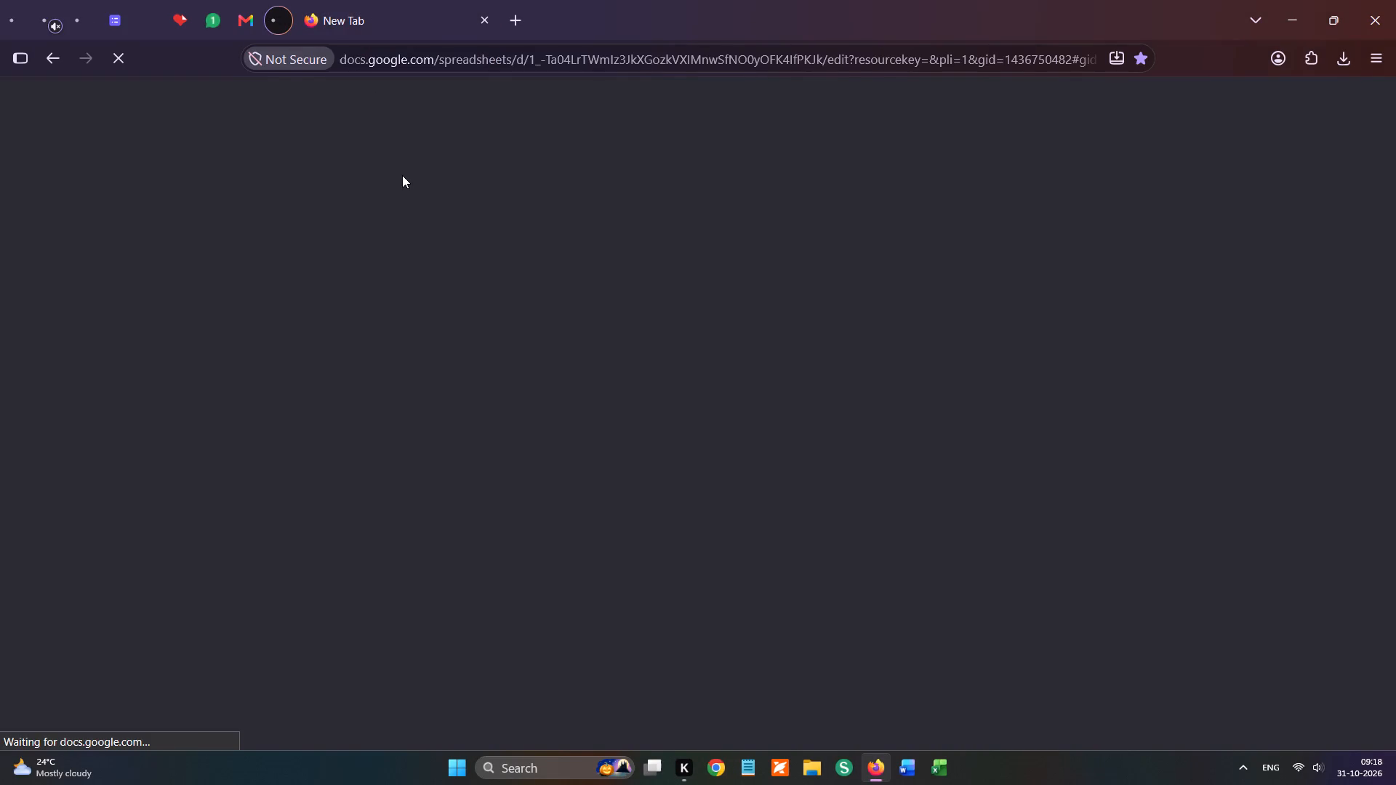
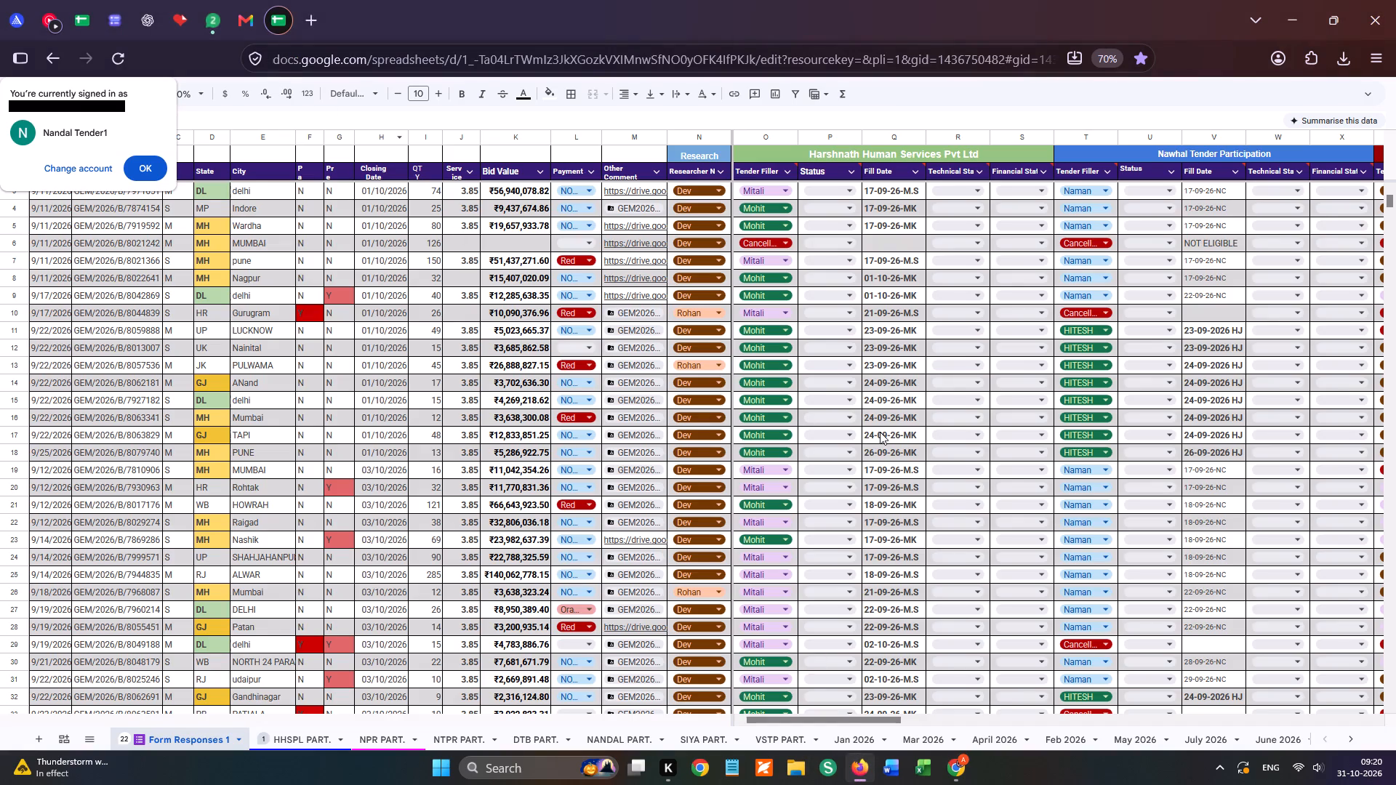
In the Nandal Services Private Limited section, set the Tender Filler of the last filled row, 787, to Cancelled.
{"action": "left_click", "coordinate": [886, 433]}
{"action": "key", "text": "End"}
{"action": "key", "text": "Left"}
{"action": "key", "text": "Left"}
{"action": "key", "text": "Left"}
{"action": "key", "text": "Left"}
{"action": "key", "text": "Left"}
{"action": "key", "text": "Left"}
{"action": "key", "text": "Left"}
{"action": "key", "text": "Left"}
{"action": "key", "text": "Left"}
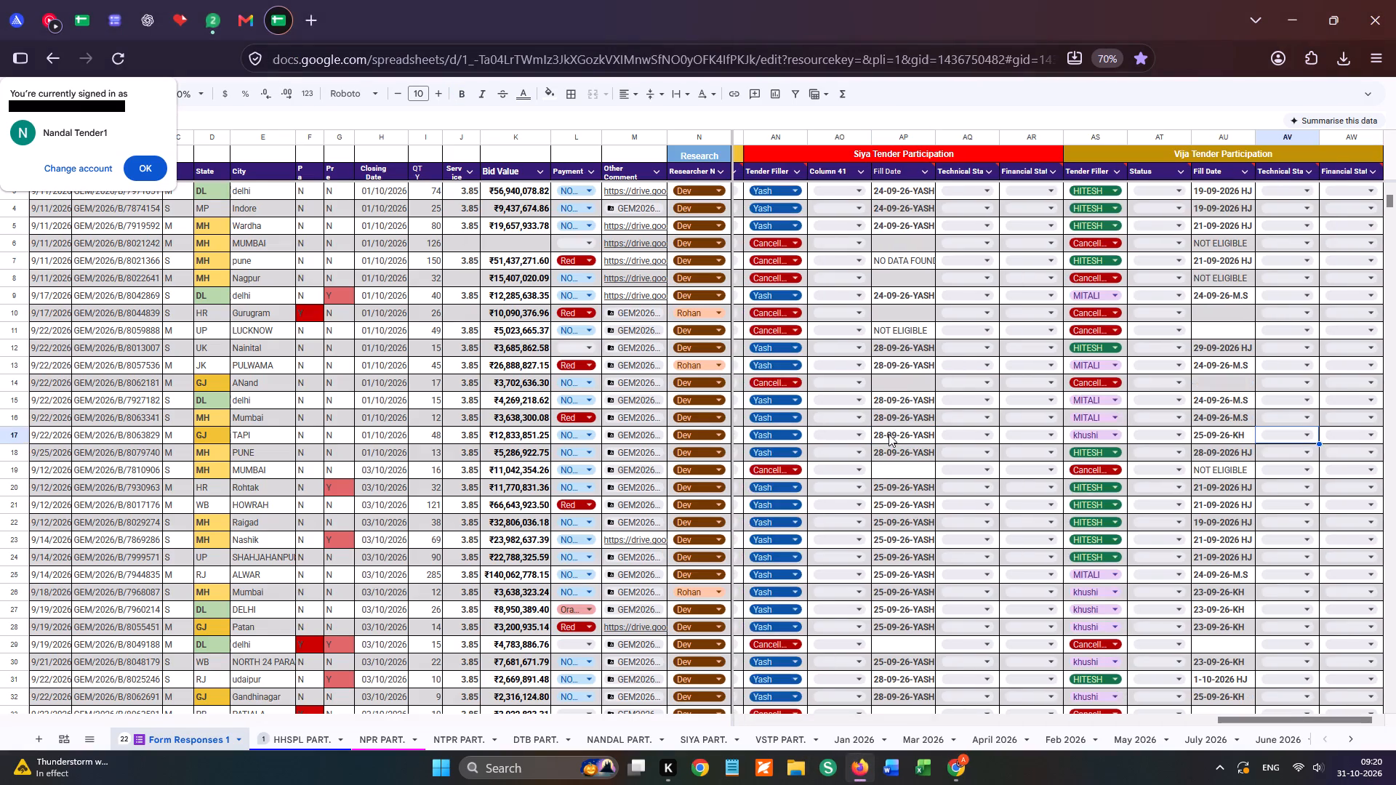
{"action": "key", "text": "Left"}
{"action": "key", "text": "Left"}
{"action": "key", "text": "Left"}
{"action": "key", "text": "Left"}
{"action": "key", "text": "Left"}
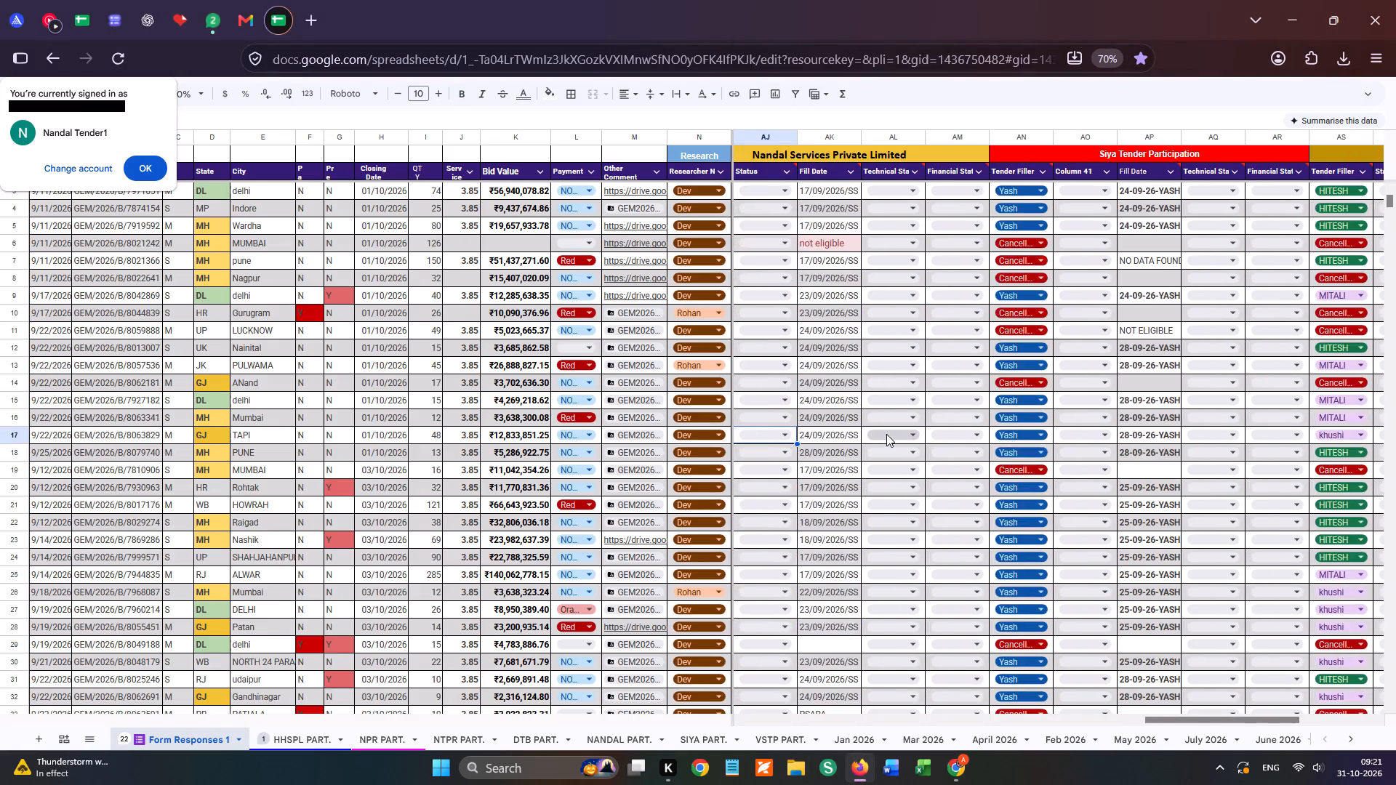
{"action": "key", "text": "Left"}
{"action": "scroll", "coordinate": [886, 434], "scroll_direction": "down", "scroll_amount": 15}
{"action": "scroll", "coordinate": [880, 411], "scroll_direction": "down", "scroll_amount": 8}
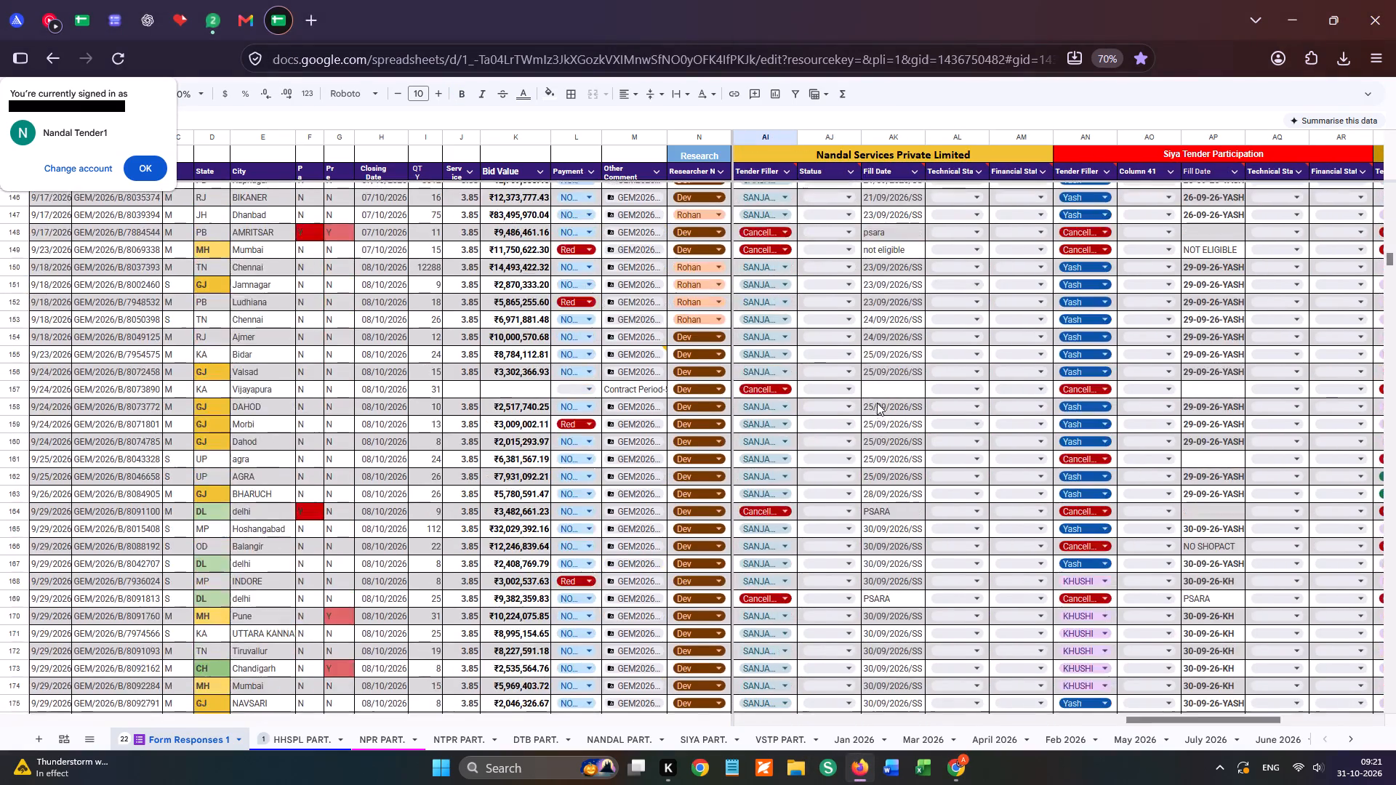
{"action": "scroll", "coordinate": [877, 395], "scroll_direction": "down", "scroll_amount": 8}
{"action": "scroll", "coordinate": [878, 395], "scroll_direction": "down", "scroll_amount": 18}
{"action": "scroll", "coordinate": [885, 398], "scroll_direction": "down", "scroll_amount": 15}
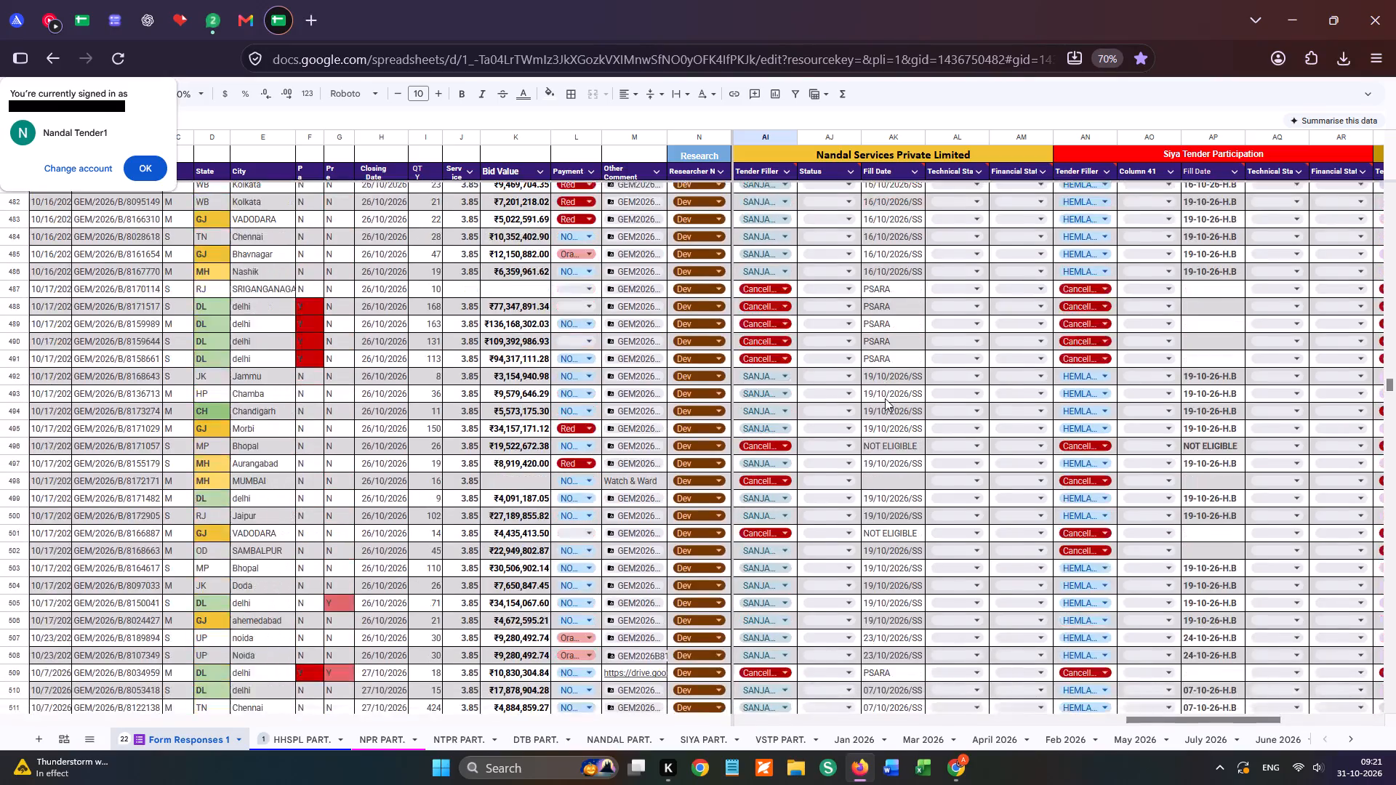
{"action": "scroll", "coordinate": [885, 398], "scroll_direction": "down", "scroll_amount": 12}
{"action": "scroll", "coordinate": [885, 396], "scroll_direction": "down", "scroll_amount": 20}
{"action": "scroll", "coordinate": [885, 396], "scroll_direction": "down", "scroll_amount": 6}
{"action": "scroll", "coordinate": [875, 398], "scroll_direction": "up", "scroll_amount": 4}
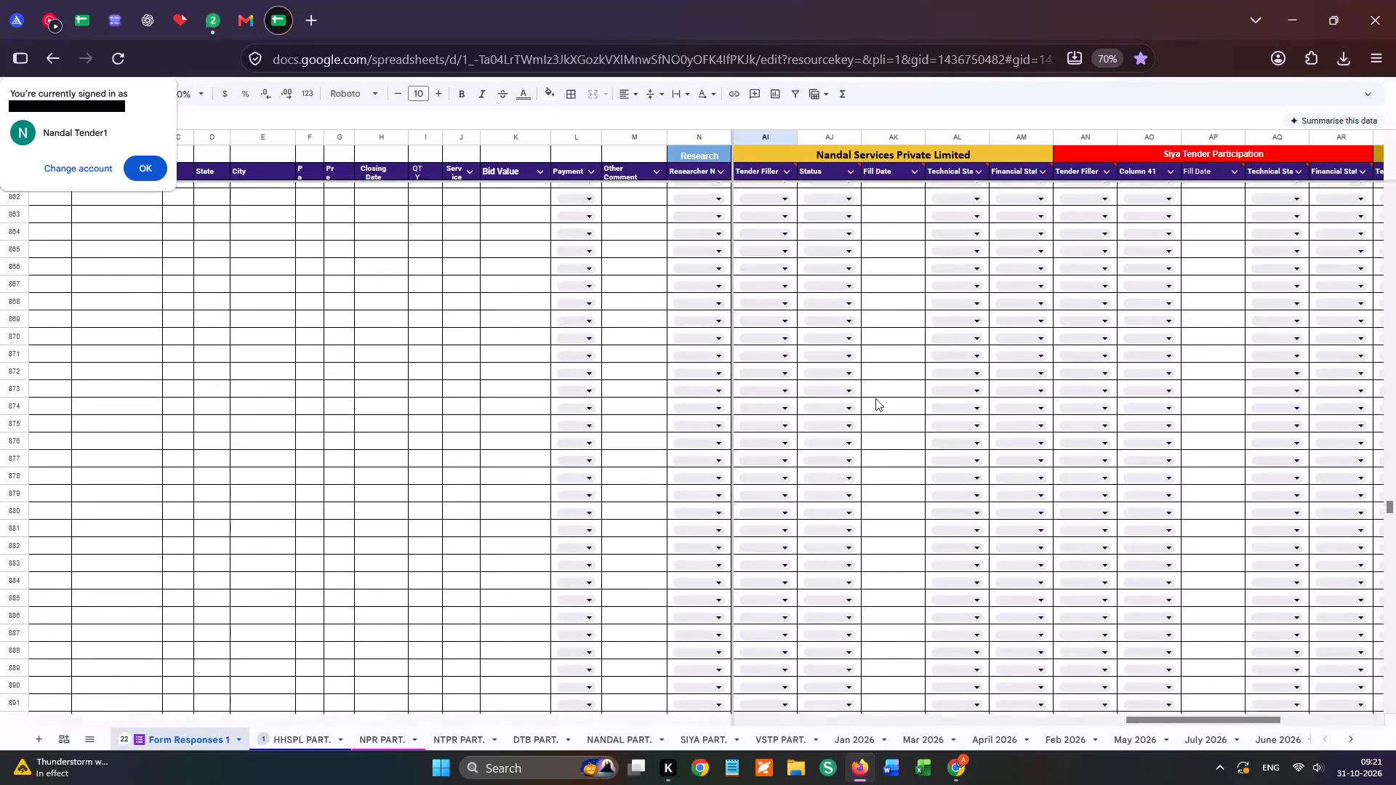
{"action": "scroll", "coordinate": [875, 398], "scroll_direction": "up", "scroll_amount": 12}
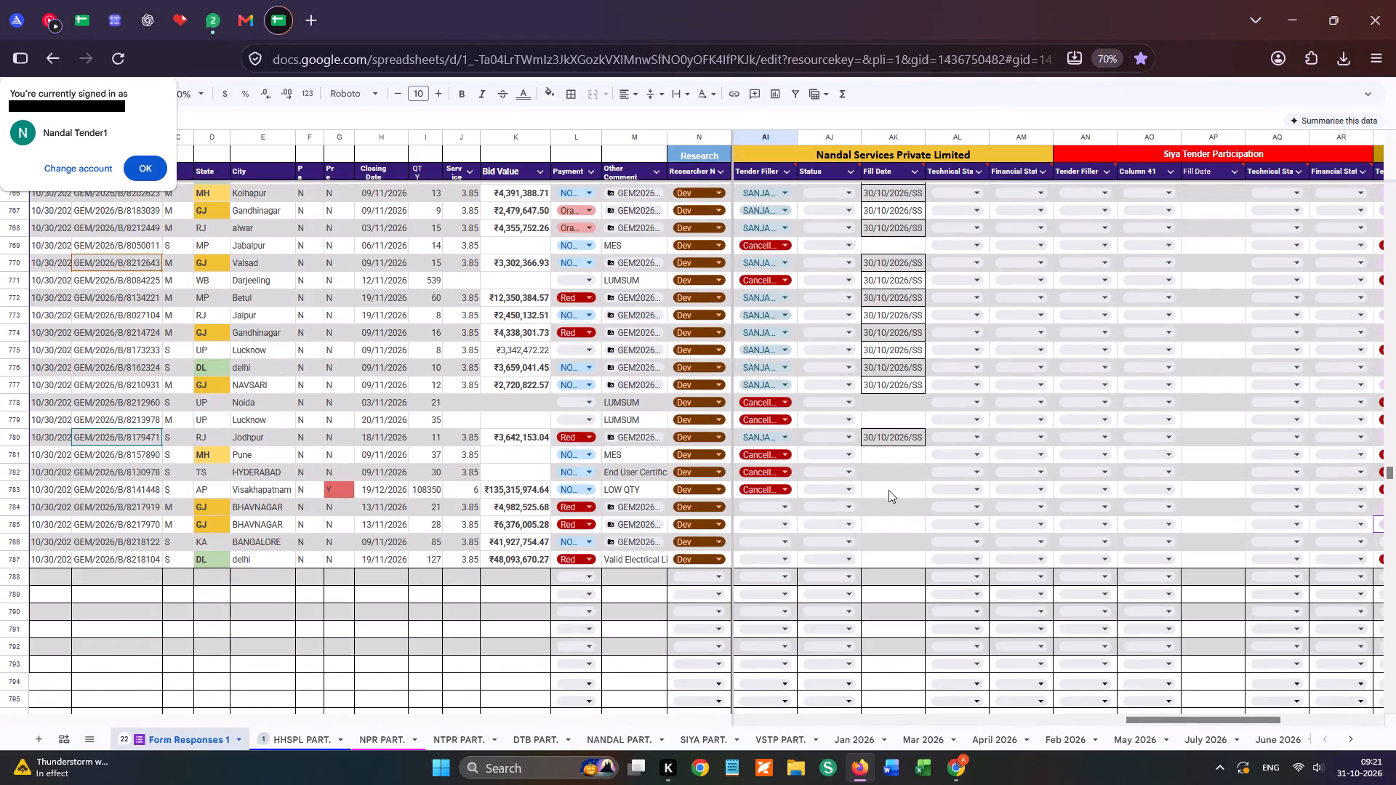
{"action": "left_click", "coordinate": [888, 496]}
{"action": "left_click", "coordinate": [764, 563]}
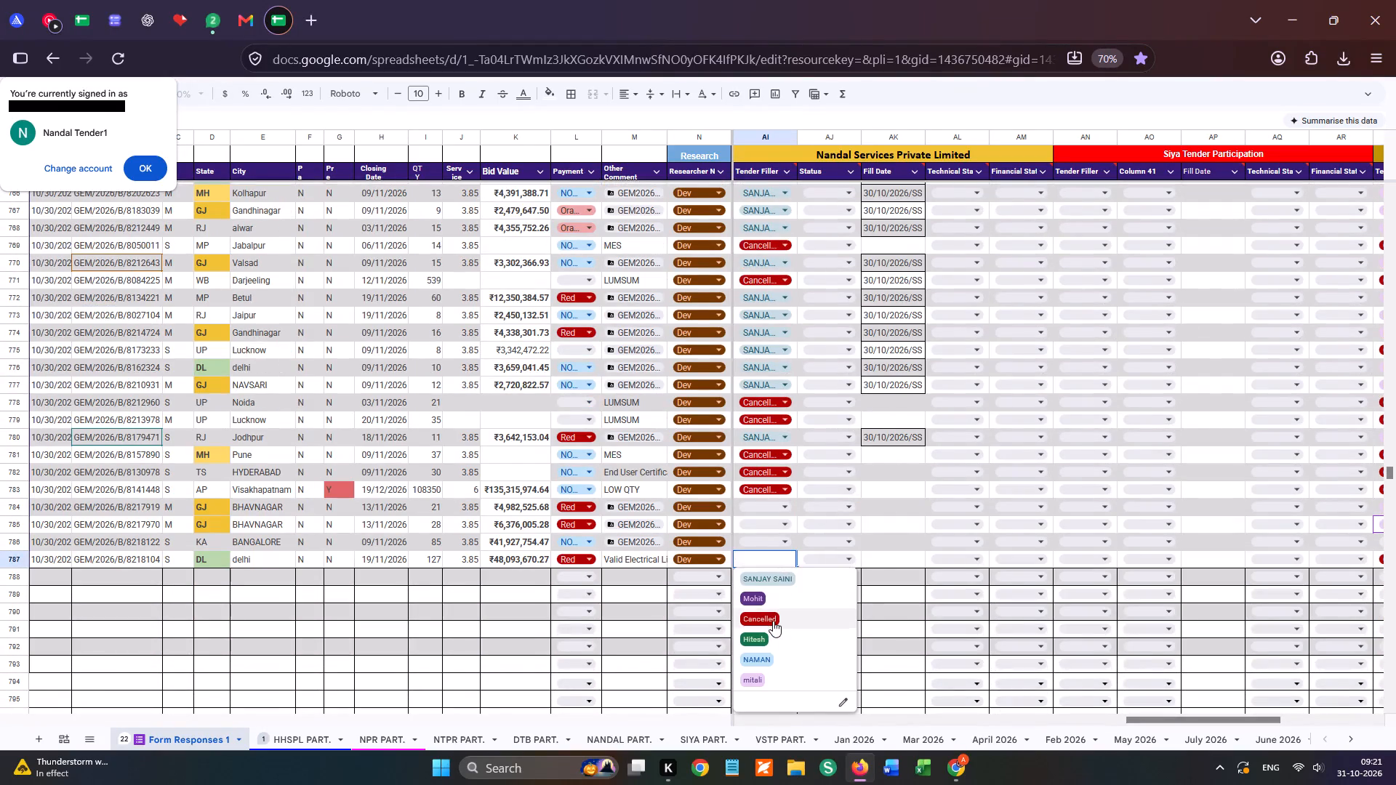
{"action": "left_click", "coordinate": [773, 621]}
Set row 784's Tender Filler in the Nandal Services Private Limited section to Sanjay, the filler used in earlier rows.
{"action": "left_click", "coordinate": [886, 506]}
{"action": "left_click", "coordinate": [753, 507]}
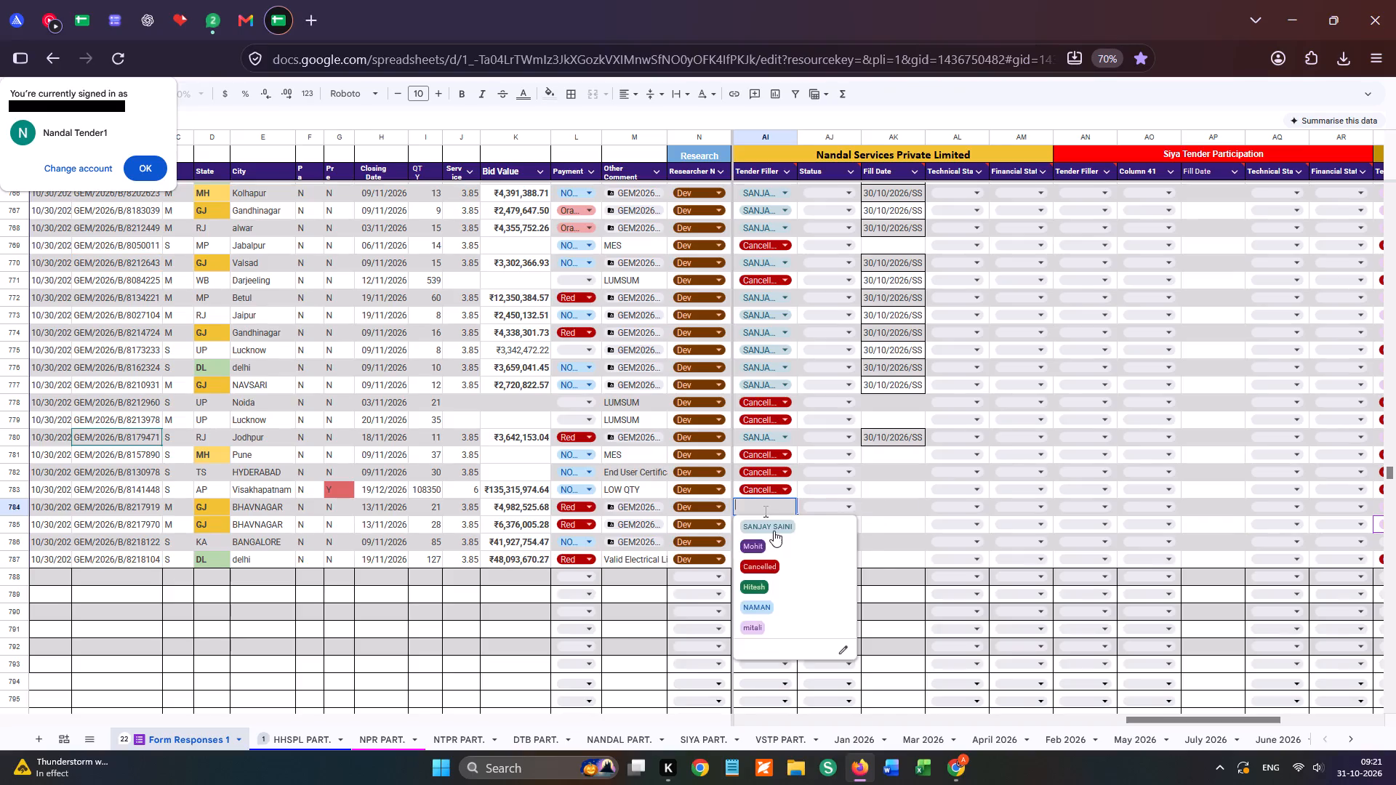
{"action": "left_click", "coordinate": [774, 531]}
Copy the bid number GEM/2026/B/8217919 from row 784.
{"action": "left_click", "coordinate": [8, 507]}
{"action": "left_click", "coordinate": [103, 507]}
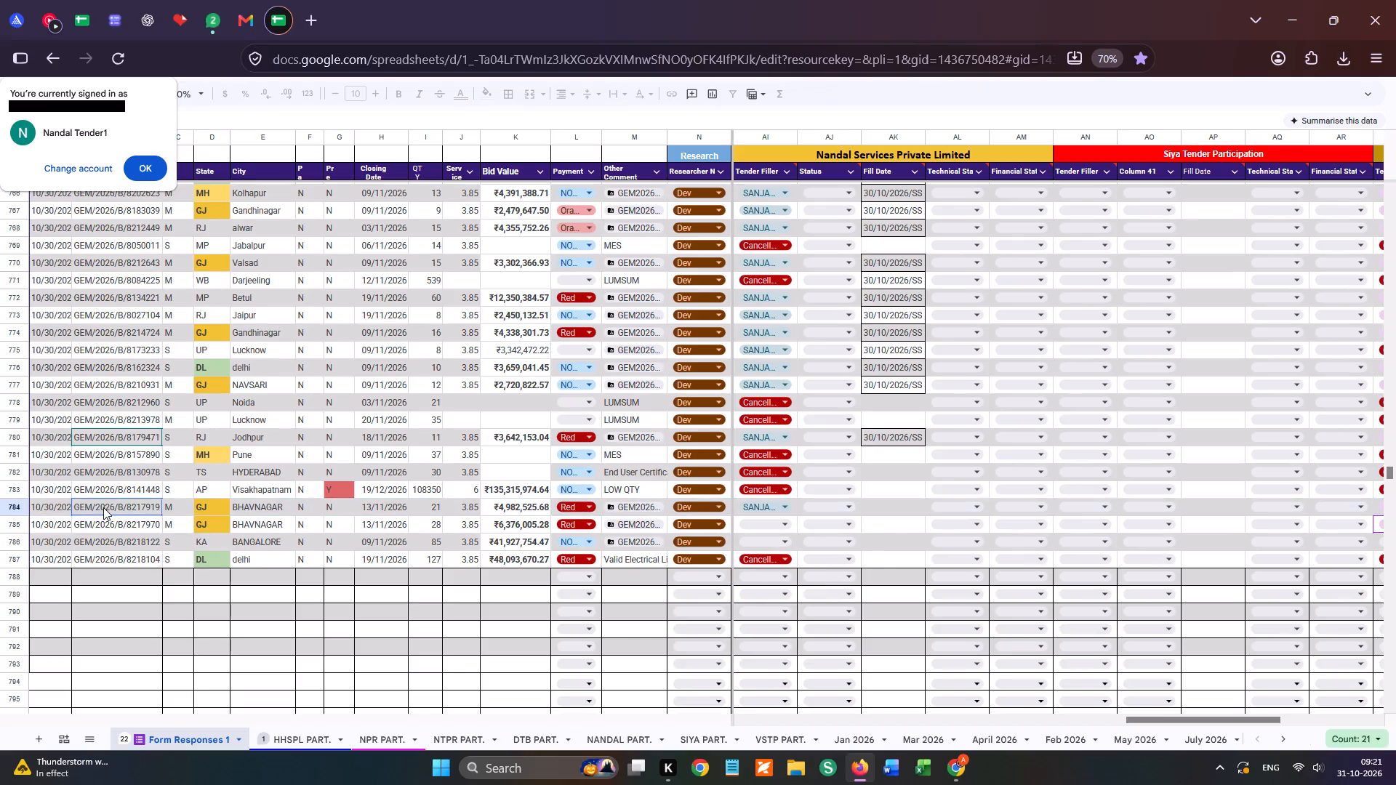
{"action": "key", "text": "ctrl+c"}
{"action": "key", "text": "ctrl+c"}
{"action": "key", "text": "ctrl+c"}
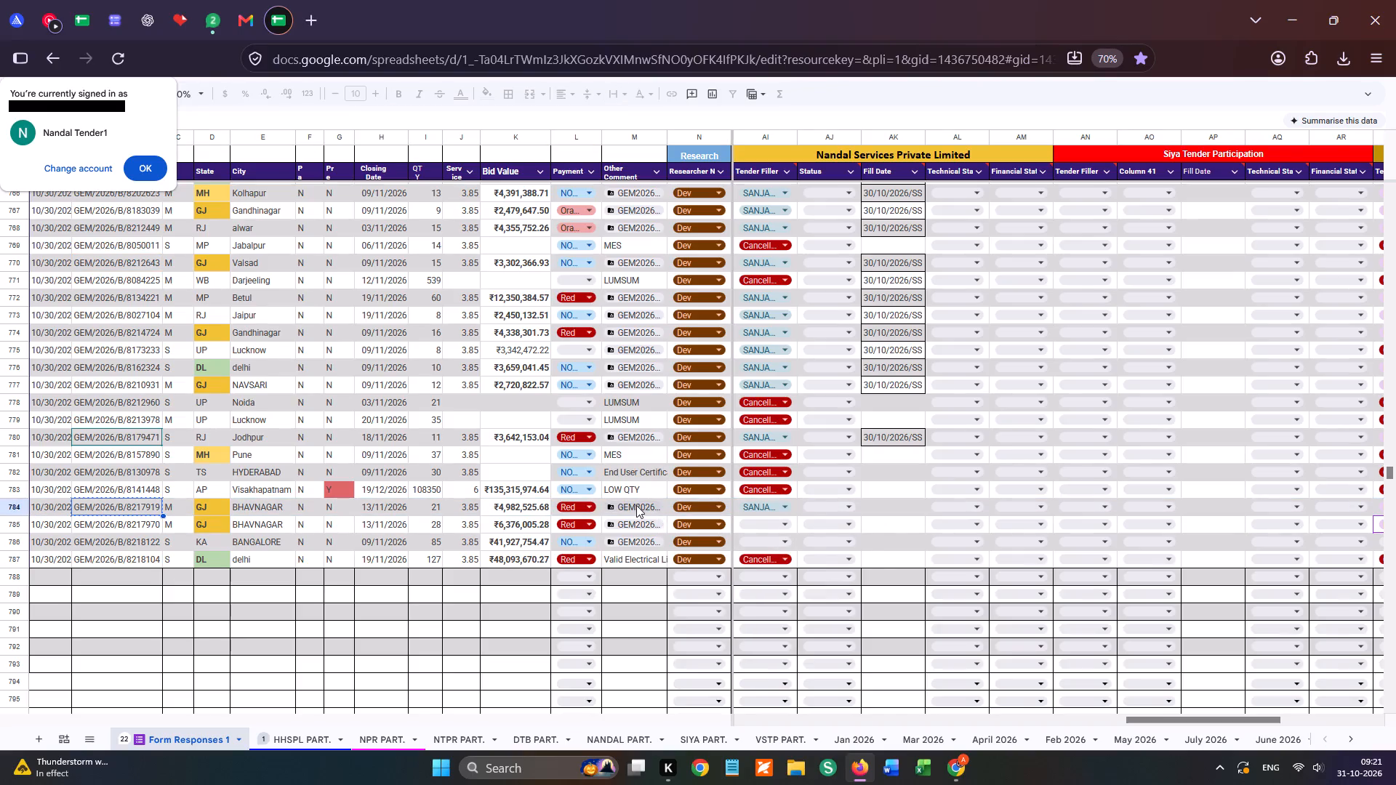
Open the Drive folder linked in row 784's Other Comment cell.
{"action": "left_click", "coordinate": [686, 531]}
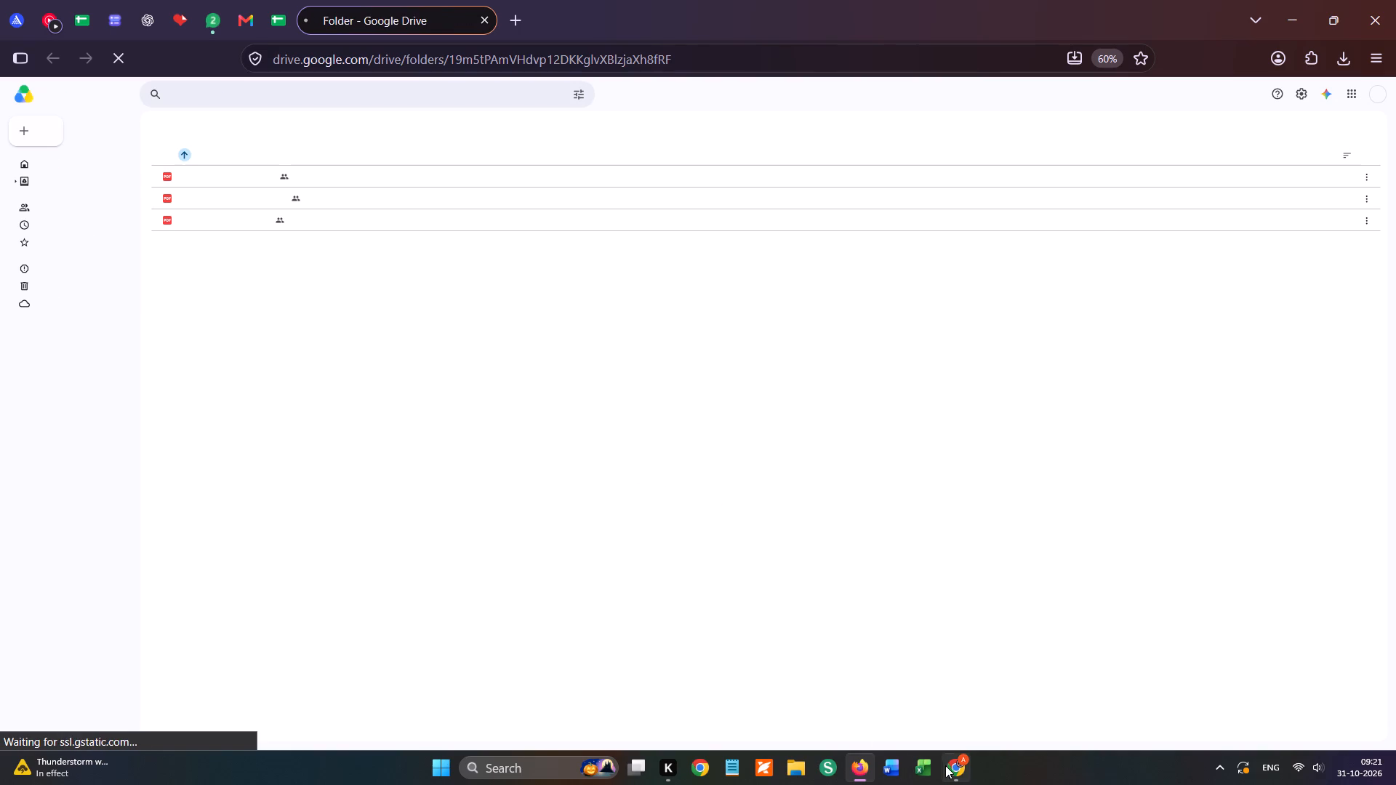
Switch to the GeM bid listing in Chrome and run an Exact Bid Search for GEM/2026/B/8217919.
{"action": "left_click", "coordinate": [959, 764]}
{"action": "left_click", "coordinate": [920, 191]}
{"action": "left_click", "coordinate": [917, 205]}
{"action": "key", "text": "ctrl+v"}
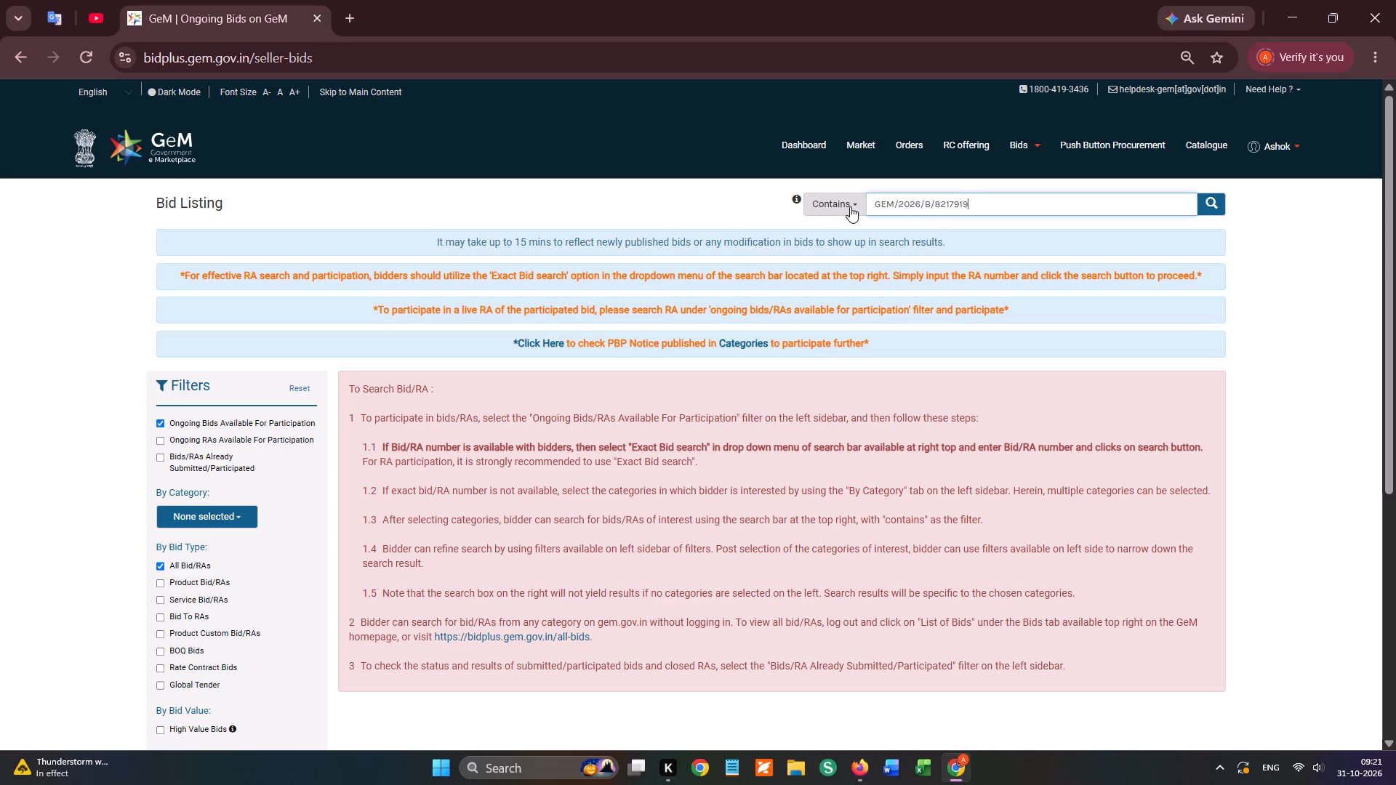
{"action": "left_click", "coordinate": [850, 206]}
{"action": "left_click", "coordinate": [867, 289]}
{"action": "left_click", "coordinate": [1207, 202]}
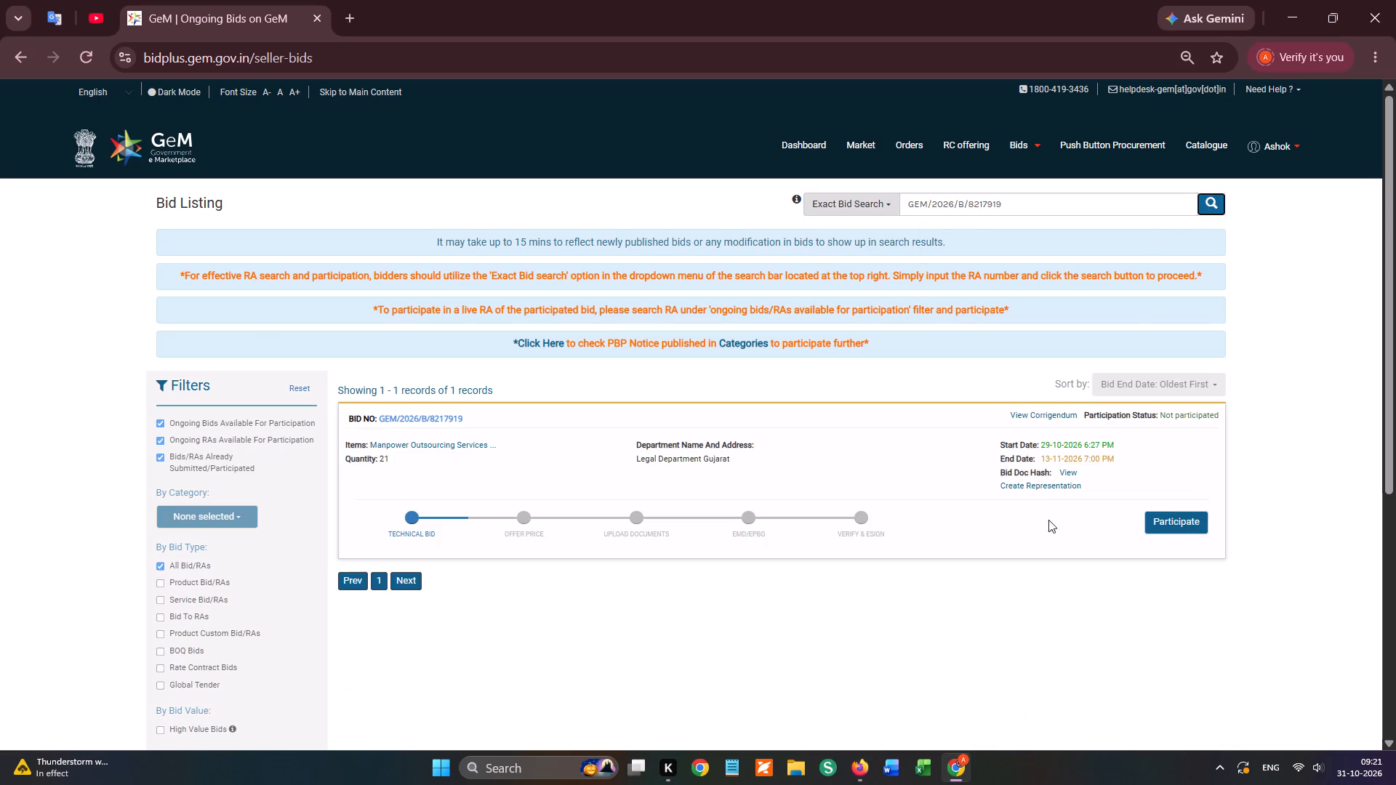
Participate in the bid, answering No to compliance questions 1 and 2 and Yes to question 3, and save the declaration.
{"action": "left_click", "coordinate": [1175, 526]}
{"action": "left_click", "coordinate": [731, 254]}
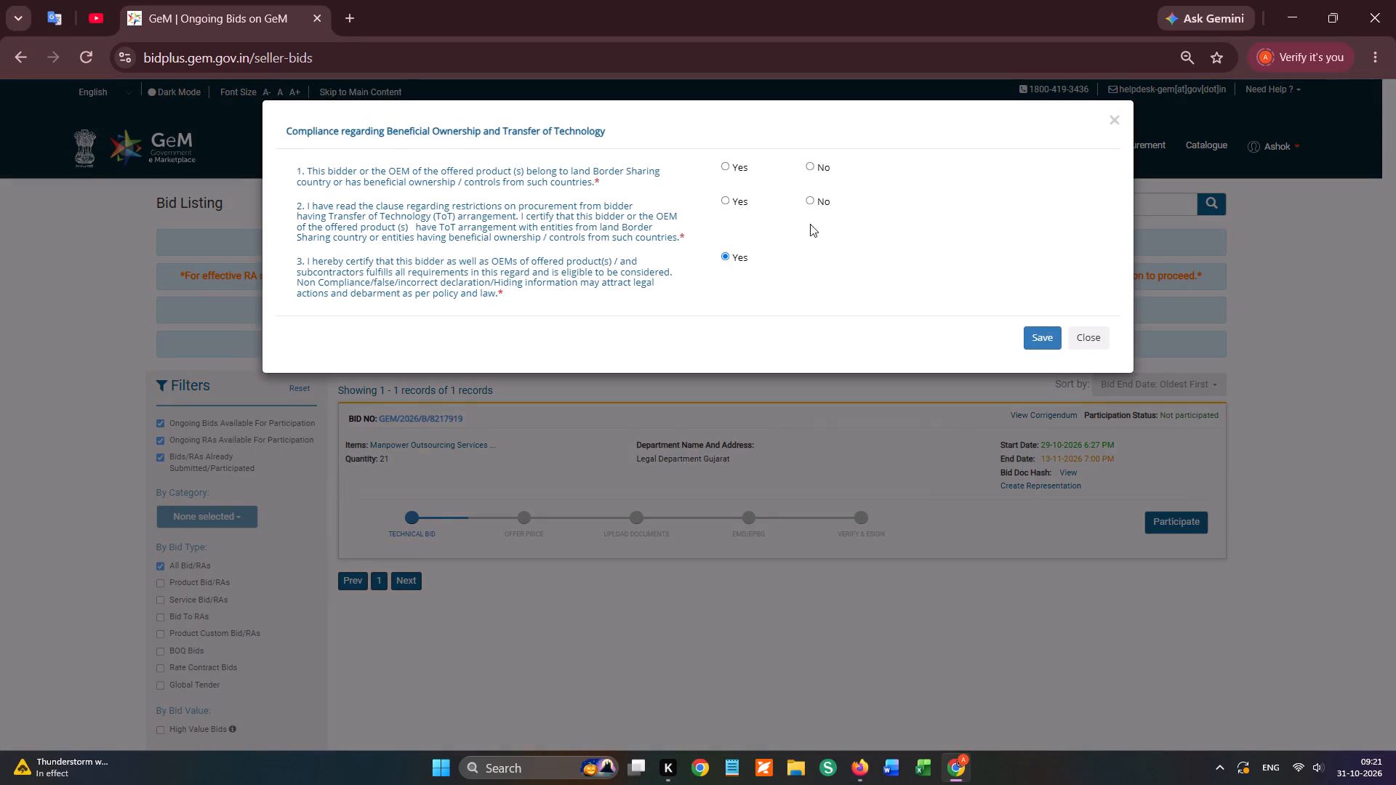
{"action": "left_click", "coordinate": [830, 196]}
{"action": "left_click", "coordinate": [814, 155]}
{"action": "left_click", "coordinate": [819, 168]}
{"action": "left_click", "coordinate": [1051, 336]}
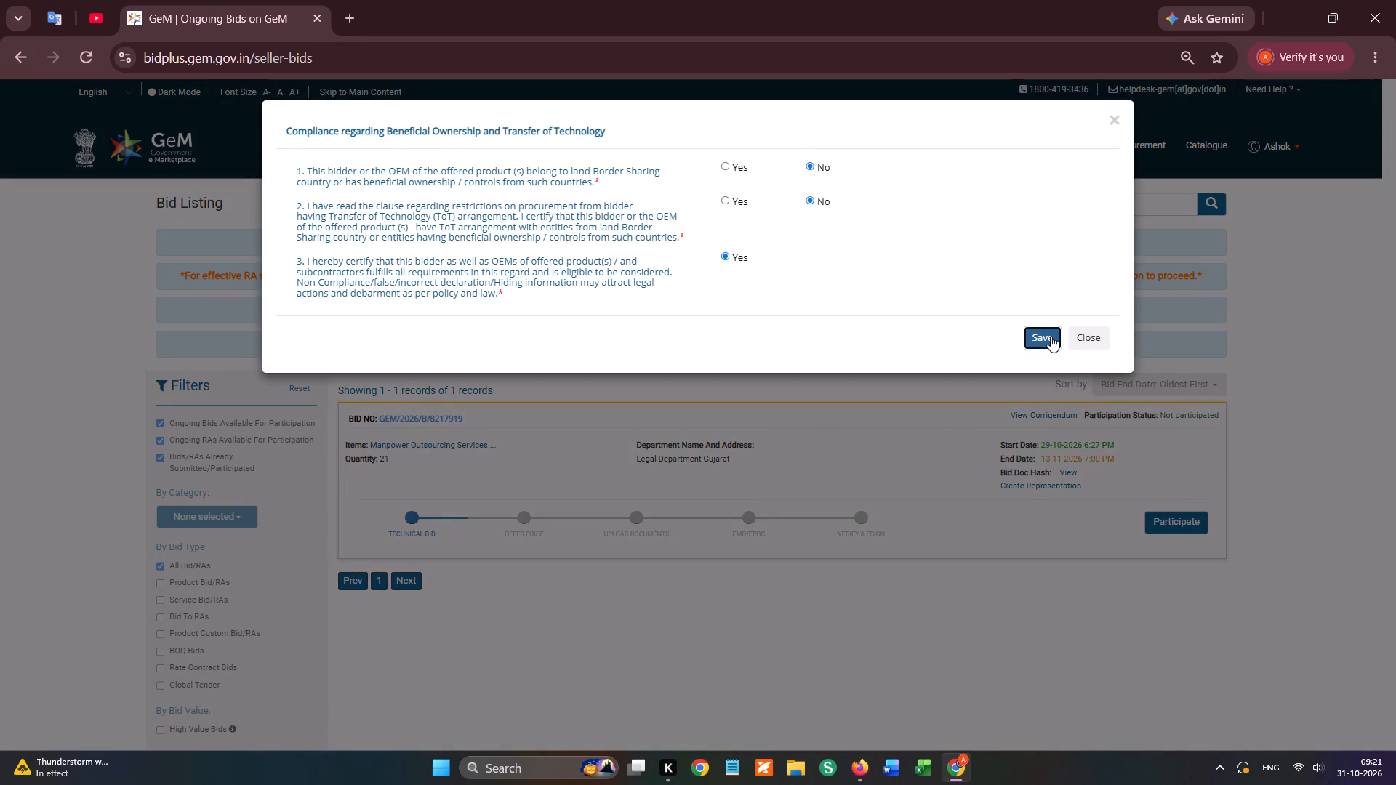
Select the catalogue, set Skill Category to Skilled and the geographical presence state to Gujarat, then encrypt, save and continue.
{"action": "left_click", "coordinate": [1136, 410]}
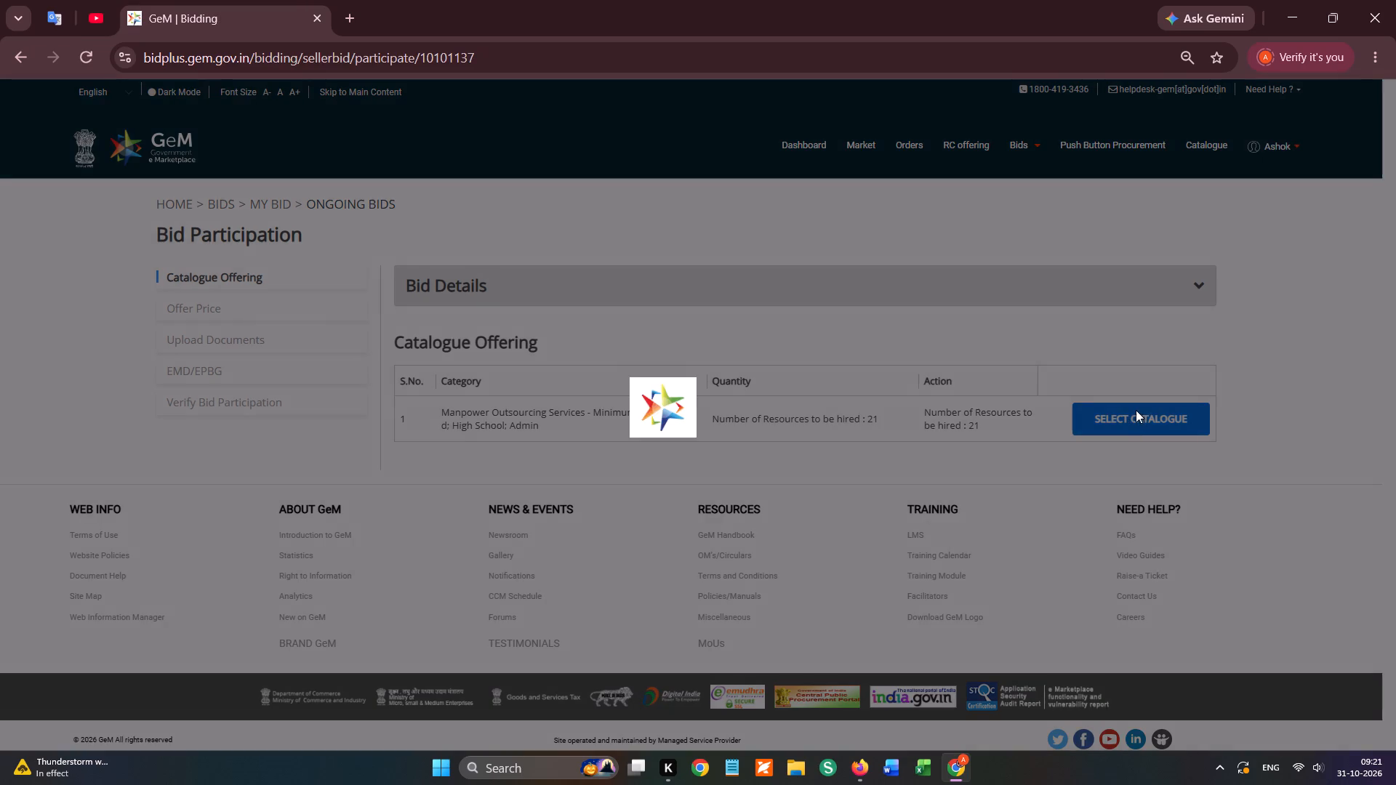
{"action": "scroll", "coordinate": [979, 379], "scroll_direction": "down", "scroll_amount": 2}
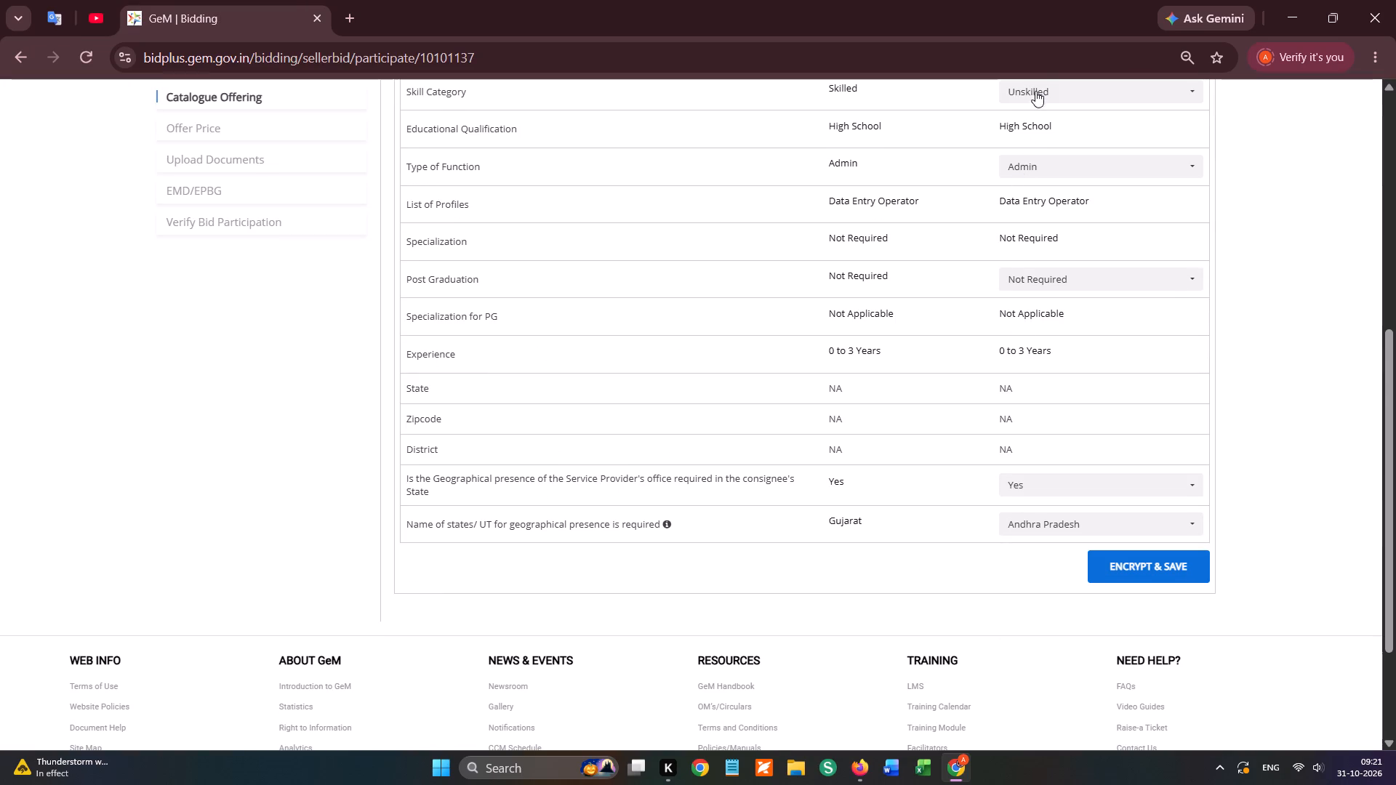
{"action": "left_click", "coordinate": [1035, 91]}
{"action": "left_click", "coordinate": [1022, 179]}
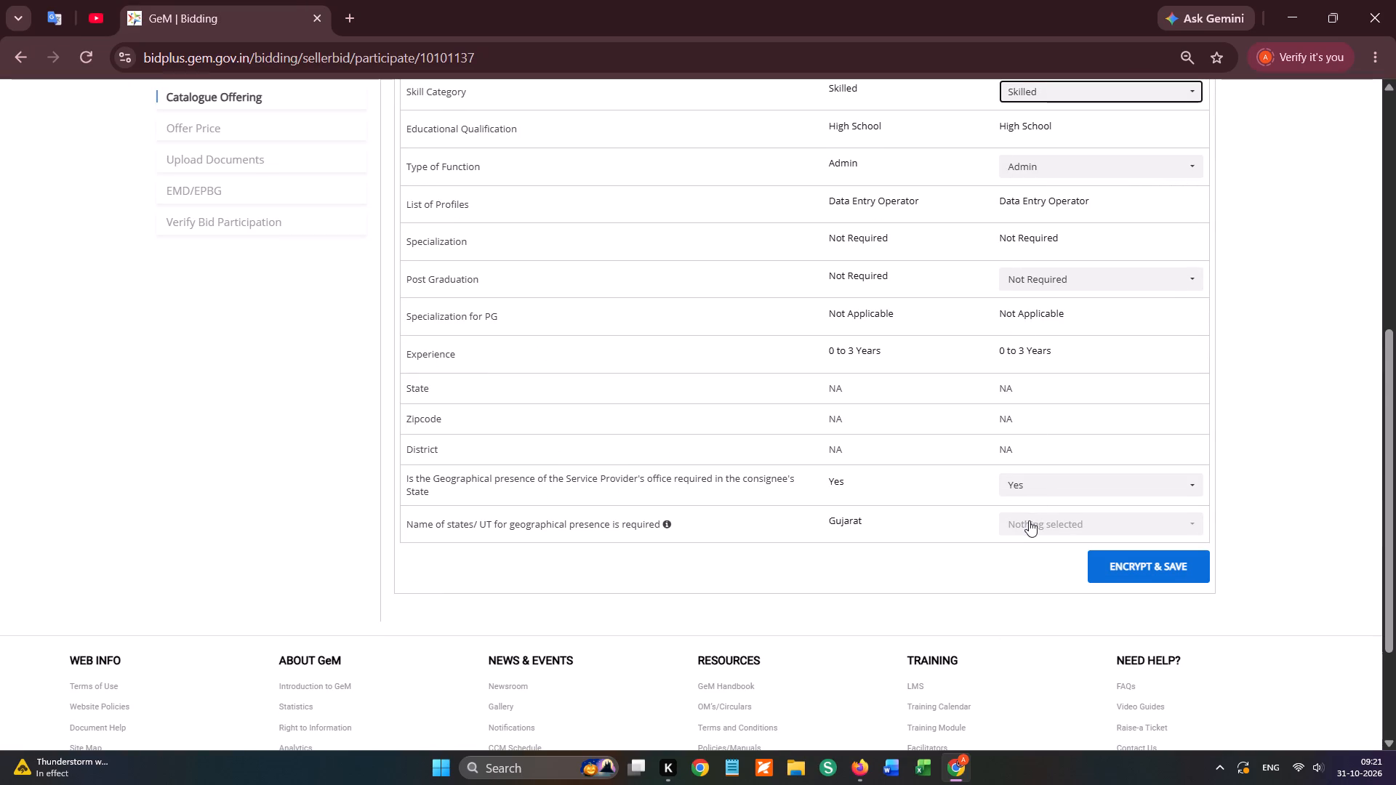
{"action": "left_click", "coordinate": [1029, 520]}
{"action": "key", "text": "g"}
{"action": "left_click", "coordinate": [1018, 479]}
{"action": "left_click", "coordinate": [1033, 551]}
{"action": "left_click", "coordinate": [1176, 573]}
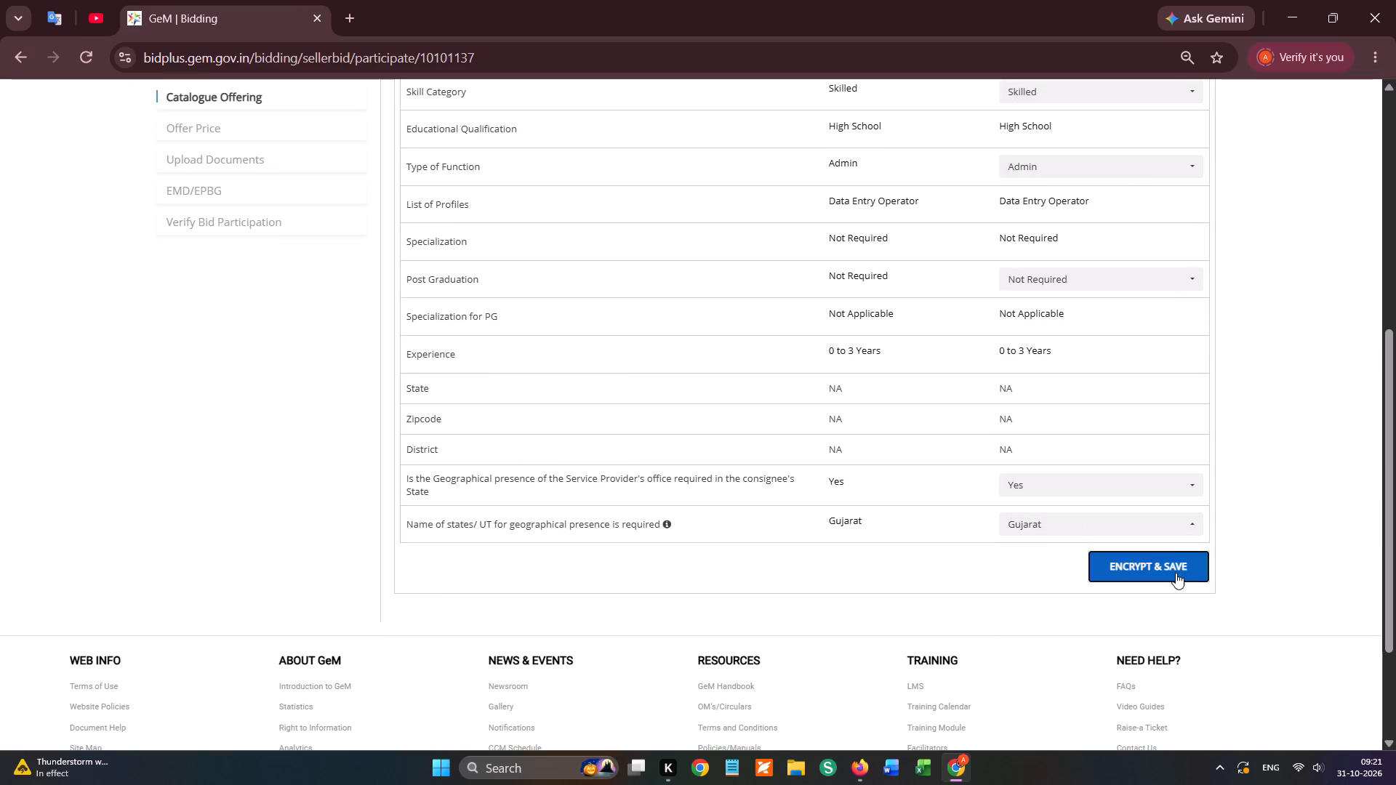
{"action": "left_click", "coordinate": [1145, 454]}
{"action": "left_click", "coordinate": [1185, 483]}
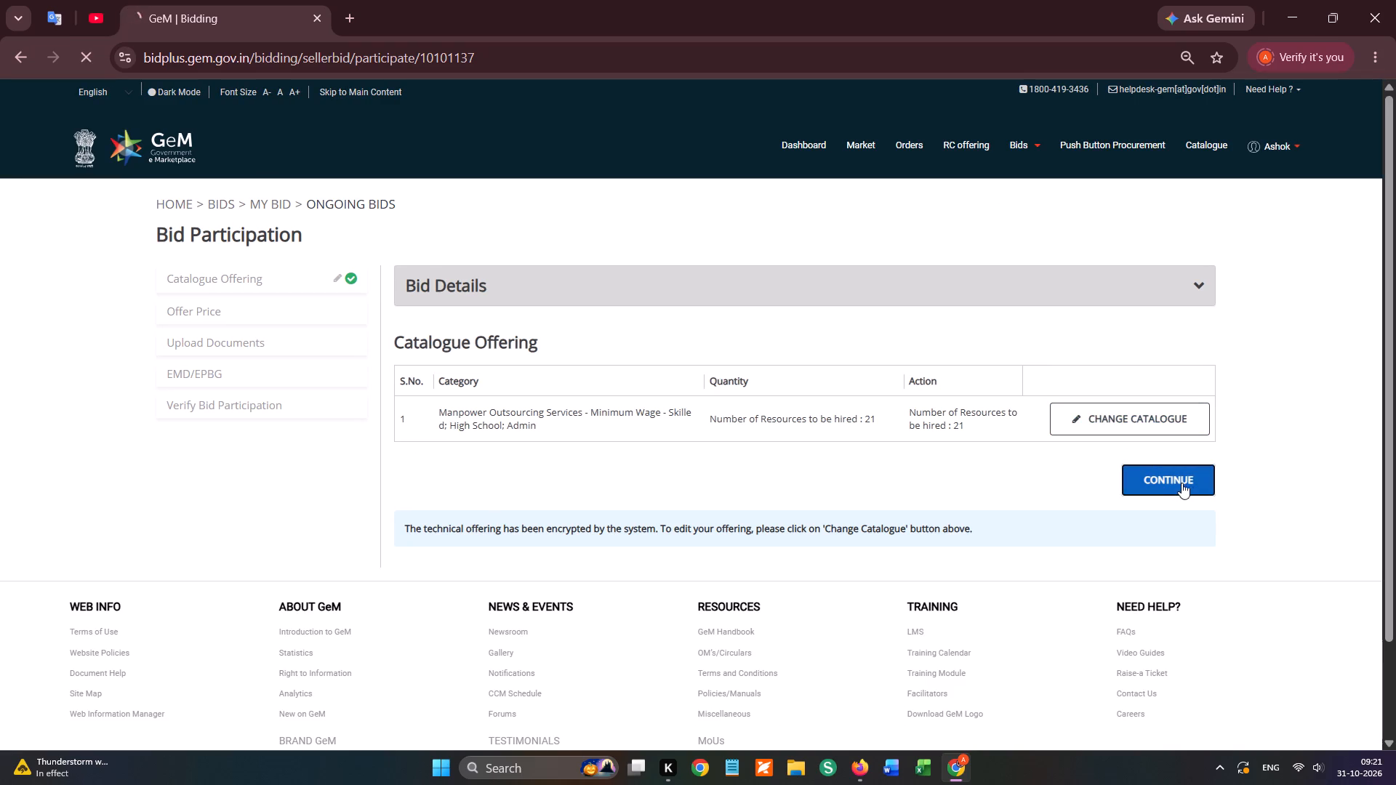
Enter a service charge percentage of 3.85, show the estimated price, and copy the Total Offer Price.
{"action": "scroll", "coordinate": [850, 411], "scroll_direction": "down", "scroll_amount": 1}
{"action": "type", "text": "3.85"}
{"action": "key", "text": "Tab"}
{"action": "left_click", "coordinate": [1139, 360]}
{"action": "scroll", "coordinate": [1072, 380], "scroll_direction": "down", "scroll_amount": 5}
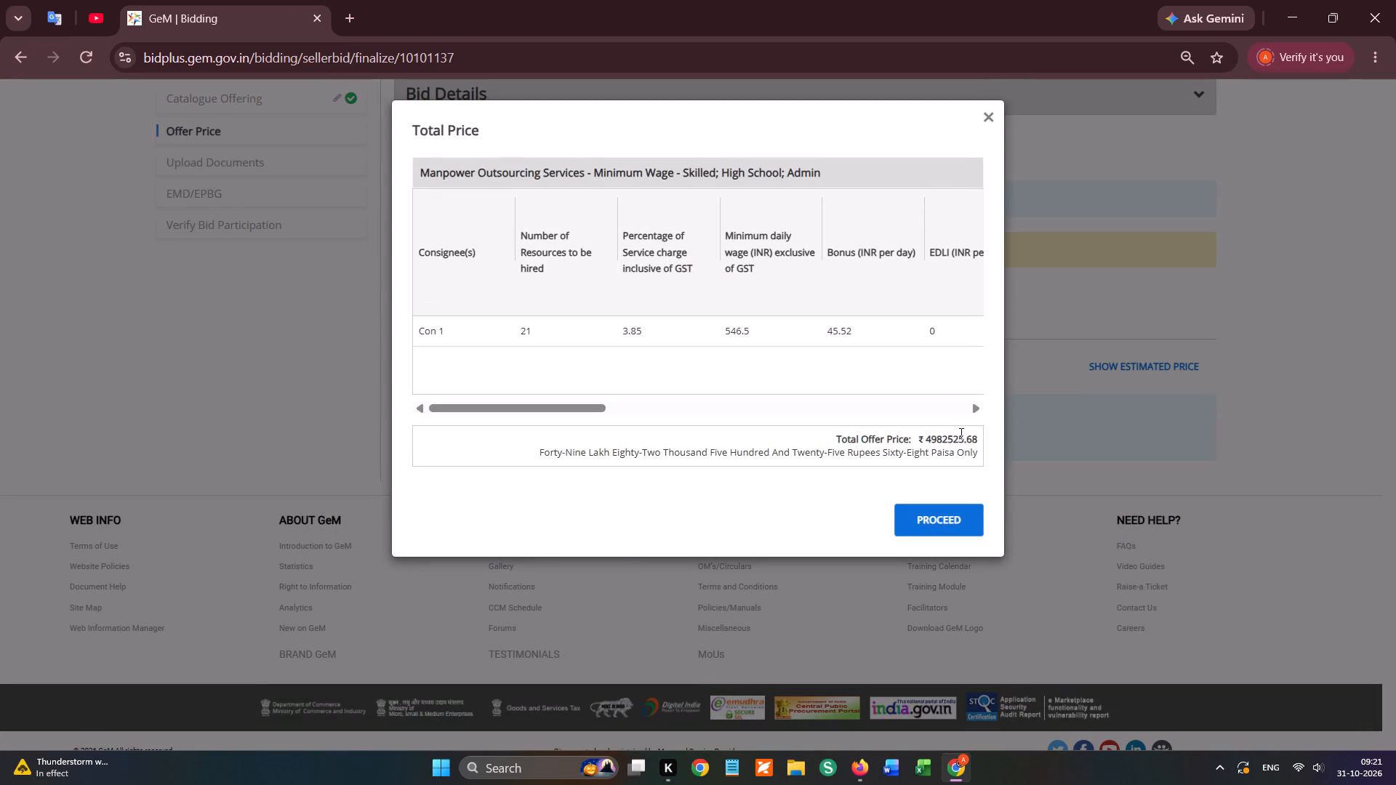
{"action": "double_click", "coordinate": [958, 438]}
{"action": "key", "text": "ctrl+c"}
Proceed from the total price summary, encrypt and save the offer price, and accept the encryption confirmation.
{"action": "left_click", "coordinate": [947, 533], "text": "ctrl"}
{"action": "left_click", "coordinate": [1174, 411]}
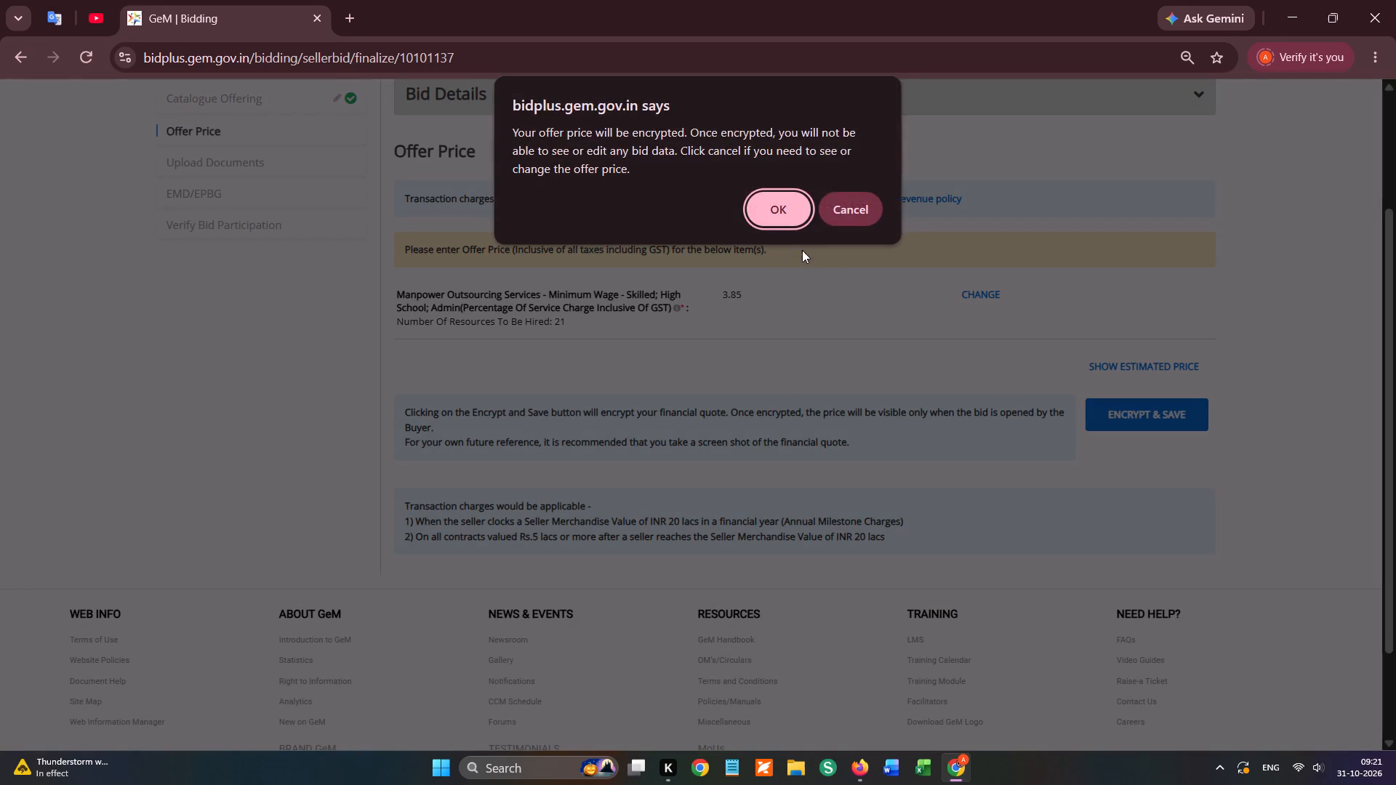
{"action": "left_click", "coordinate": [799, 225]}
Upload experience-criteria-nandal from the Gem Bid Documents - Nandal folder for Experience Criteria.
{"action": "left_click", "coordinate": [801, 379]}
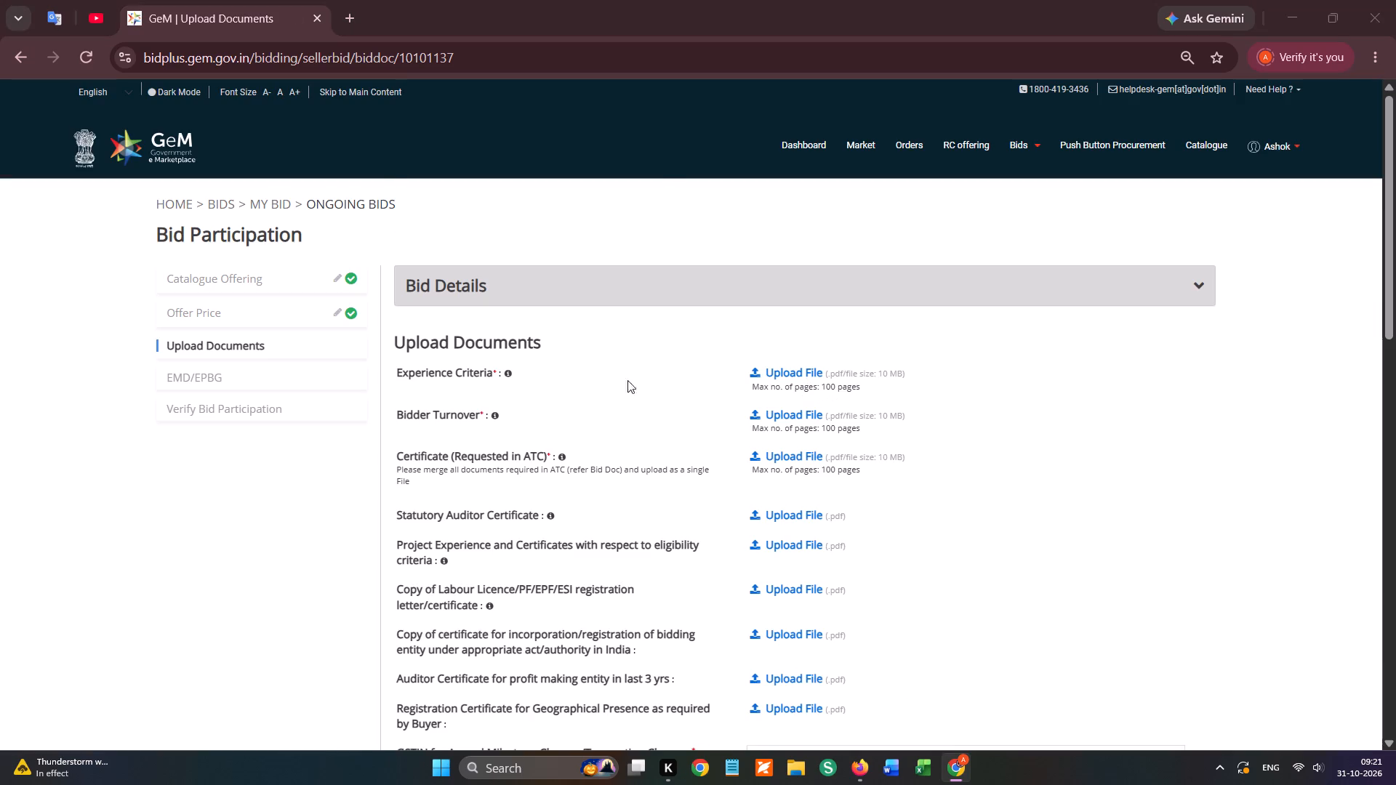
{"action": "scroll", "coordinate": [50, 280], "scroll_direction": "up", "scroll_amount": 5}
{"action": "left_click", "coordinate": [109, 297]}
{"action": "left_click", "coordinate": [116, 281]}
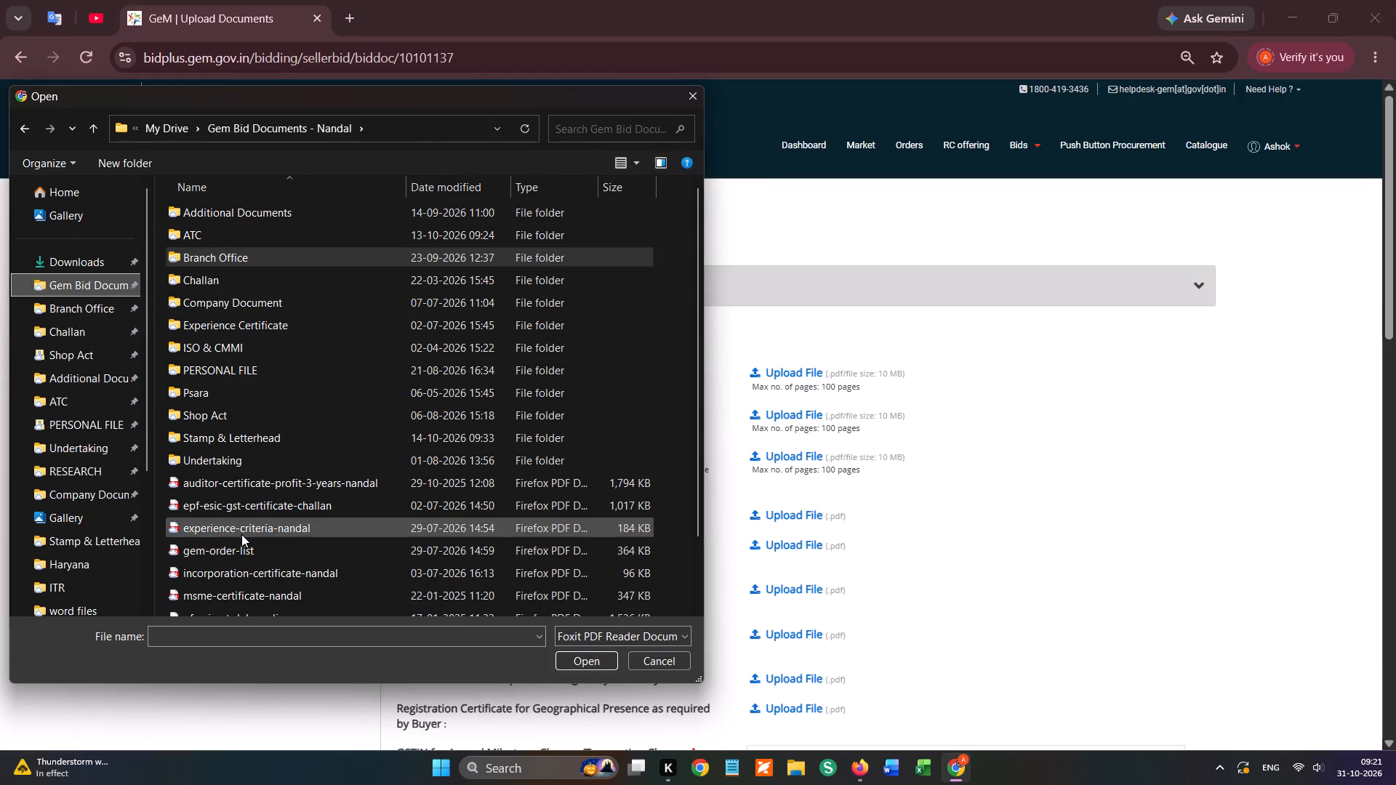
{"action": "double_click", "coordinate": [241, 534]}
Upload turnover-certificate-nandal as the Bidder Turnover document.
{"action": "left_click", "coordinate": [784, 421]}
{"action": "scroll", "coordinate": [332, 482], "scroll_direction": "down", "scroll_amount": 6}
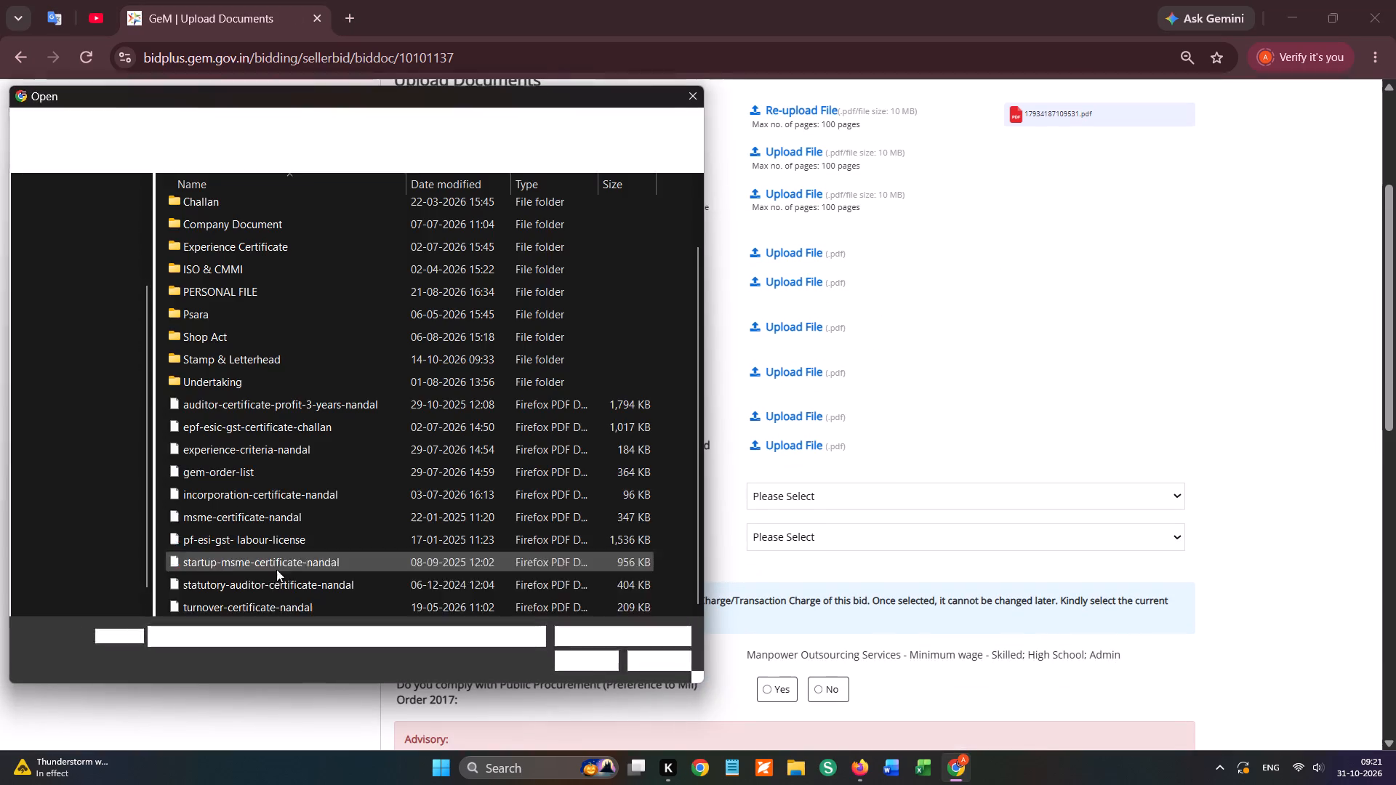
{"action": "double_click", "coordinate": [252, 615]}
Upload statutory-auditor-certificate-nandal as the Statutory Auditor Certificate.
{"action": "left_click", "coordinate": [798, 249]}
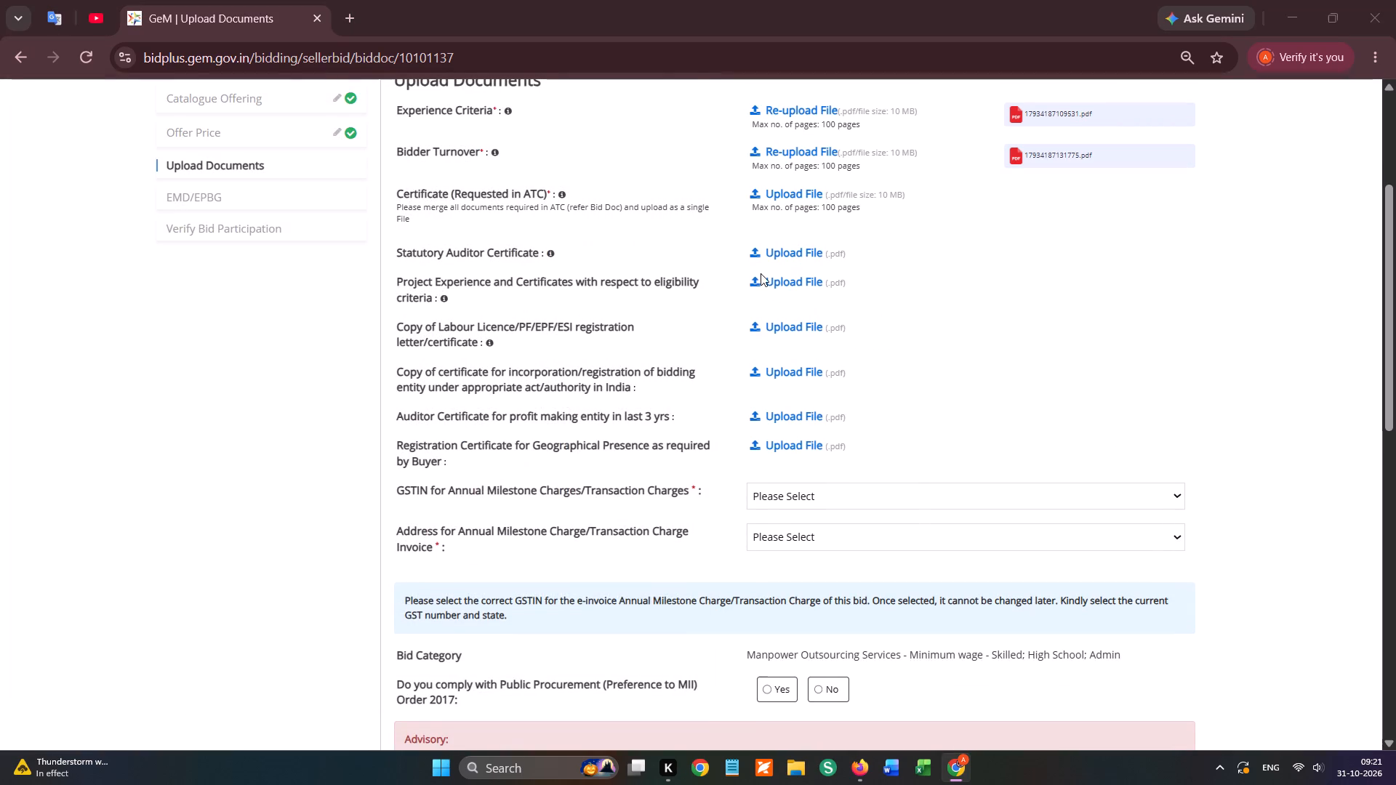
{"action": "scroll", "coordinate": [212, 589], "scroll_direction": "down", "scroll_amount": 4}
{"action": "double_click", "coordinate": [220, 588]}
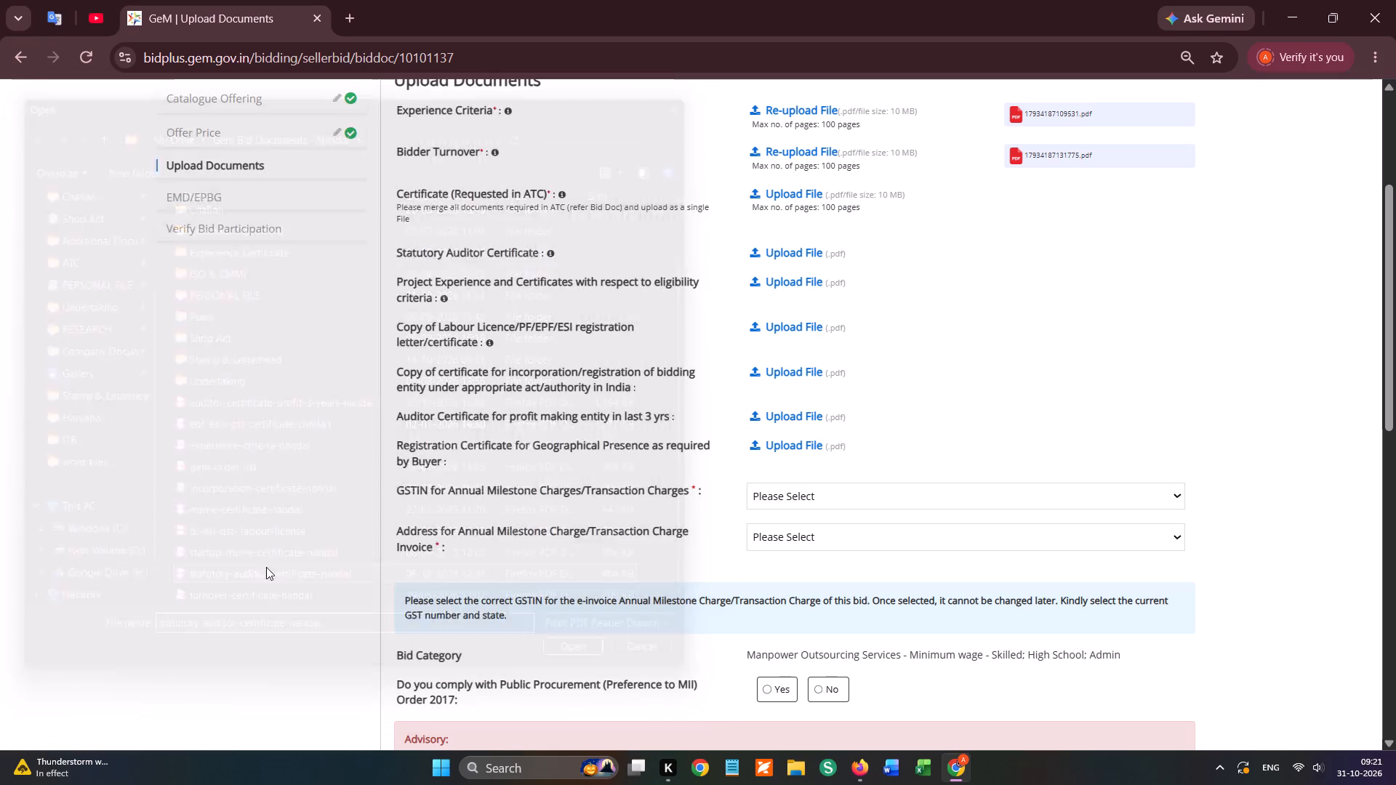
Upload gem-order-list for Project Experience and Certificates with respect to eligibility criteria.
{"action": "left_click", "coordinate": [815, 297]}
{"action": "scroll", "coordinate": [311, 483], "scroll_direction": "down", "scroll_amount": 2}
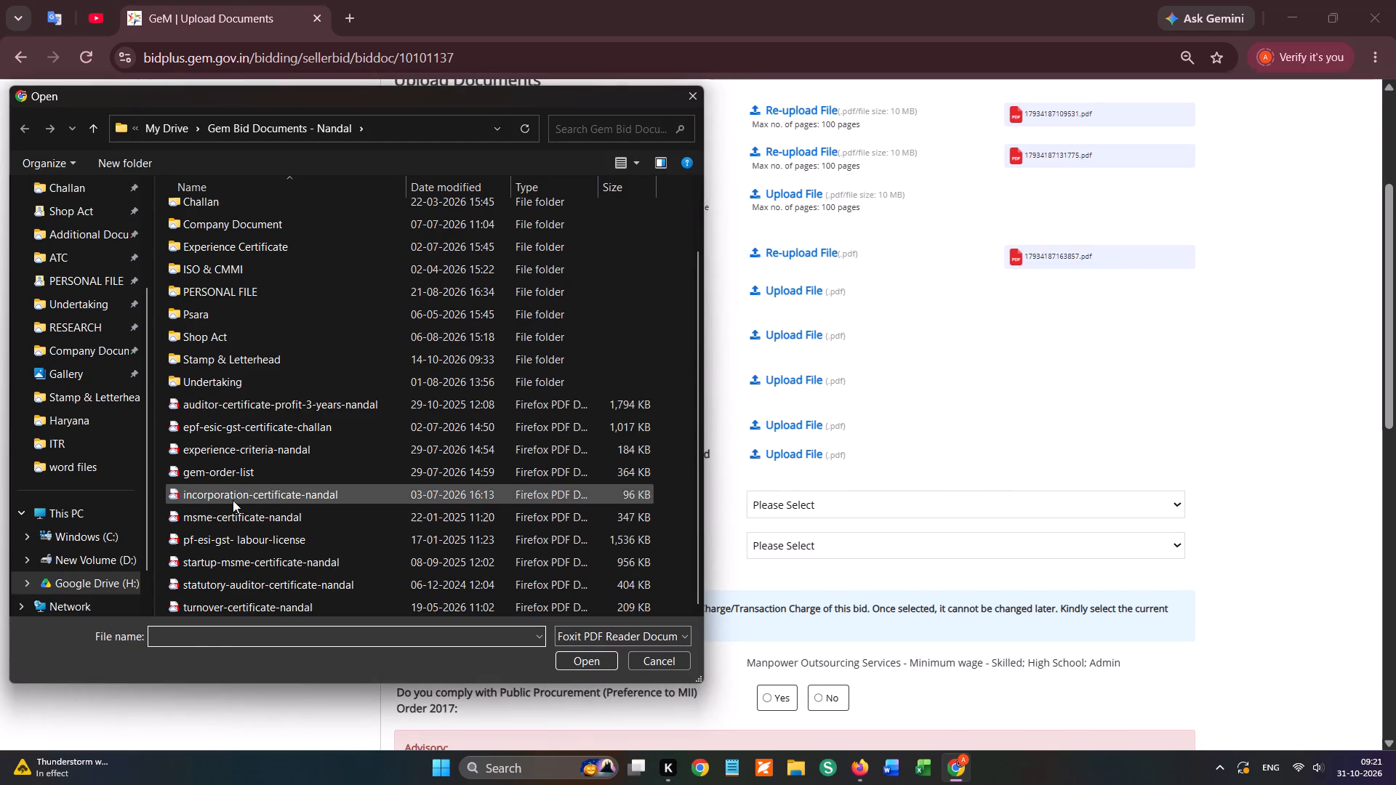
{"action": "double_click", "coordinate": [229, 479]}
Upload pf-esi-gst- labour-license as the Copy of Labour Licence/PF/EPF/ESI registration document.
{"action": "left_click", "coordinate": [799, 329]}
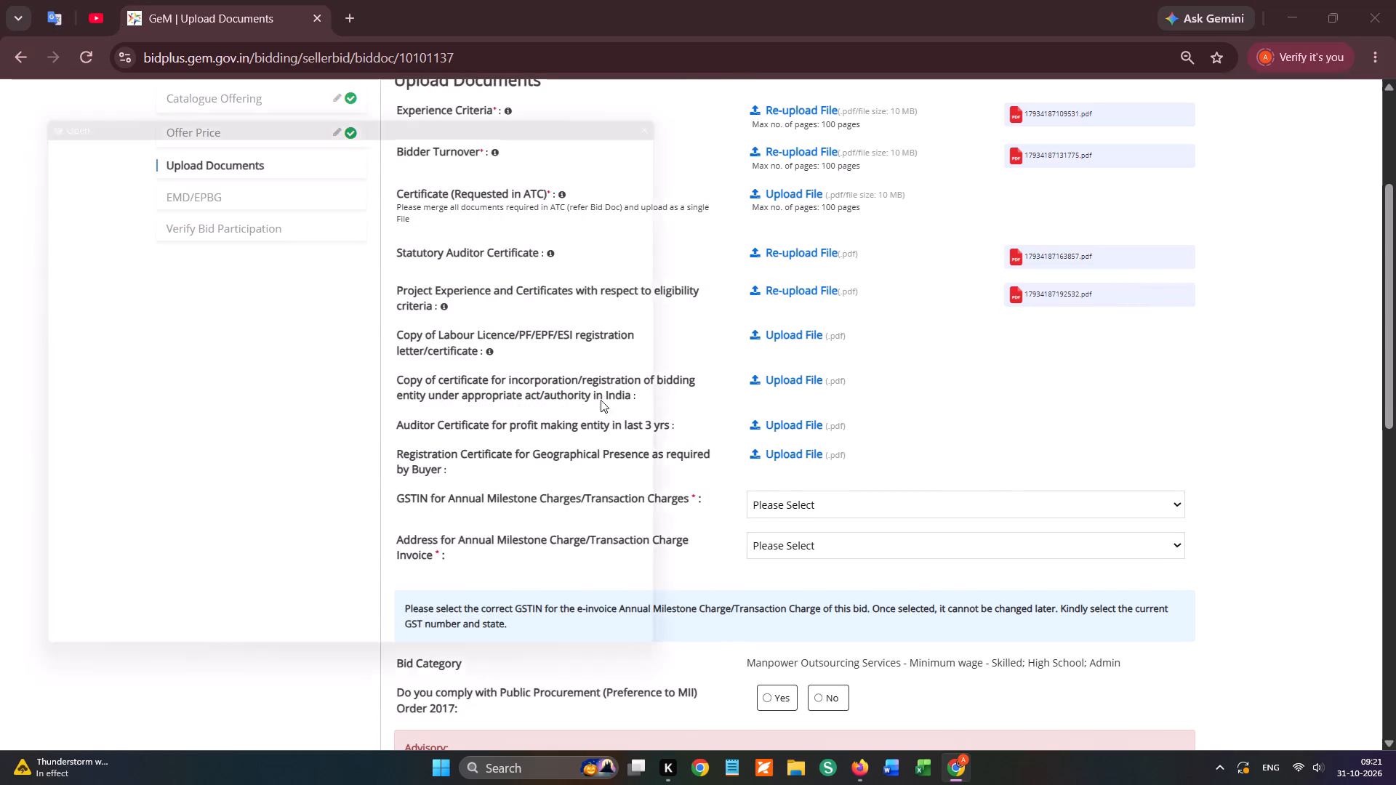
{"action": "left_click", "coordinate": [252, 557]}
{"action": "scroll", "coordinate": [377, 479], "scroll_direction": "down", "scroll_amount": 1}
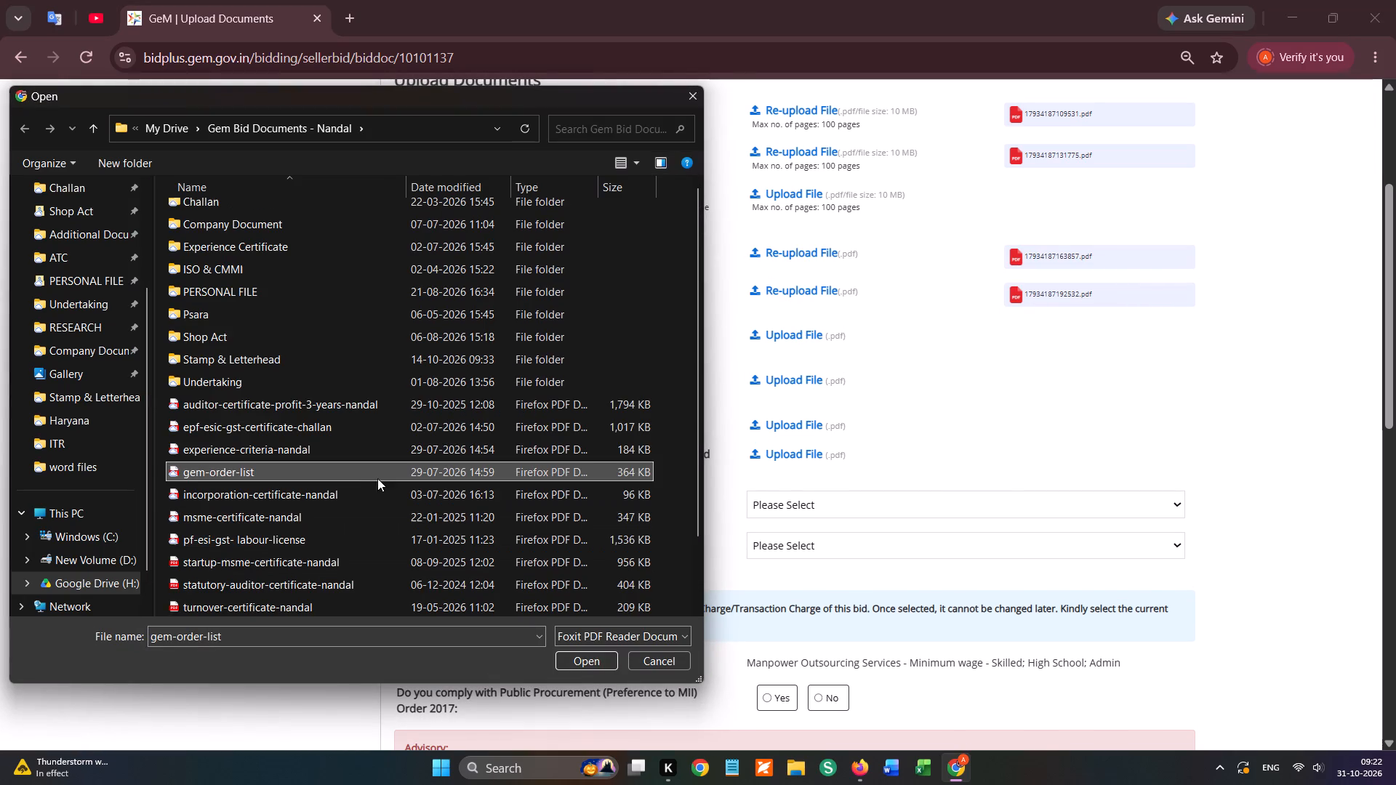
{"action": "scroll", "coordinate": [377, 478], "scroll_direction": "down", "scroll_amount": 1}
{"action": "double_click", "coordinate": [266, 541]}
Upload incorporation-certificate-nandal as the bidding entity's incorporation/registration certificate.
{"action": "left_click", "coordinate": [819, 380]}
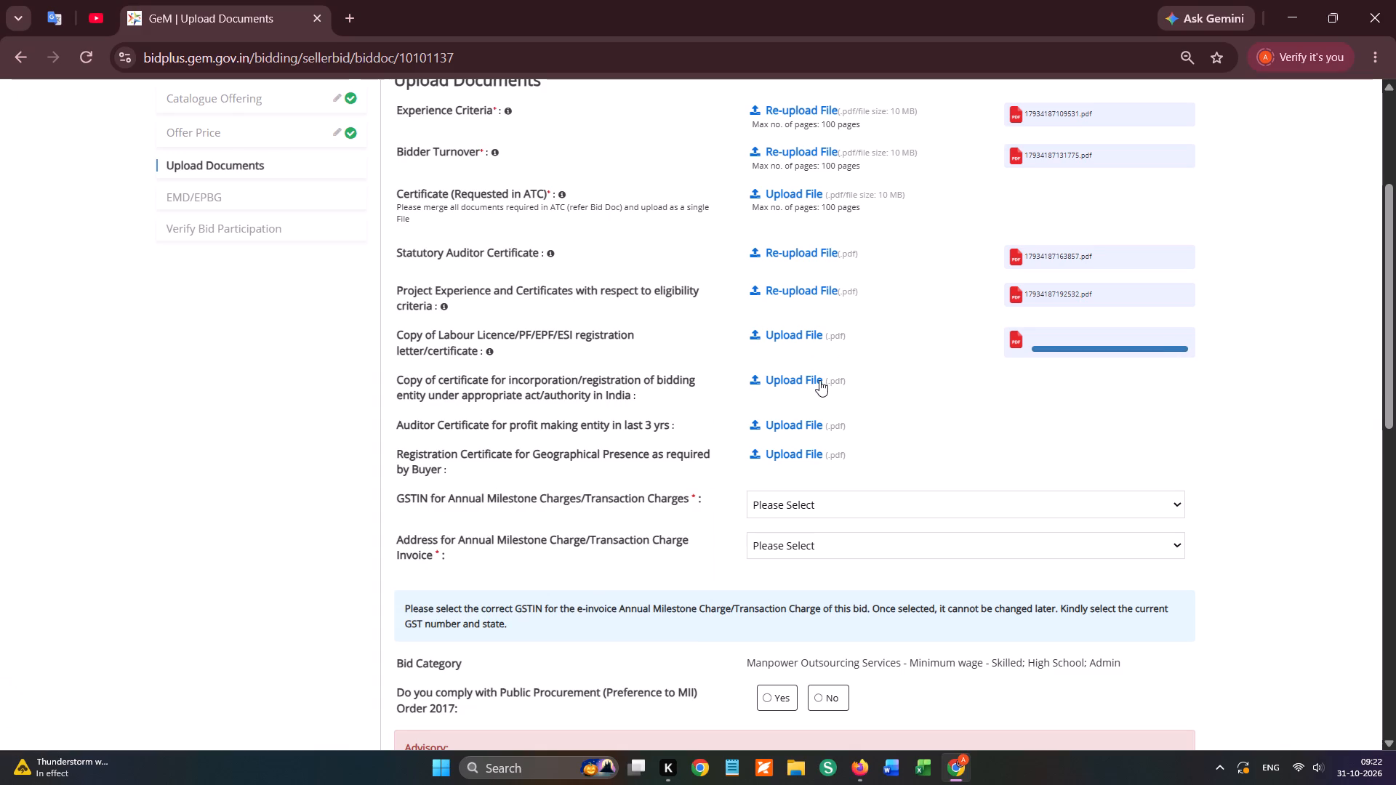
{"action": "double_click", "coordinate": [217, 568]}
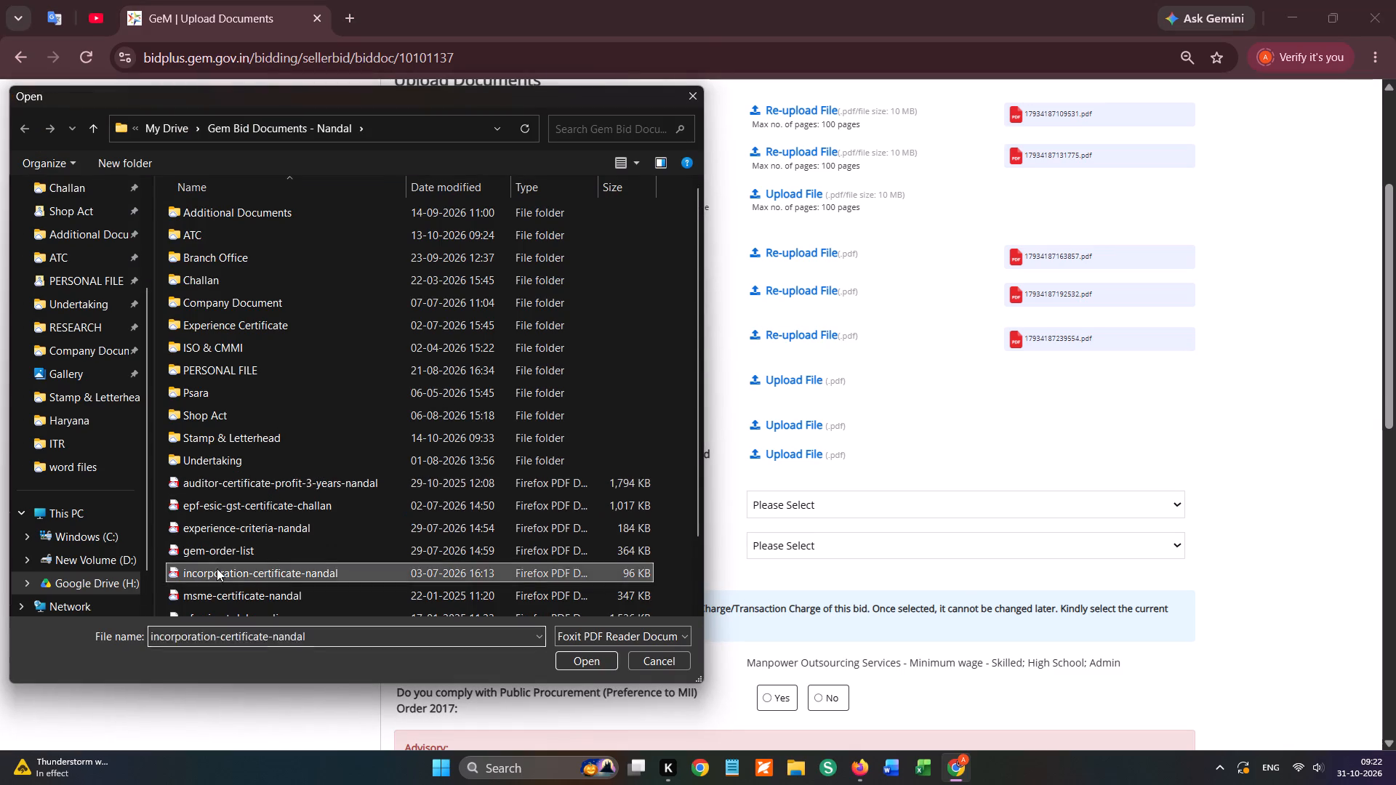
Upload auditor-certificate-profit-3-years-nandal as the Auditor Certificate for profit making entity in last 3 yrs.
{"action": "left_click", "coordinate": [816, 424]}
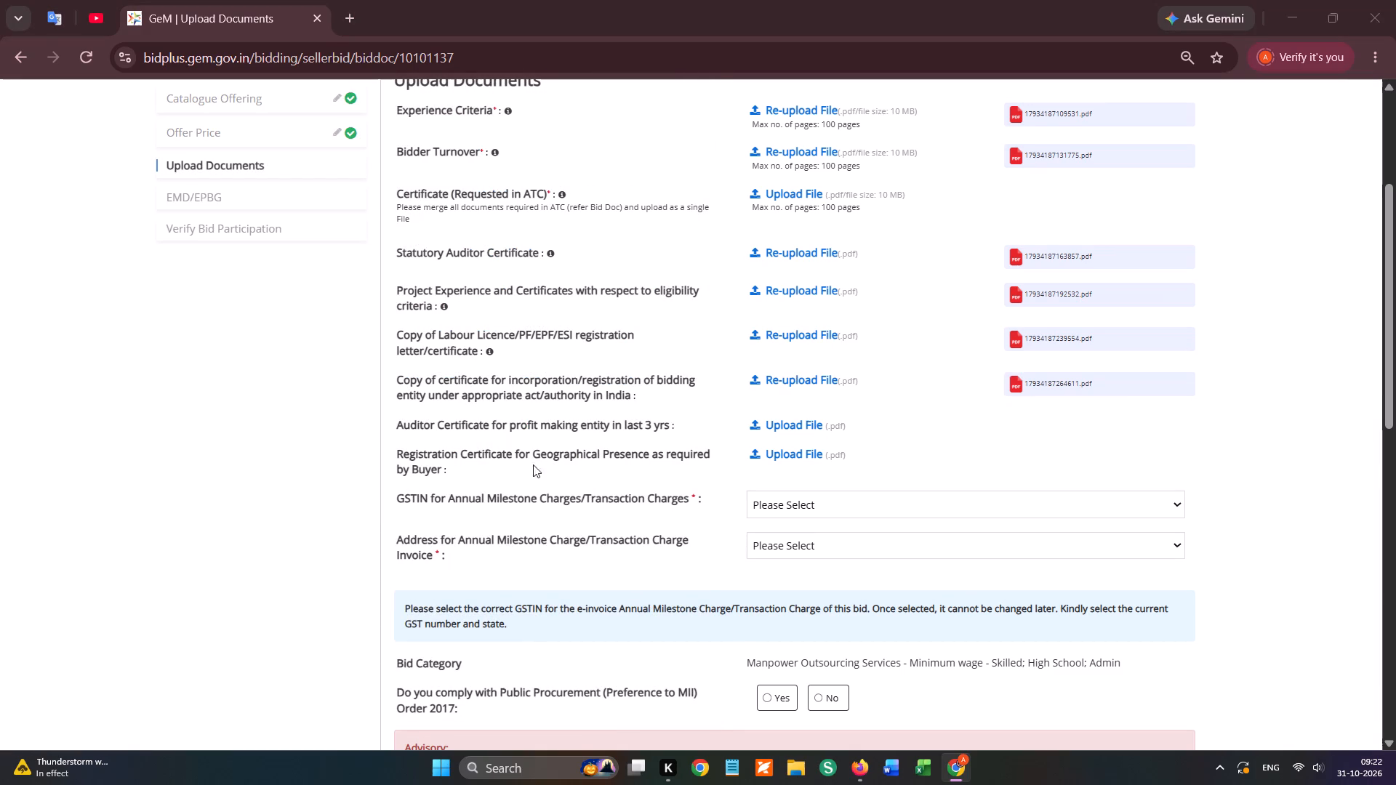
{"action": "double_click", "coordinate": [281, 476]}
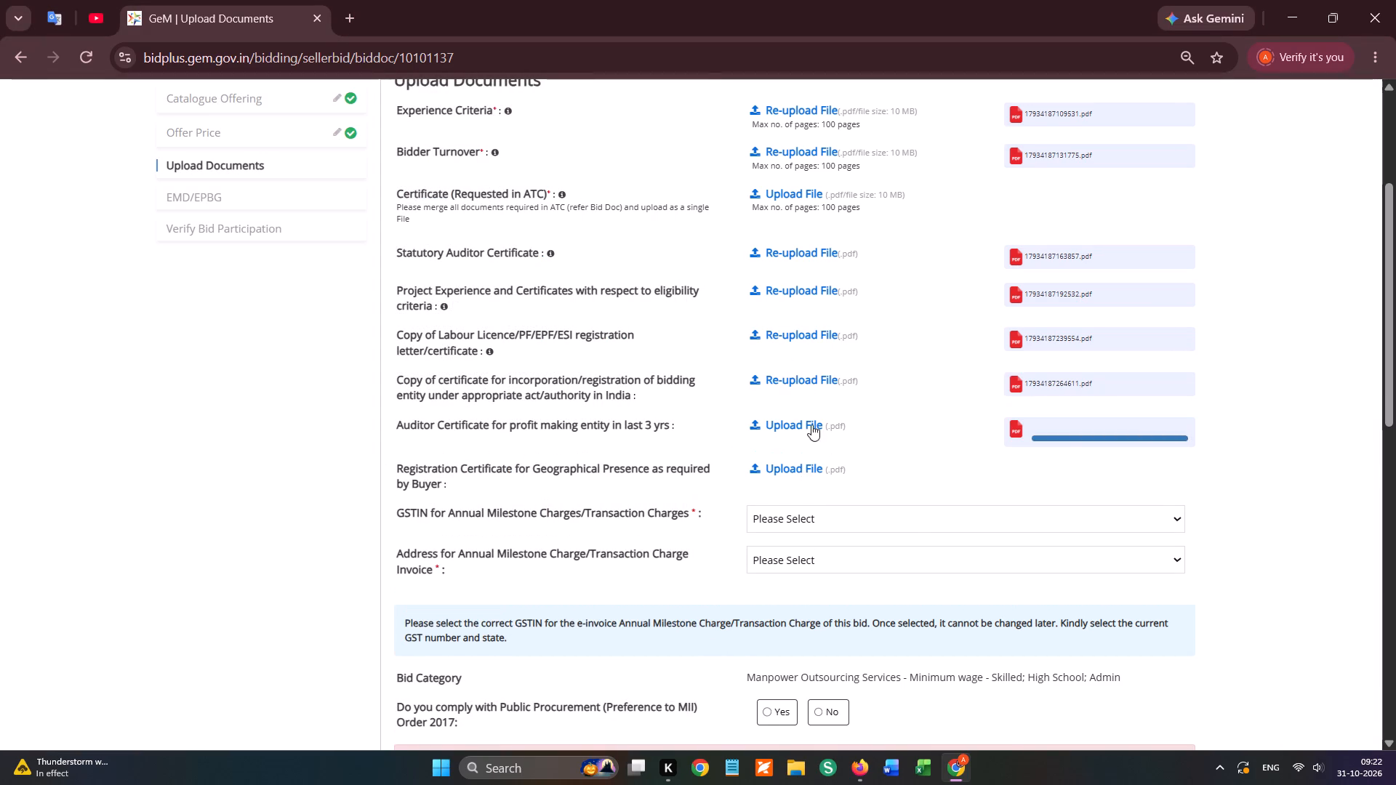
Download SCOPE OF WORK 01.pdf from the GEM2026B8217919 Drive folder and switch to Sejda PDF Desktop.
{"action": "key", "text": "alt+Tab"}
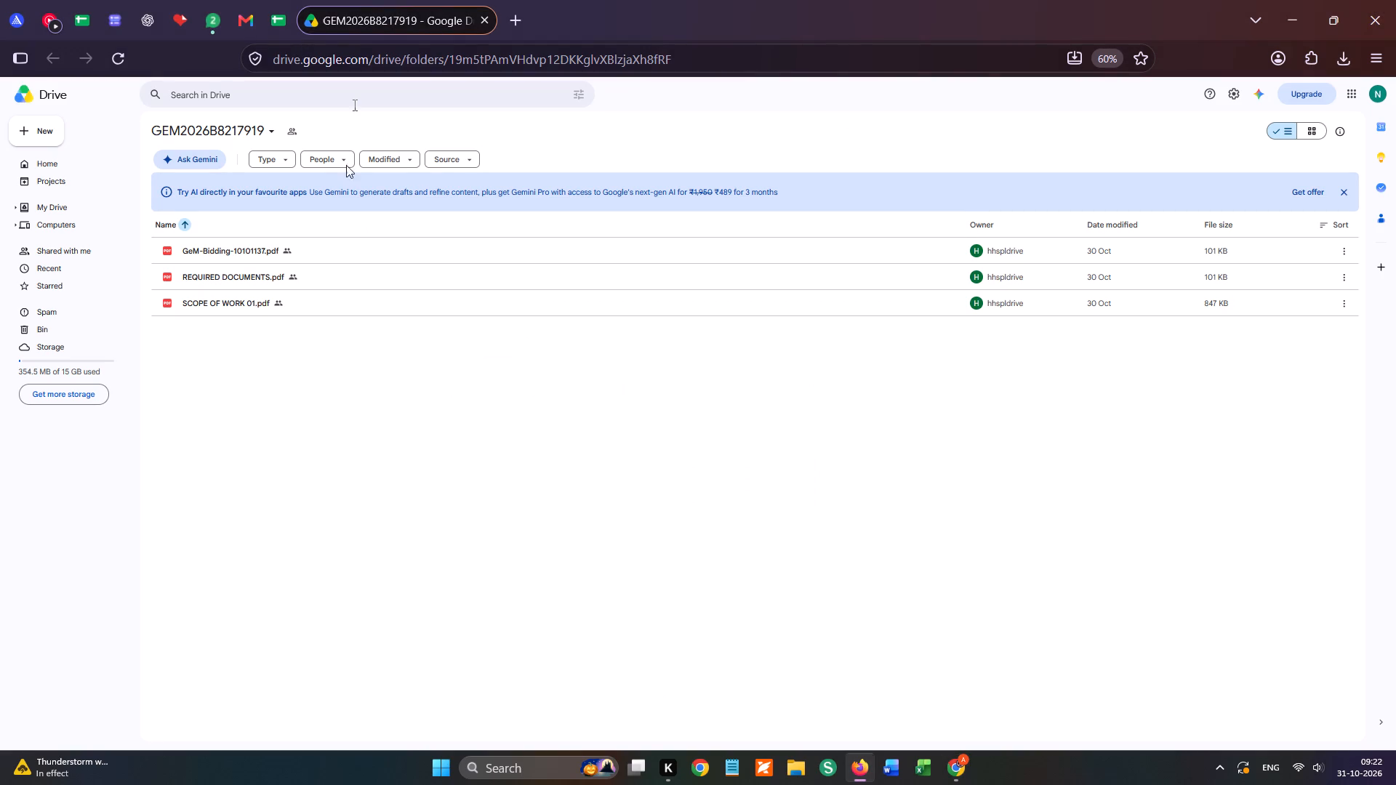
{"action": "left_click", "coordinate": [1292, 303]}
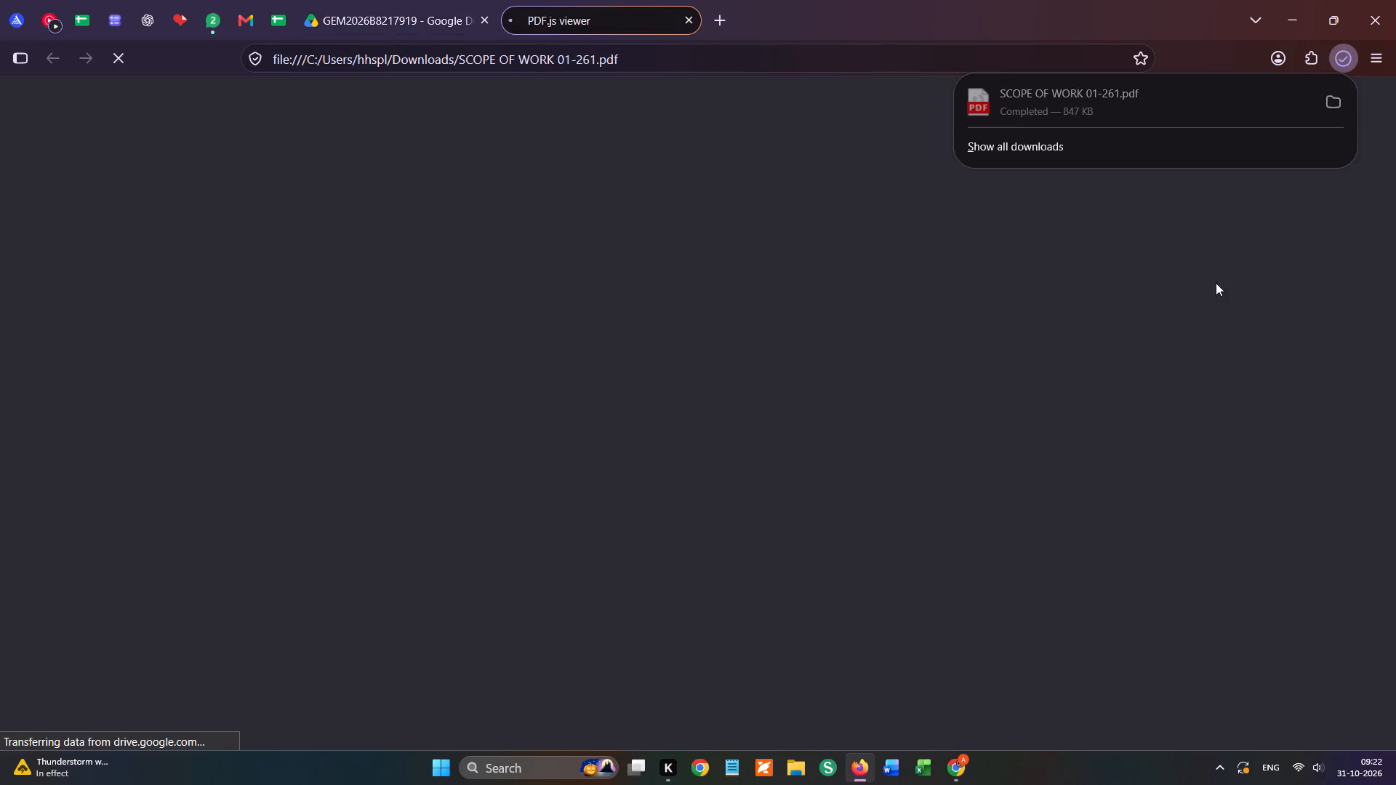
{"action": "left_click", "coordinate": [830, 765]}
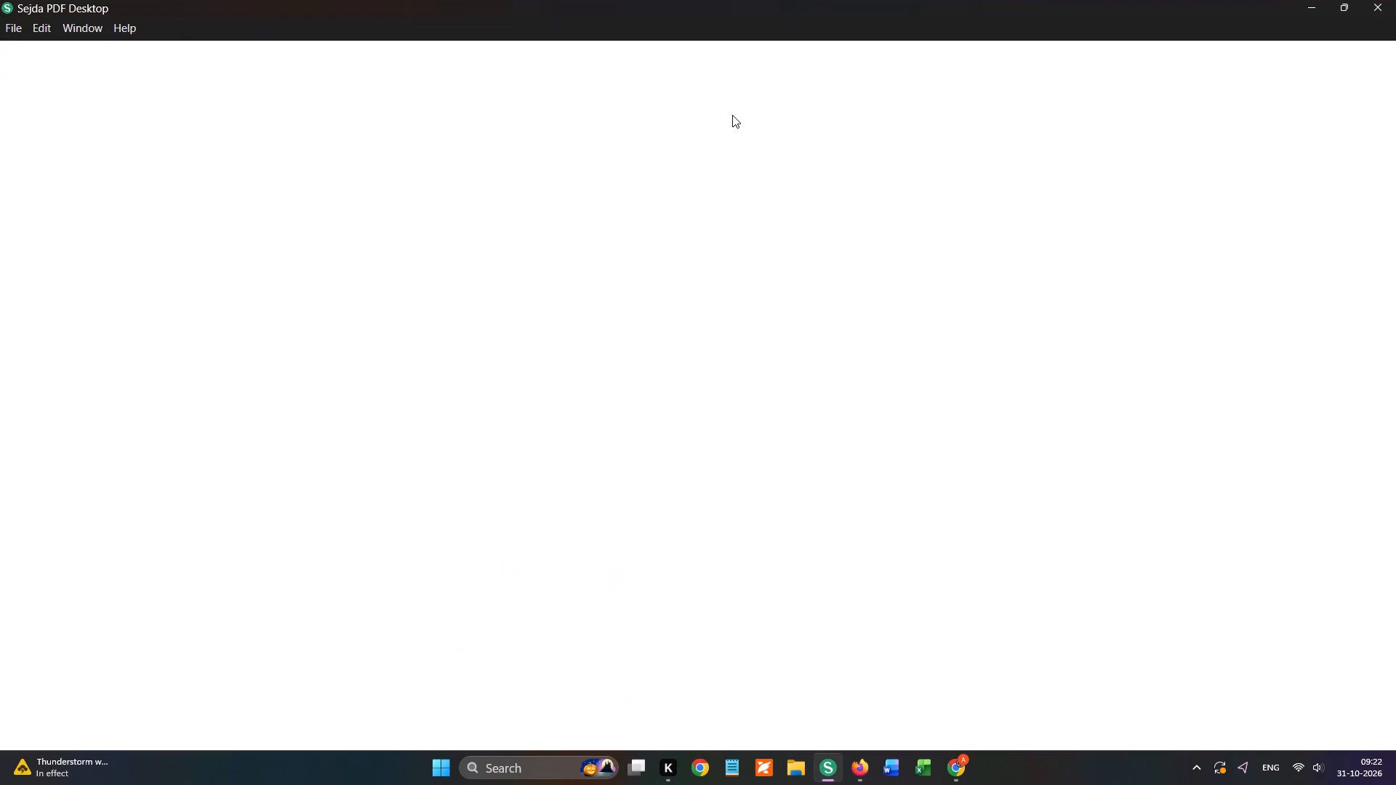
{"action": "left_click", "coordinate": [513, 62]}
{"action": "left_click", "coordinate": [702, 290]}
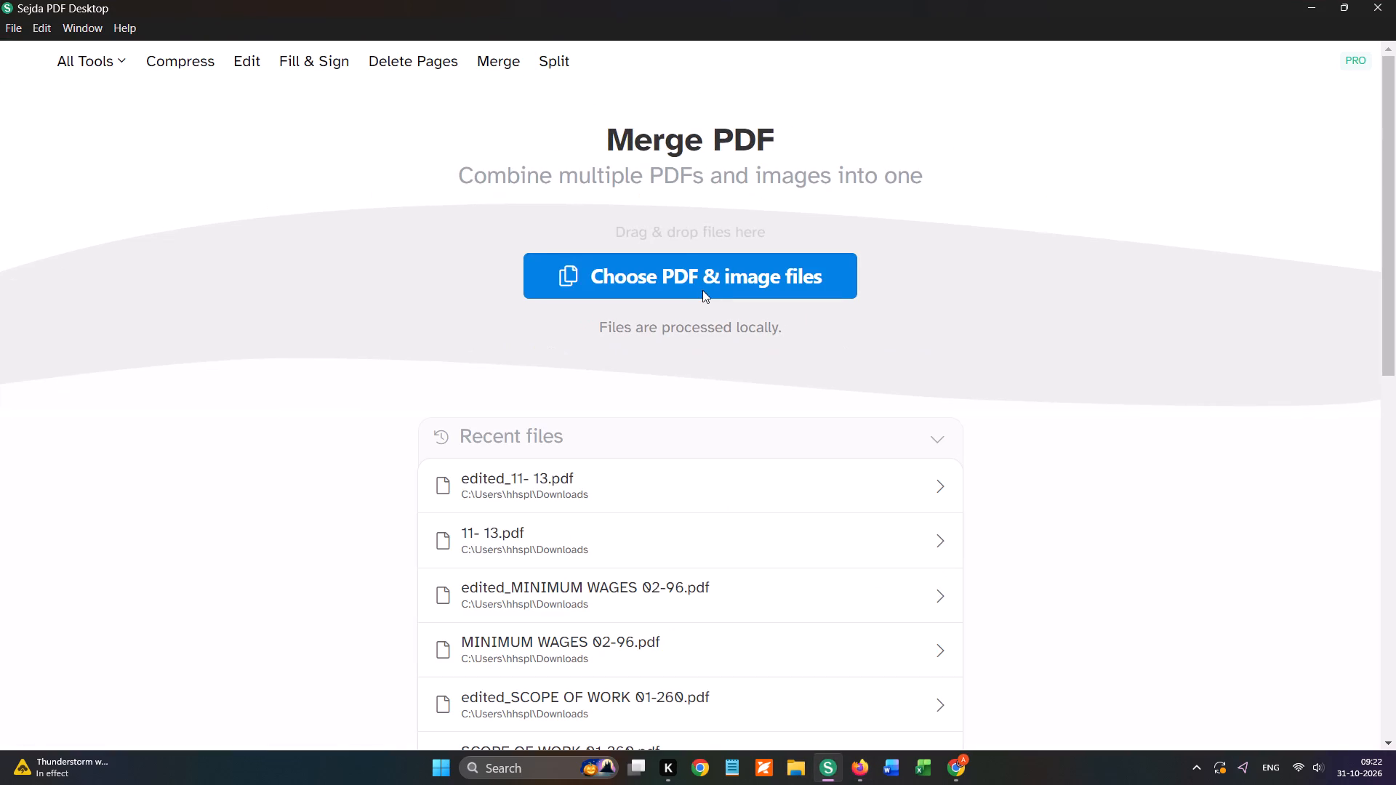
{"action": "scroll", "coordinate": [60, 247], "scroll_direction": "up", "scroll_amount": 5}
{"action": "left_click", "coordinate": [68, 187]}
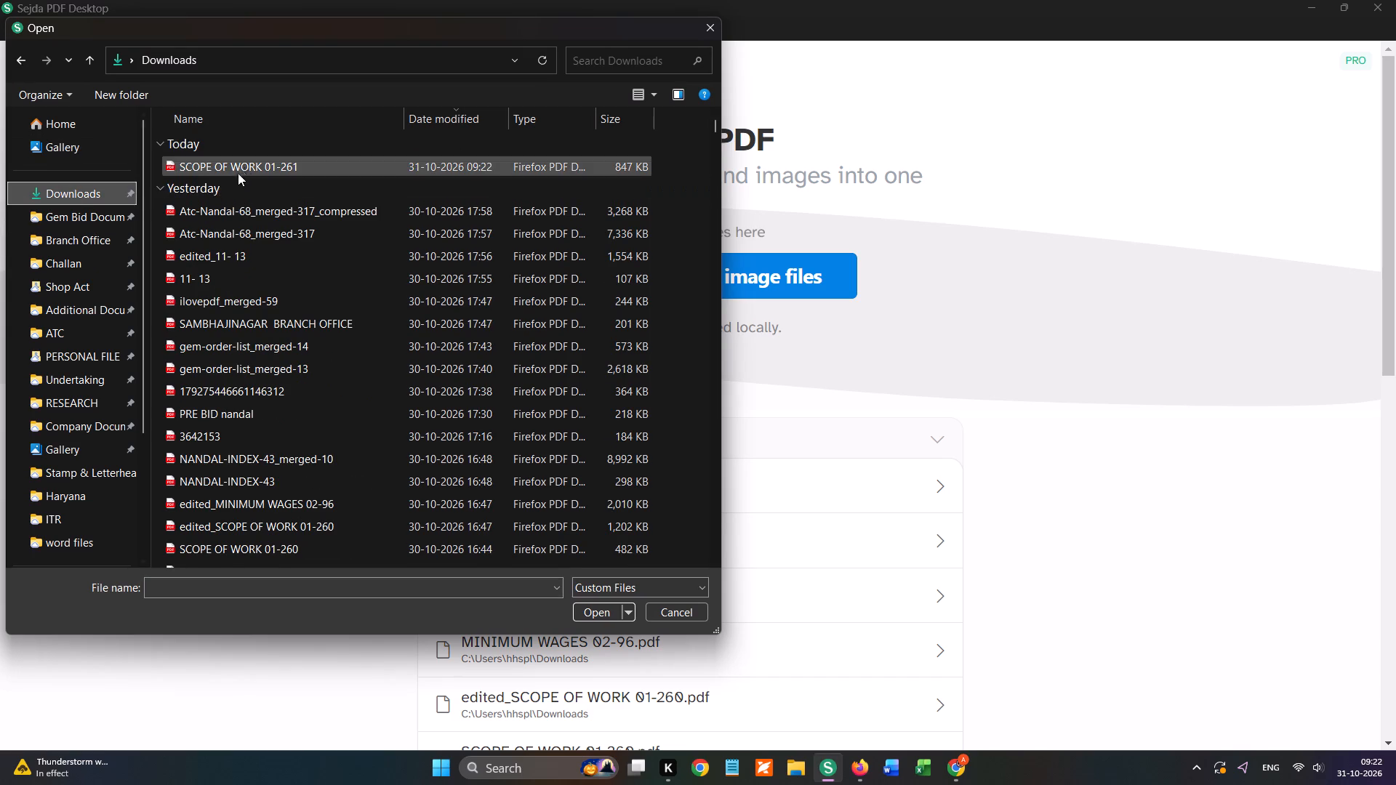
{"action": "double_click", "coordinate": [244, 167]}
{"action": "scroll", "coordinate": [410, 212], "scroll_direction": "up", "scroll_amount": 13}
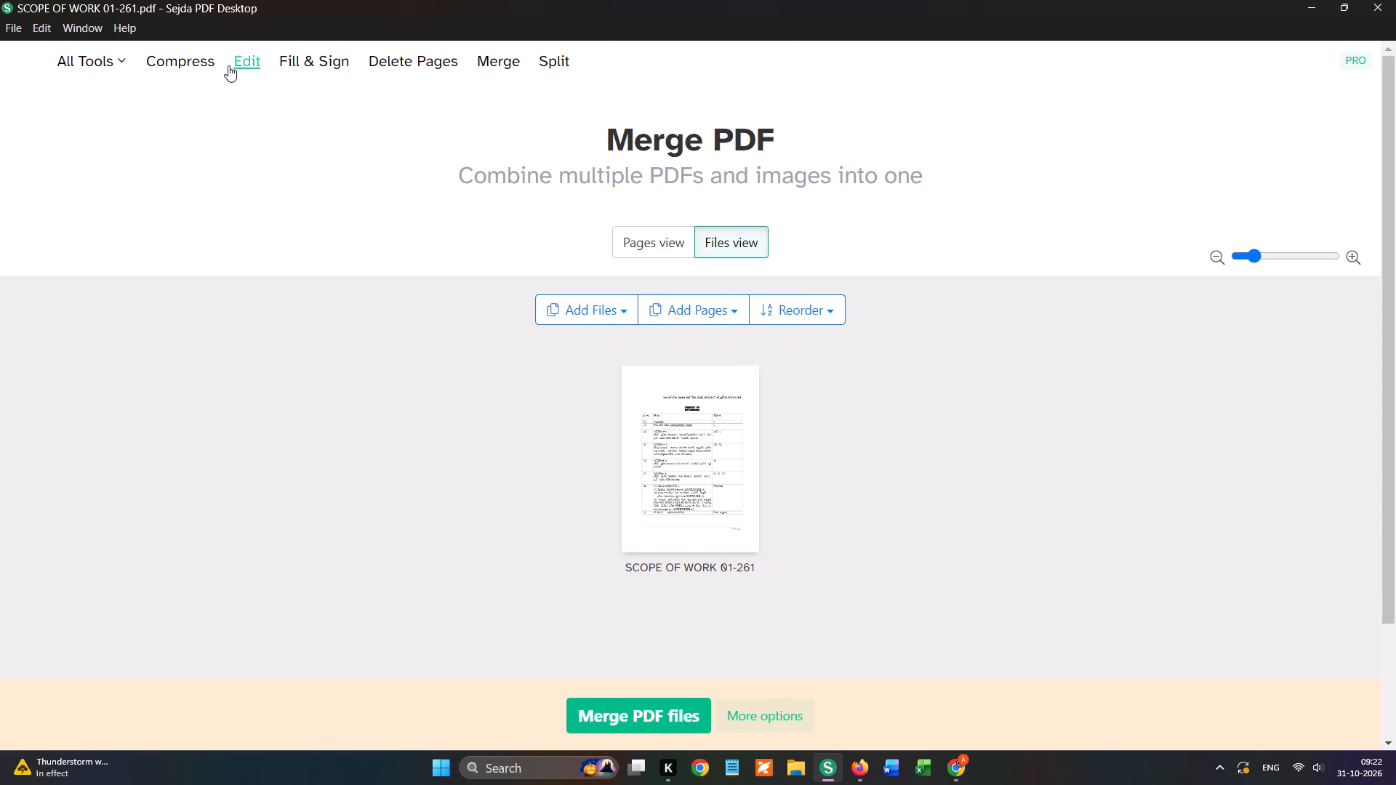
Open SCOPE OF WORK 01-261 from the Downloads folder in Sejda's PDF Editor.
{"action": "left_click", "coordinate": [228, 65]}
{"action": "left_click", "coordinate": [715, 352]}
{"action": "left_click", "coordinate": [700, 307]}
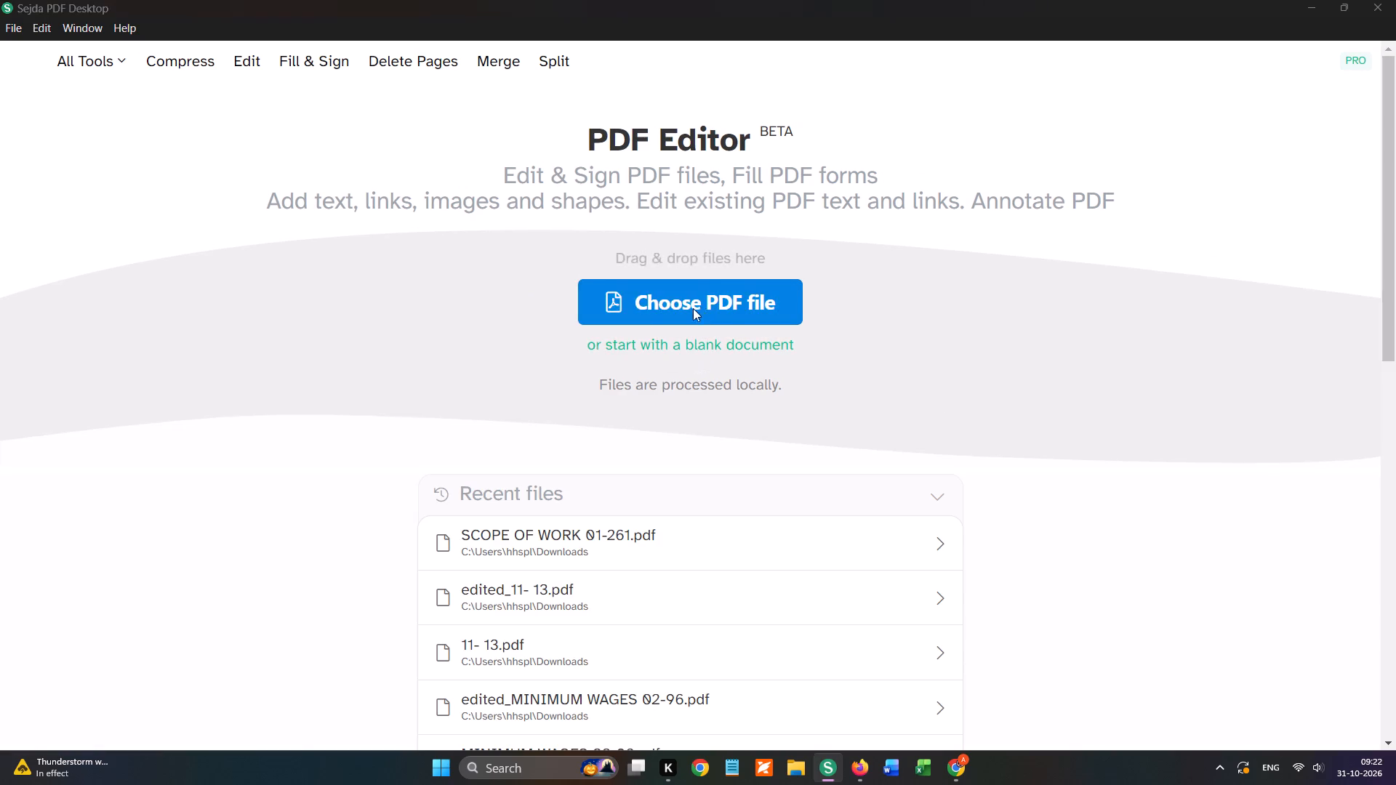
{"action": "scroll", "coordinate": [113, 251], "scroll_direction": "up", "scroll_amount": 5}
{"action": "left_click", "coordinate": [79, 188]}
{"action": "double_click", "coordinate": [274, 161]}
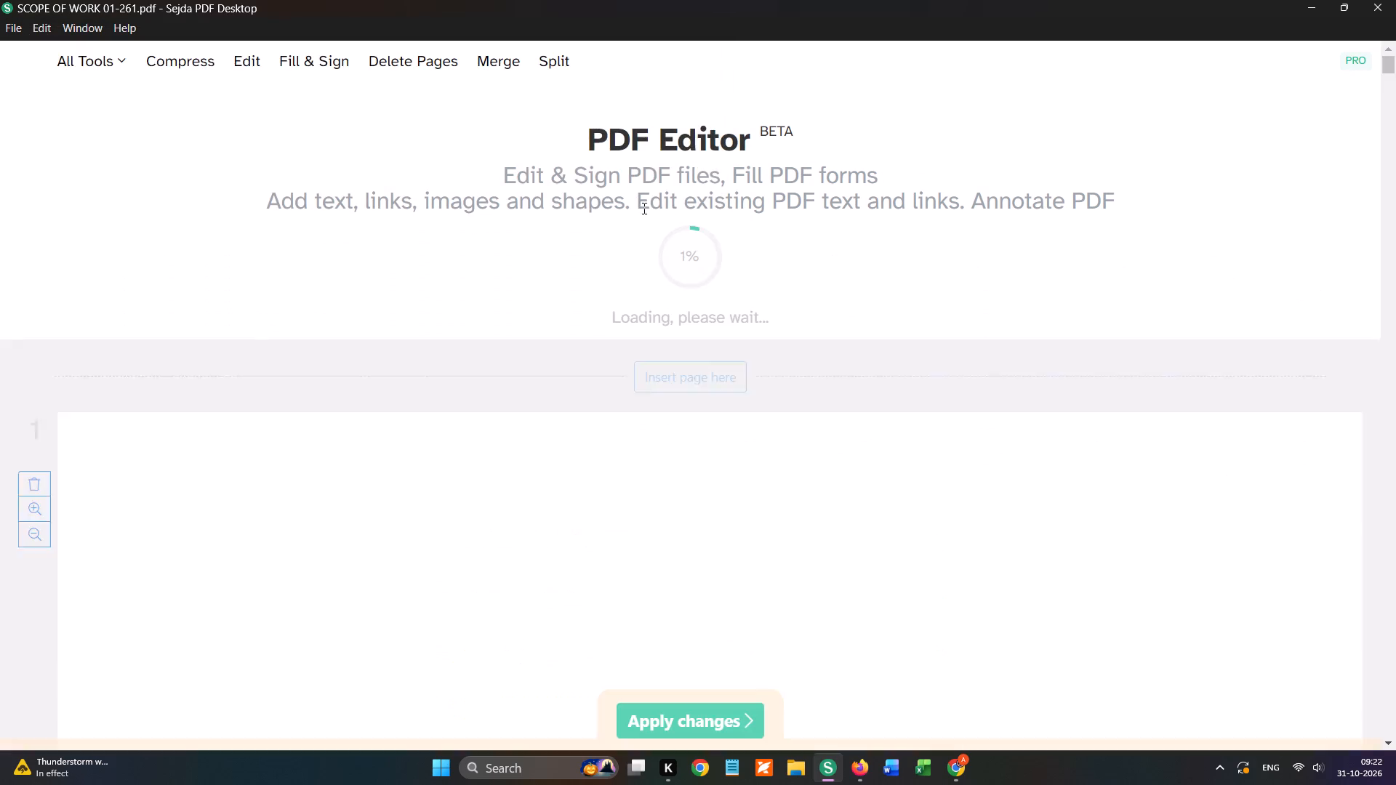
Place the saved Nandal Services Pvt. Ltd. director signature at the foot of page 1 and repeat it on all pages.
{"action": "left_click", "coordinate": [672, 68]}
{"action": "left_click", "coordinate": [721, 232]}
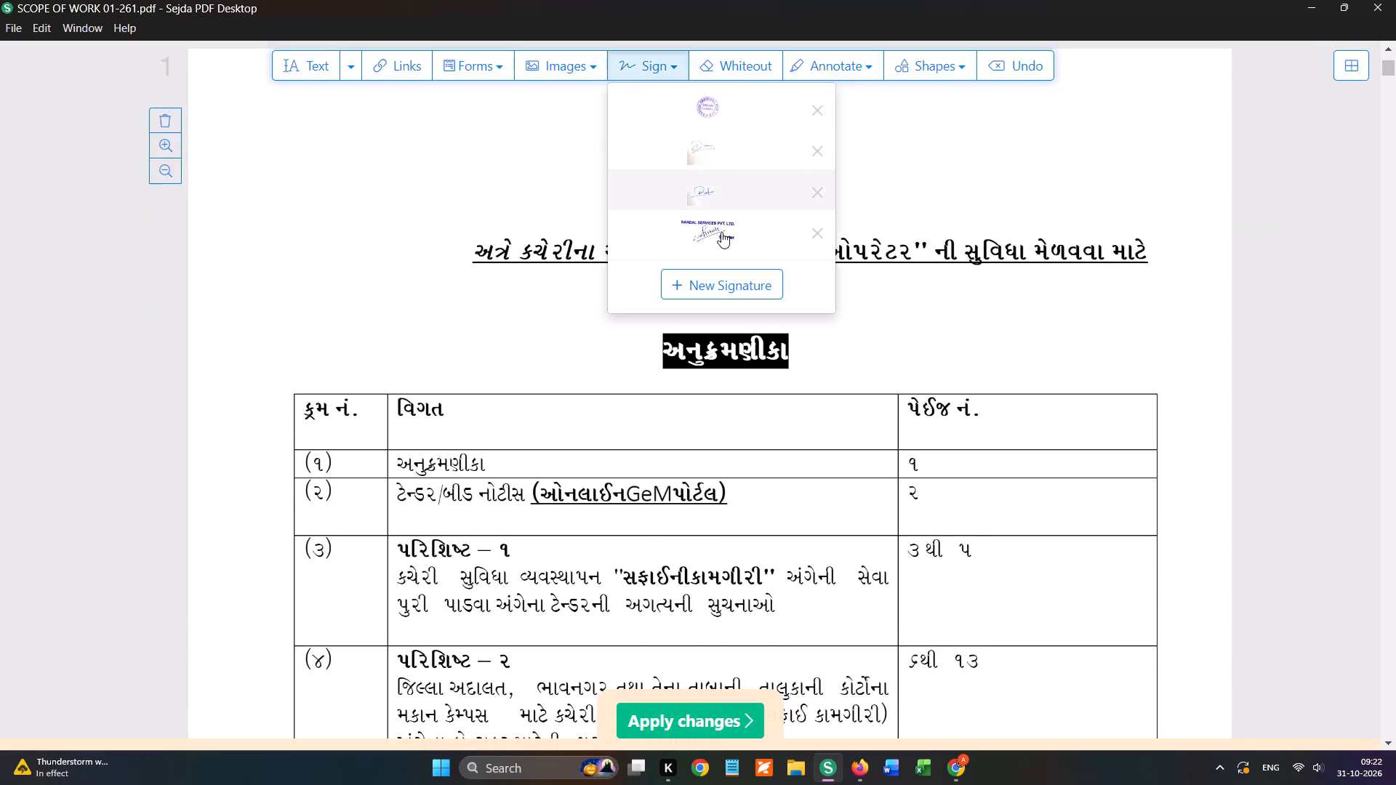
{"action": "scroll", "coordinate": [748, 284], "scroll_direction": "down", "scroll_amount": 6}
{"action": "scroll", "coordinate": [692, 305], "scroll_direction": "up", "scroll_amount": 1}
{"action": "left_click", "coordinate": [705, 247]}
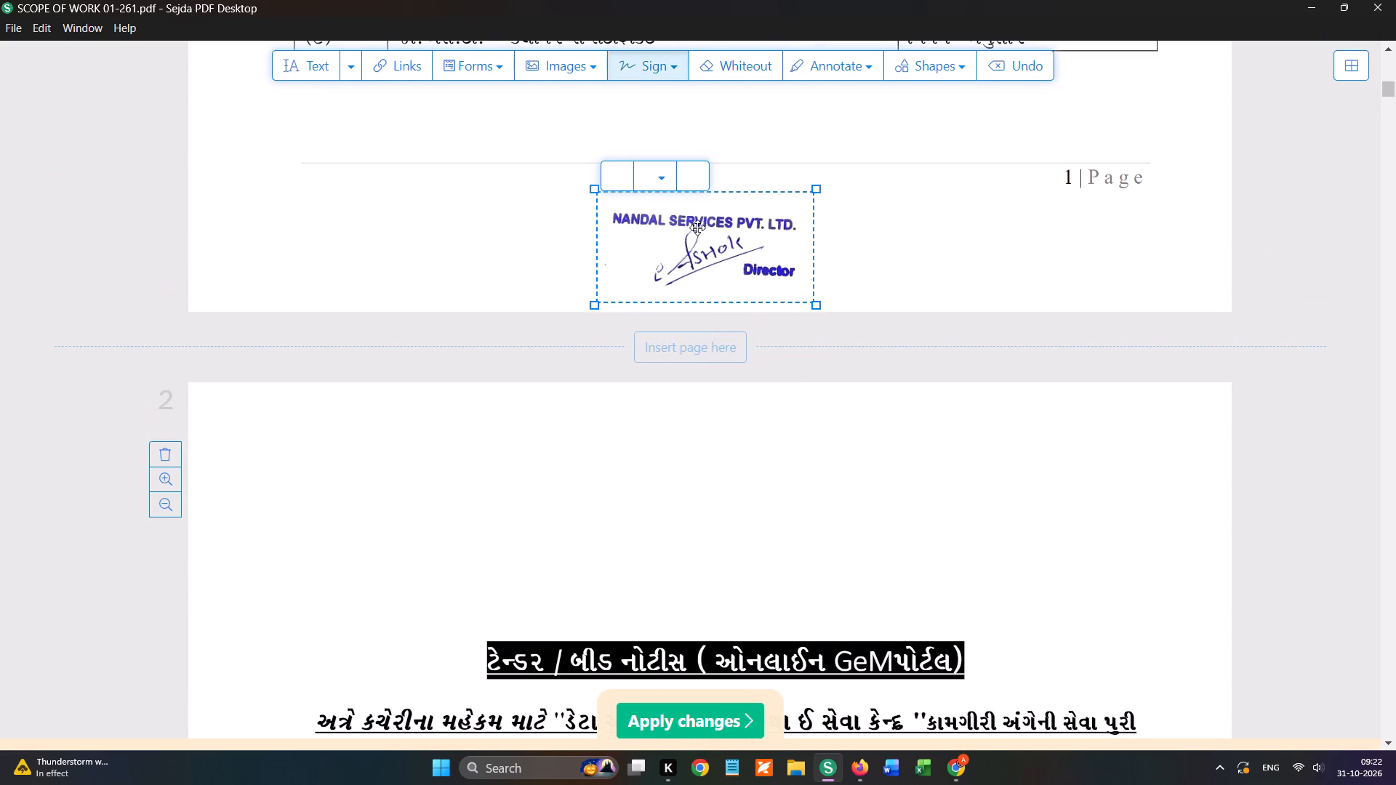
{"action": "left_click", "coordinate": [659, 185]}
{"action": "left_click", "coordinate": [659, 220]}
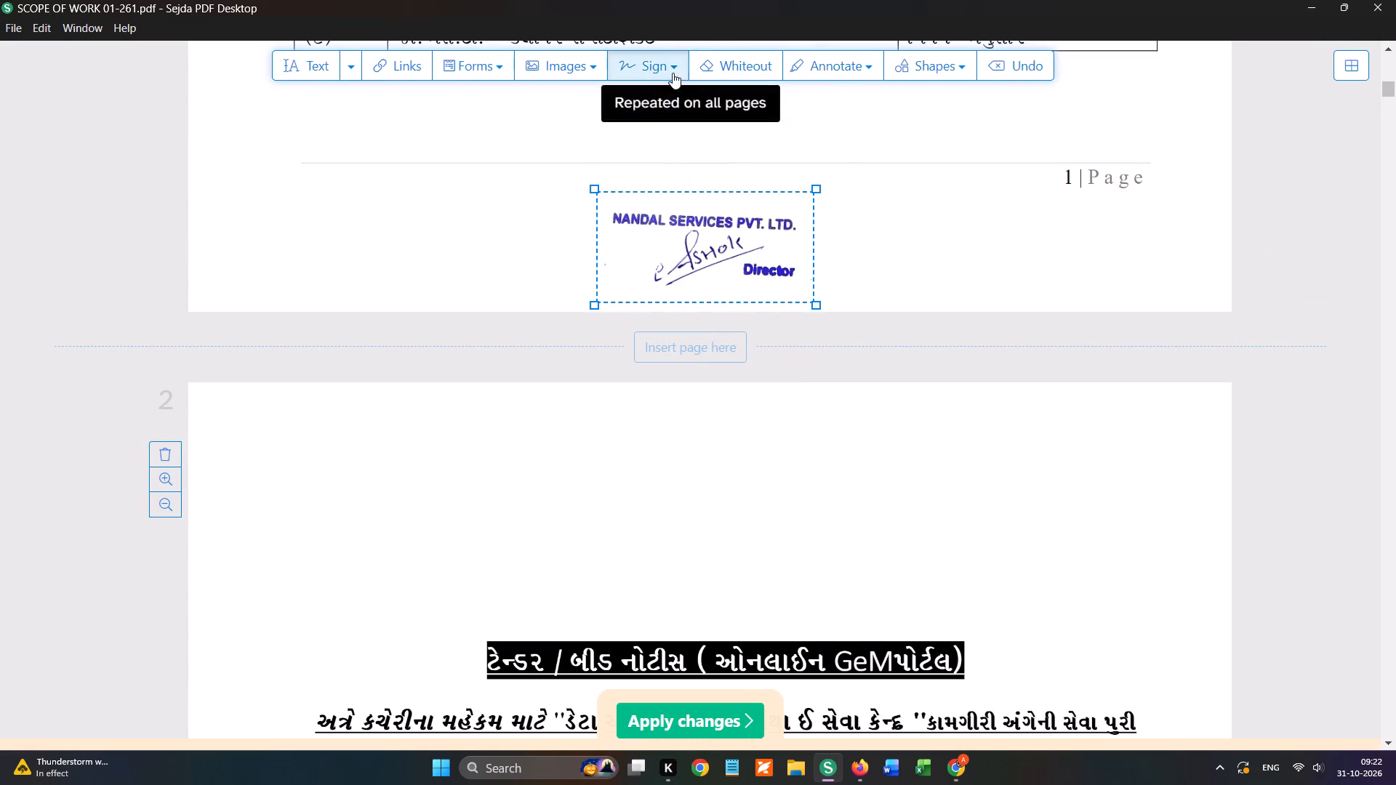
Place the round Nandal Services Delhi stamp beside the director signature and repeat it on all pages.
{"action": "left_click", "coordinate": [673, 73]}
{"action": "left_click", "coordinate": [706, 102]}
{"action": "left_click", "coordinate": [905, 242]}
{"action": "left_click", "coordinate": [897, 146]}
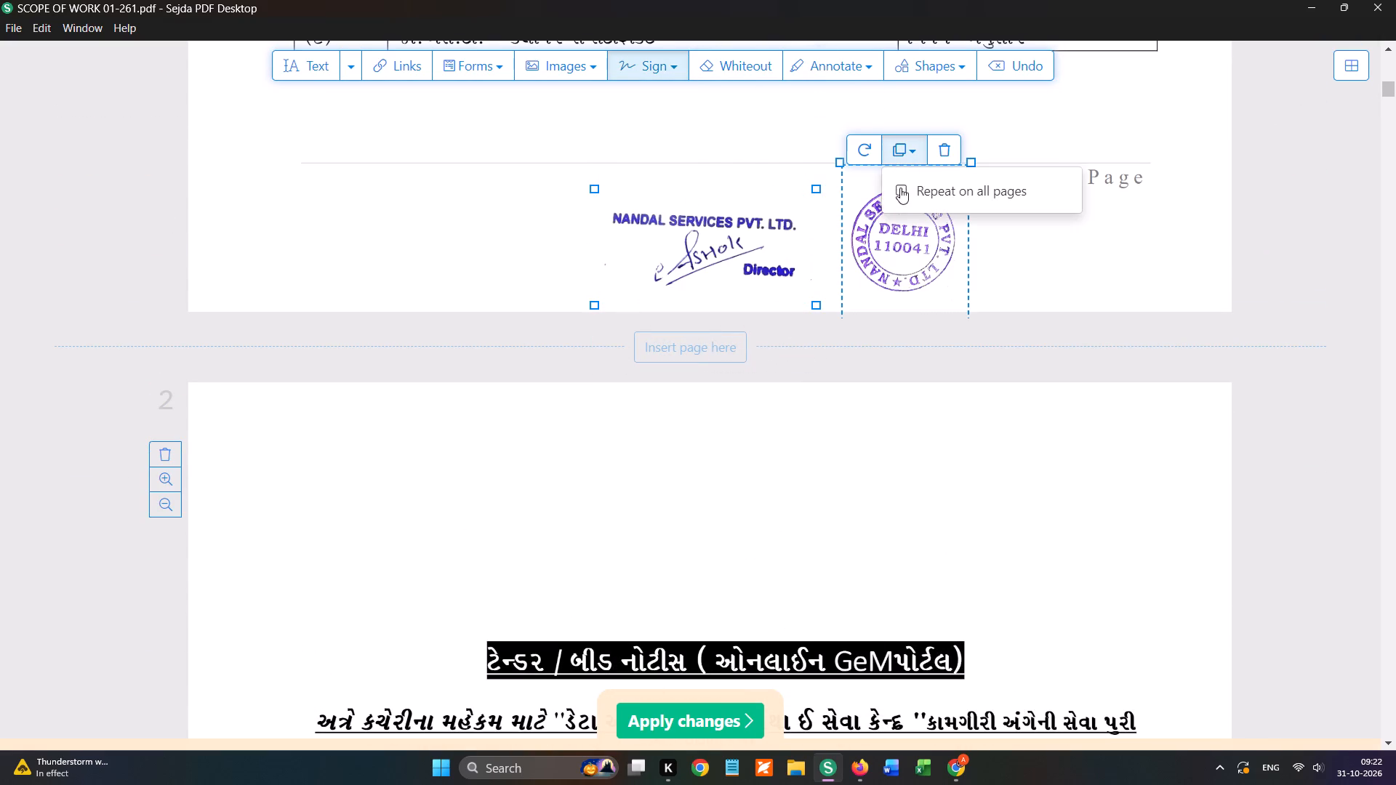
{"action": "left_click", "coordinate": [901, 189]}
Examine the signature and stamp placement on every page of the scope of work through to the last page.
{"action": "scroll", "coordinate": [896, 256], "scroll_direction": "down", "scroll_amount": 4}
{"action": "key", "text": "space"}
{"action": "key", "text": "space"}
{"action": "key", "text": "space"}
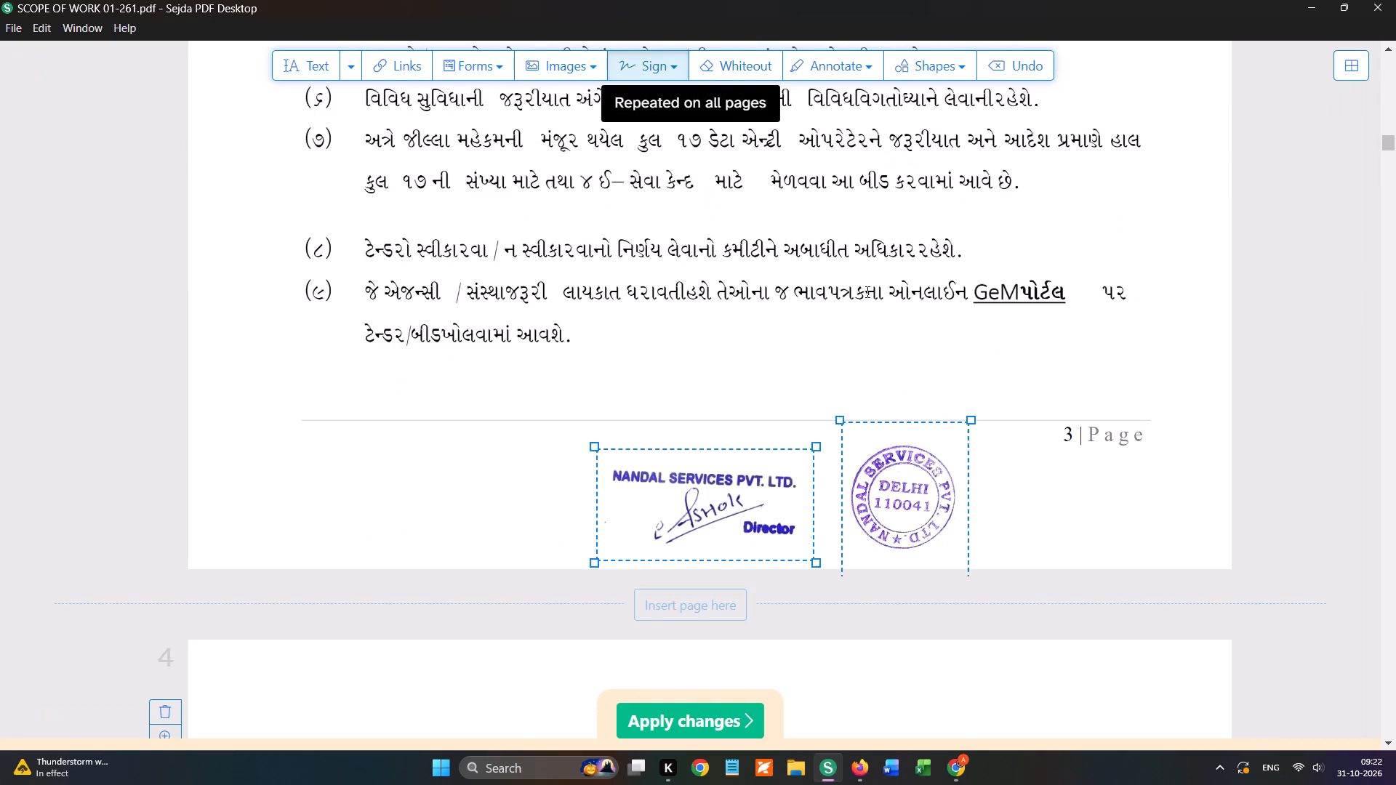
{"action": "key", "text": "space"}
{"action": "key", "text": "space"}
{"action": "key", "text": "space"}
{"action": "key", "text": "space"}
{"action": "key", "text": "space"}
{"action": "key", "text": "space"}
{"action": "key", "text": "space"}
{"action": "key", "text": "space"}
{"action": "key", "text": "space"}
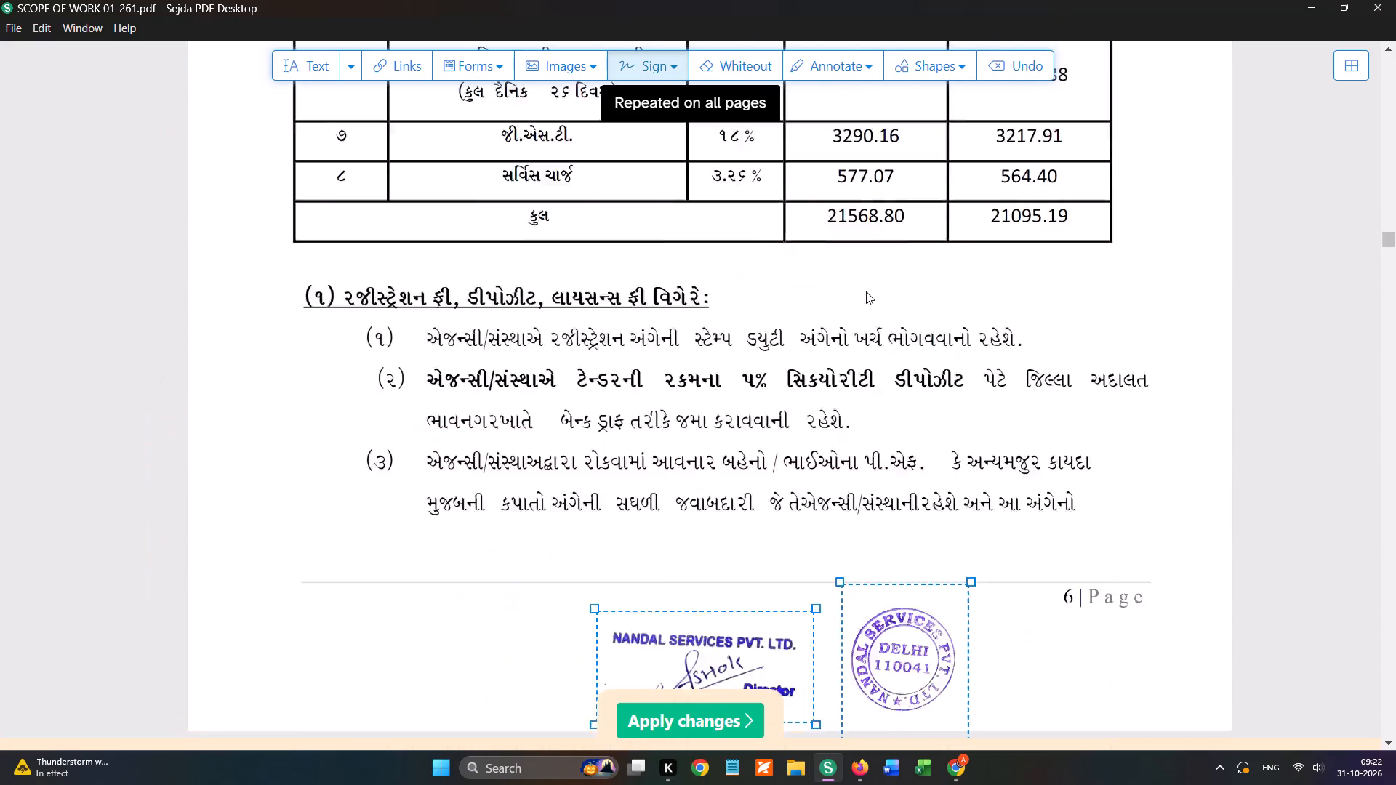
{"action": "key", "text": "space"}
{"action": "key", "text": "space"}
{"action": "key", "text": "space"}
{"action": "key", "text": "space"}
{"action": "key", "text": "space"}
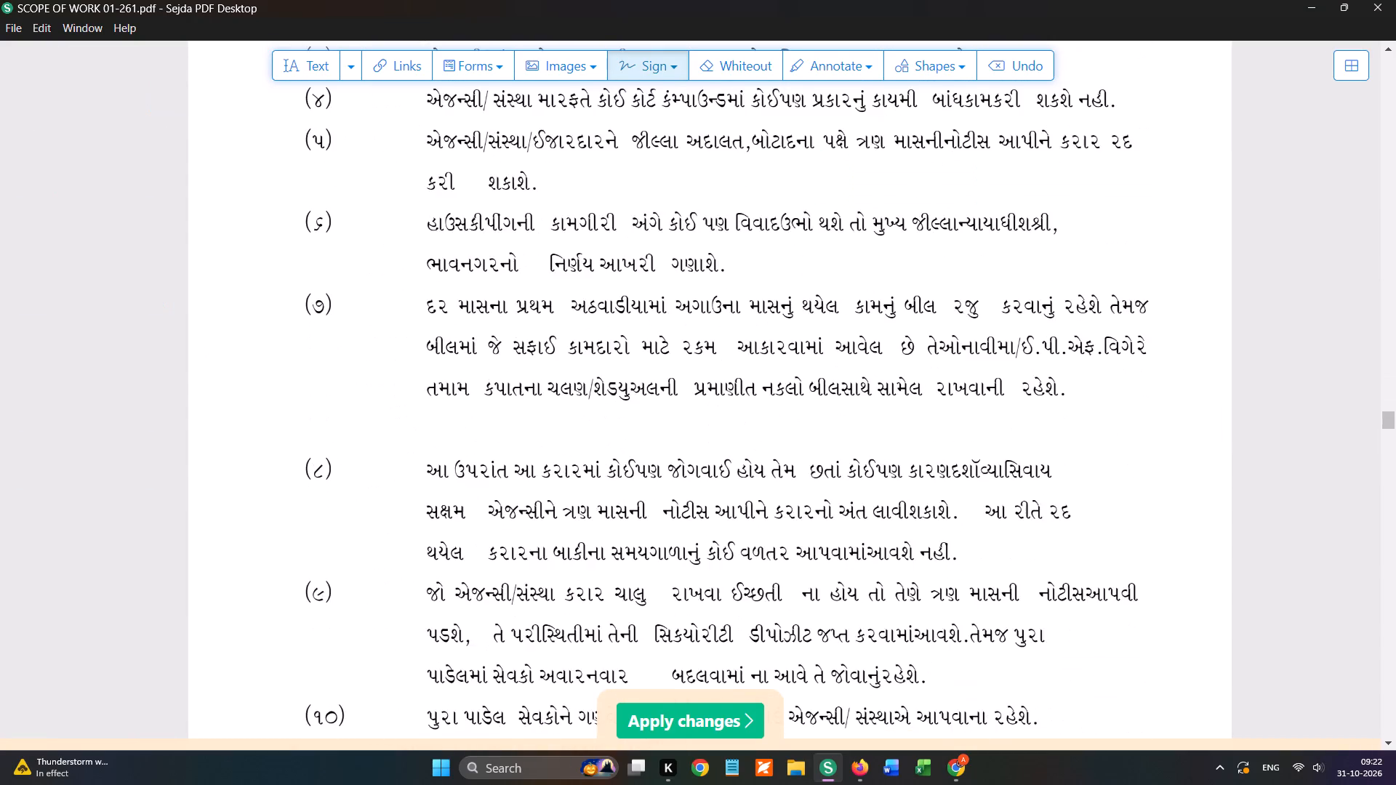
{"action": "key", "text": "space"}
{"action": "key", "text": "space"}
{"action": "key", "text": "space"}
{"action": "key", "text": "space"}
{"action": "key", "text": "space"}
{"action": "key", "text": "space"}
{"action": "key", "text": "space"}
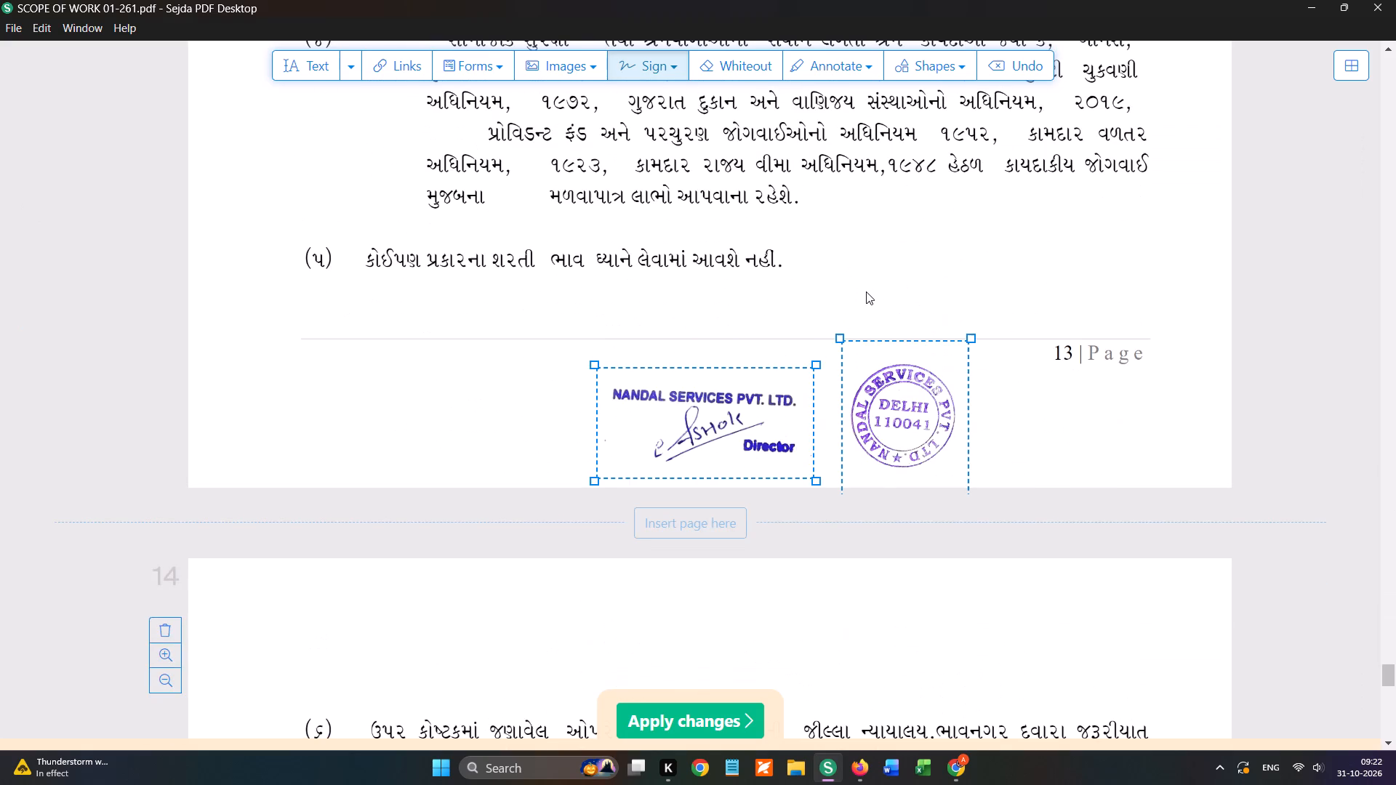
{"action": "key", "text": "space"}
{"action": "key", "text": "space"}
{"action": "key", "text": "space"}
{"action": "key", "text": "space"}
{"action": "key", "text": "space"}
{"action": "key", "text": "space"}
{"action": "key", "text": "space"}
{"action": "key", "text": "space"}
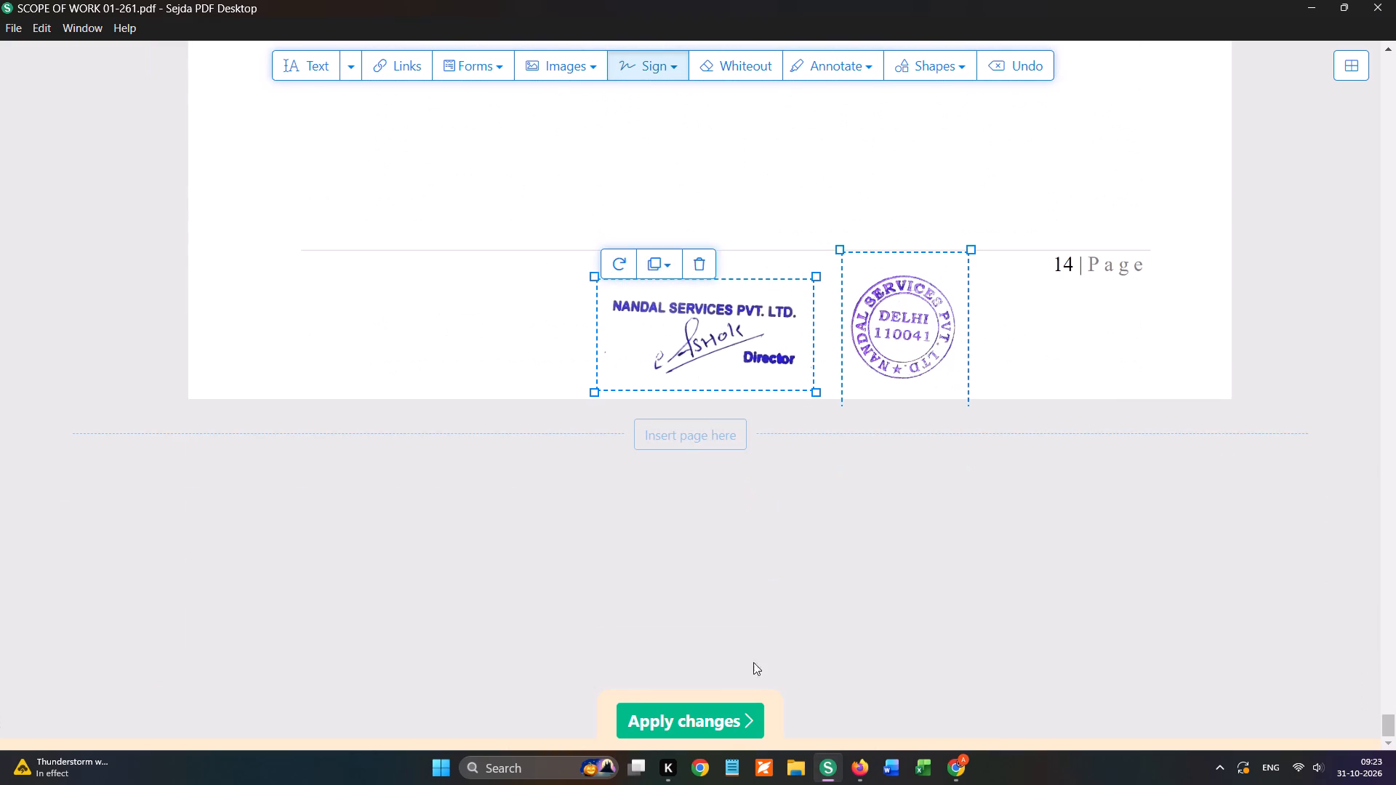
Apply the changes and save the signed PDF as edited_SCOPE OF WORK 01-261 in the Downloads folder.
{"action": "left_click", "coordinate": [677, 710]}
{"action": "scroll", "coordinate": [35, 190], "scroll_direction": "up", "scroll_amount": 5}
{"action": "left_click", "coordinate": [97, 177]}
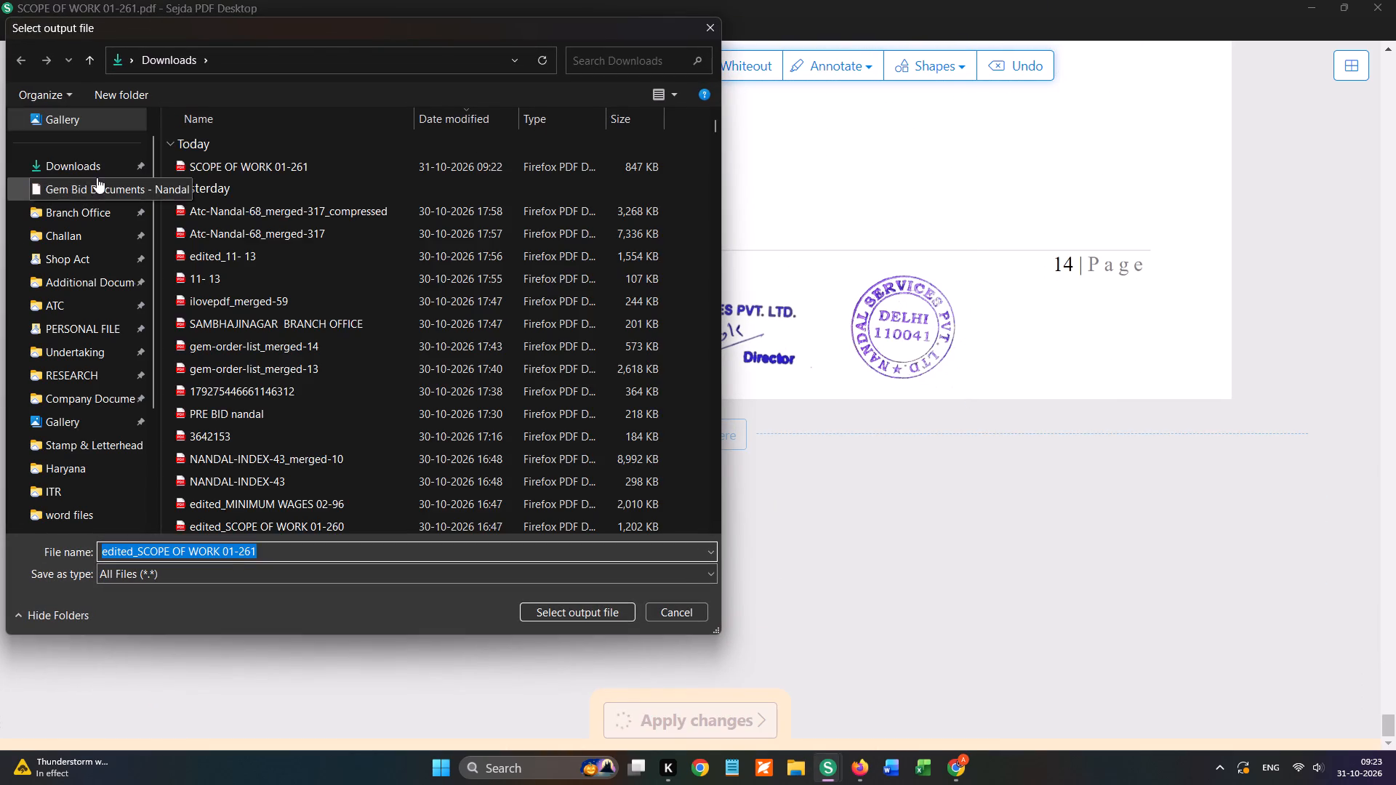
{"action": "left_click", "coordinate": [129, 172]}
{"action": "left_click", "coordinate": [579, 596]}
{"action": "left_click", "coordinate": [580, 608]}
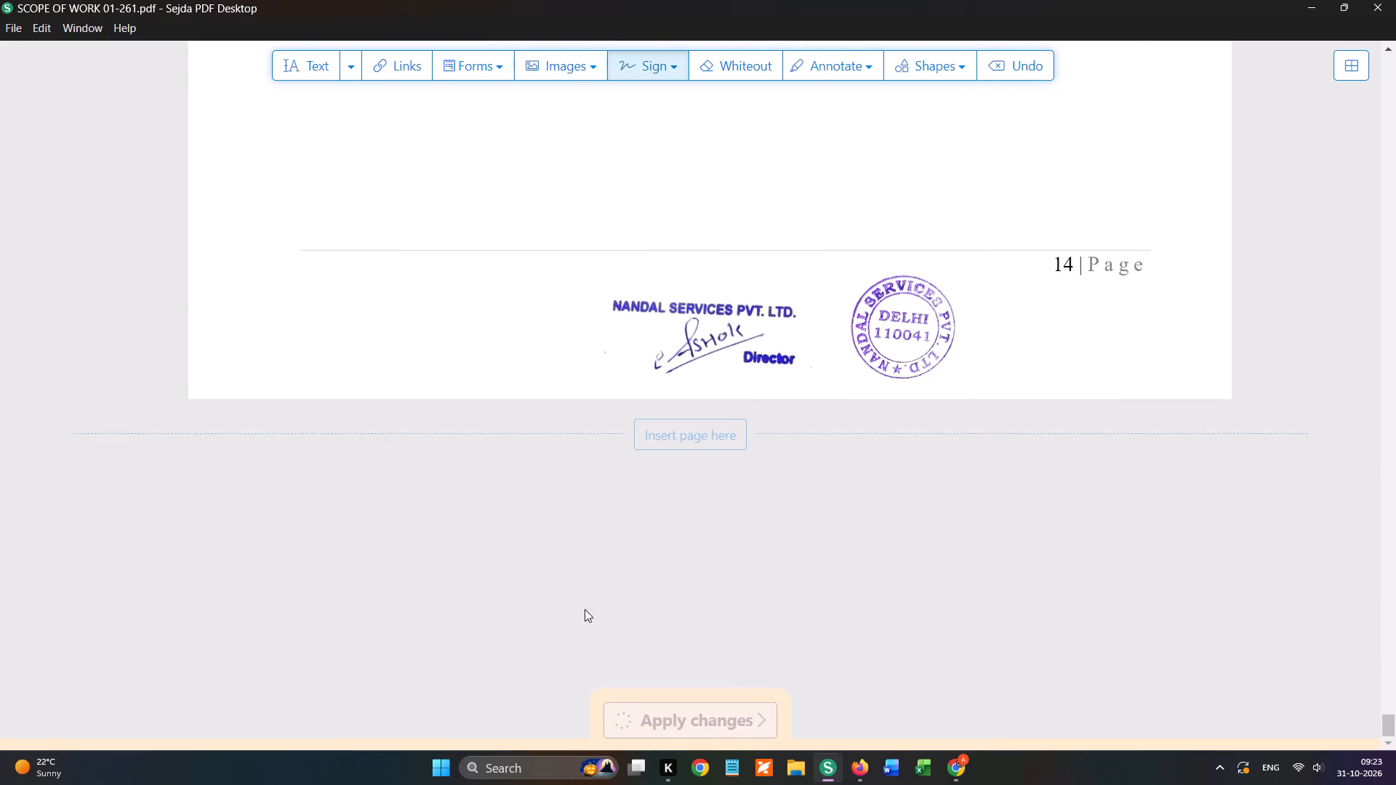
Check the scope of work PDF in Firefox and open the recent NANDAL-INDEX-68 document in Word.
{"action": "left_click", "coordinate": [859, 770]}
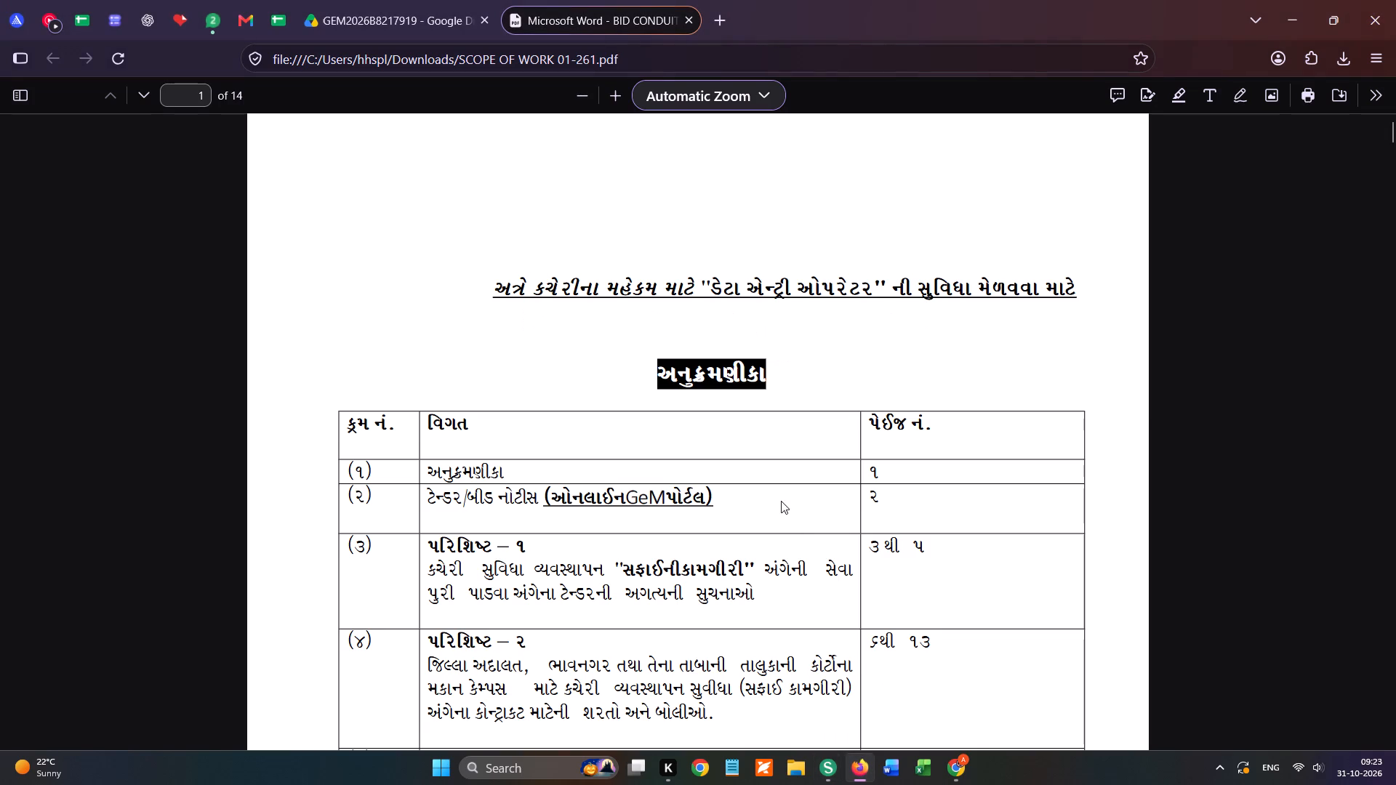
{"action": "left_click", "coordinate": [904, 771]}
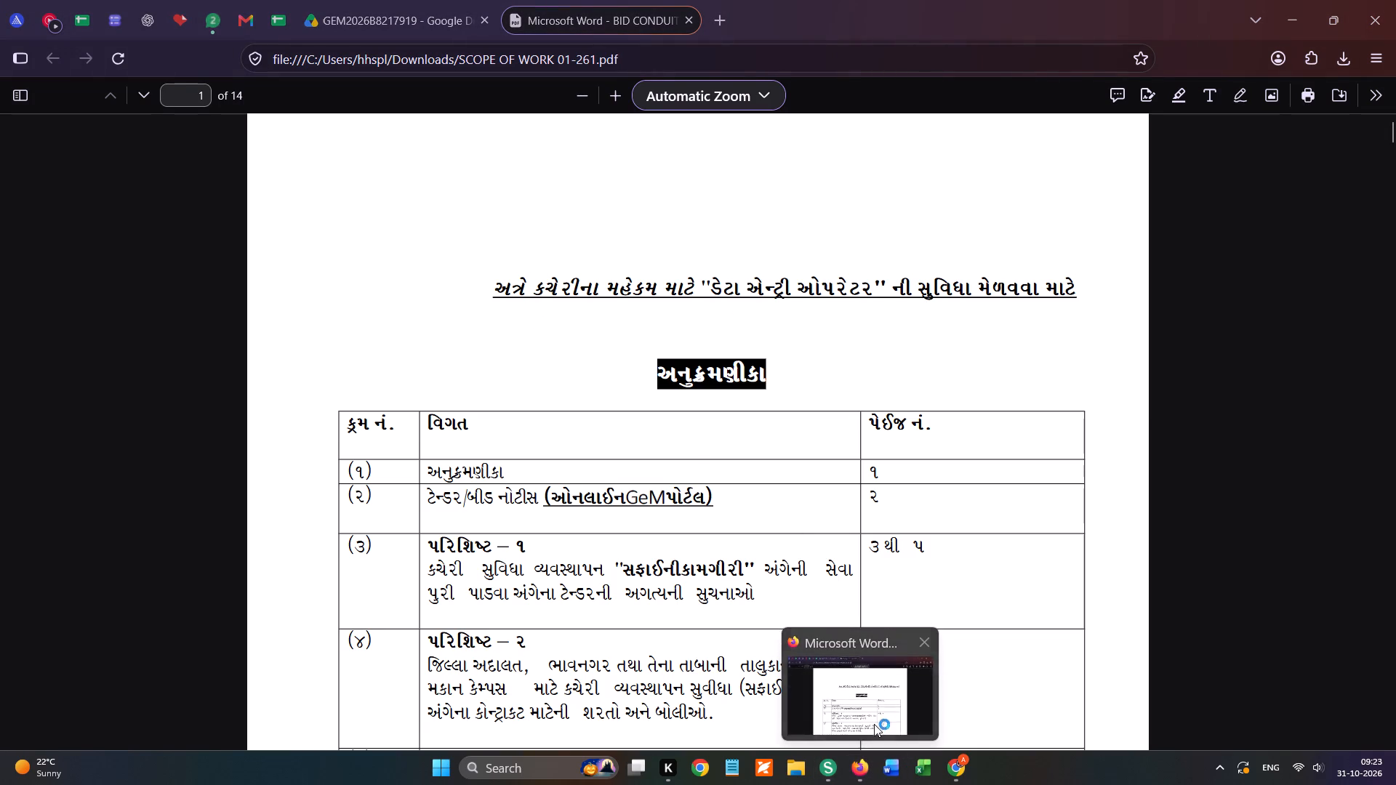
{"action": "left_click", "coordinate": [900, 777]}
{"action": "left_click", "coordinate": [902, 770]}
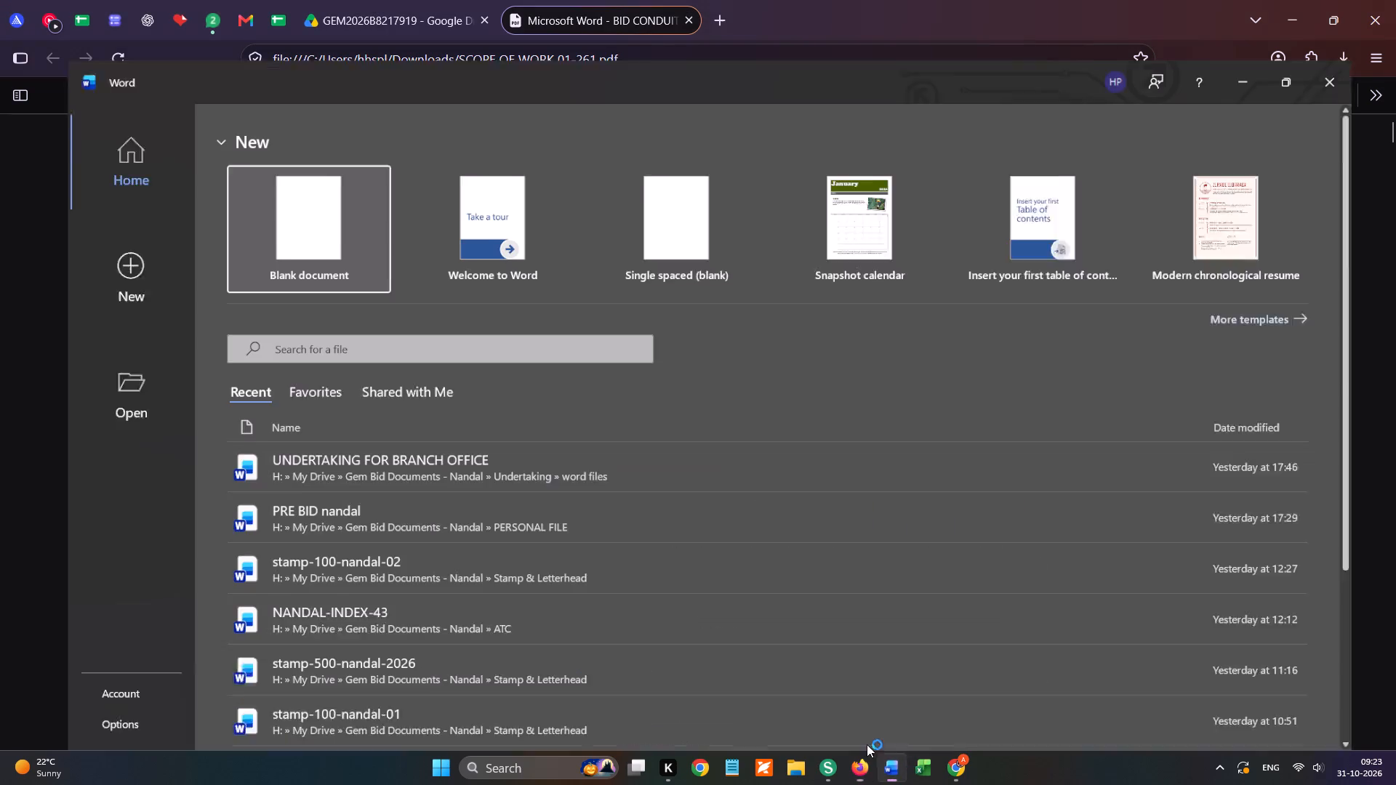
{"action": "scroll", "coordinate": [398, 564], "scroll_direction": "down", "scroll_amount": 1}
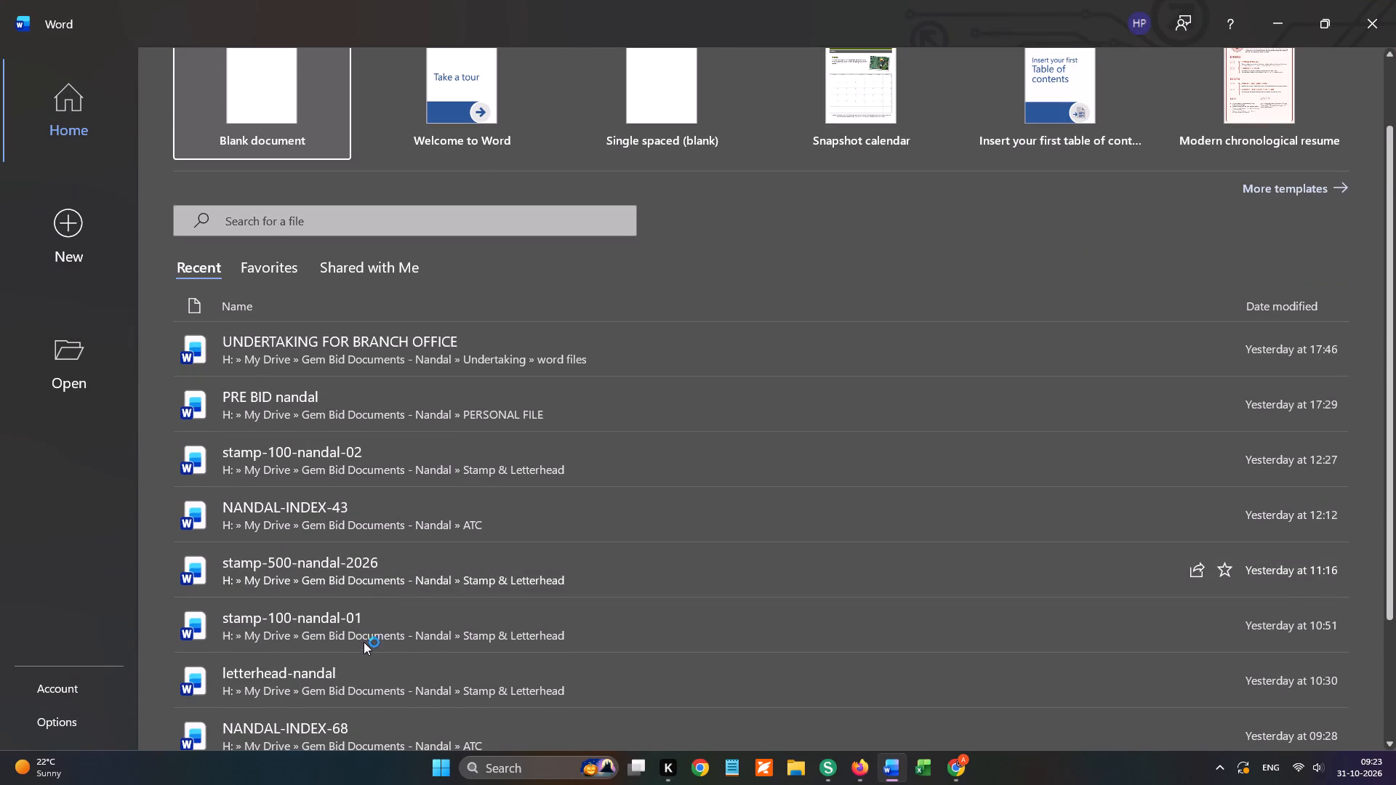
{"action": "scroll", "coordinate": [366, 645], "scroll_direction": "down", "scroll_amount": 1}
{"action": "left_click", "coordinate": [348, 643]}
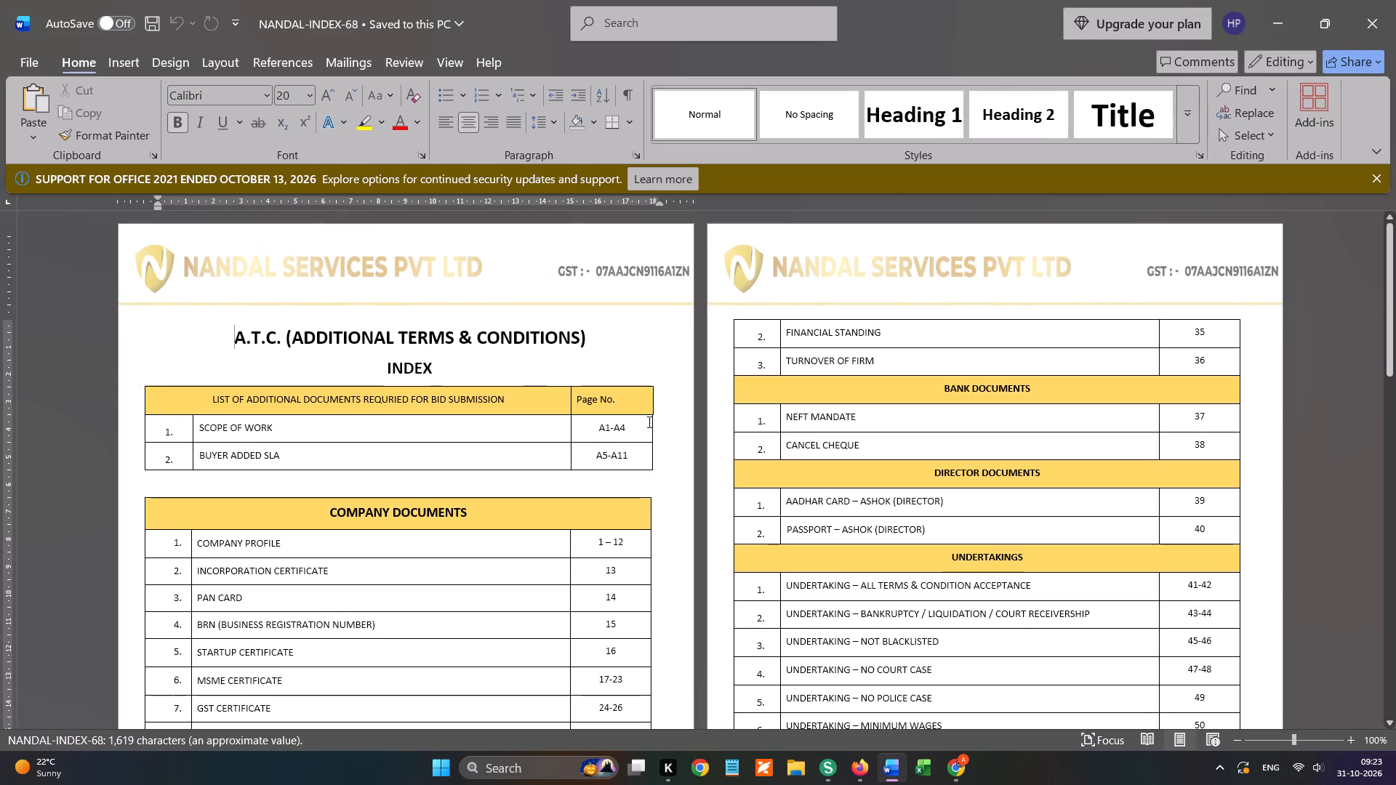
Set the page range of the SCOPE OF WORK entry in the additional documents index to A1-A14.
{"action": "left_click", "coordinate": [620, 427]}
{"action": "left_click", "coordinate": [647, 180]}
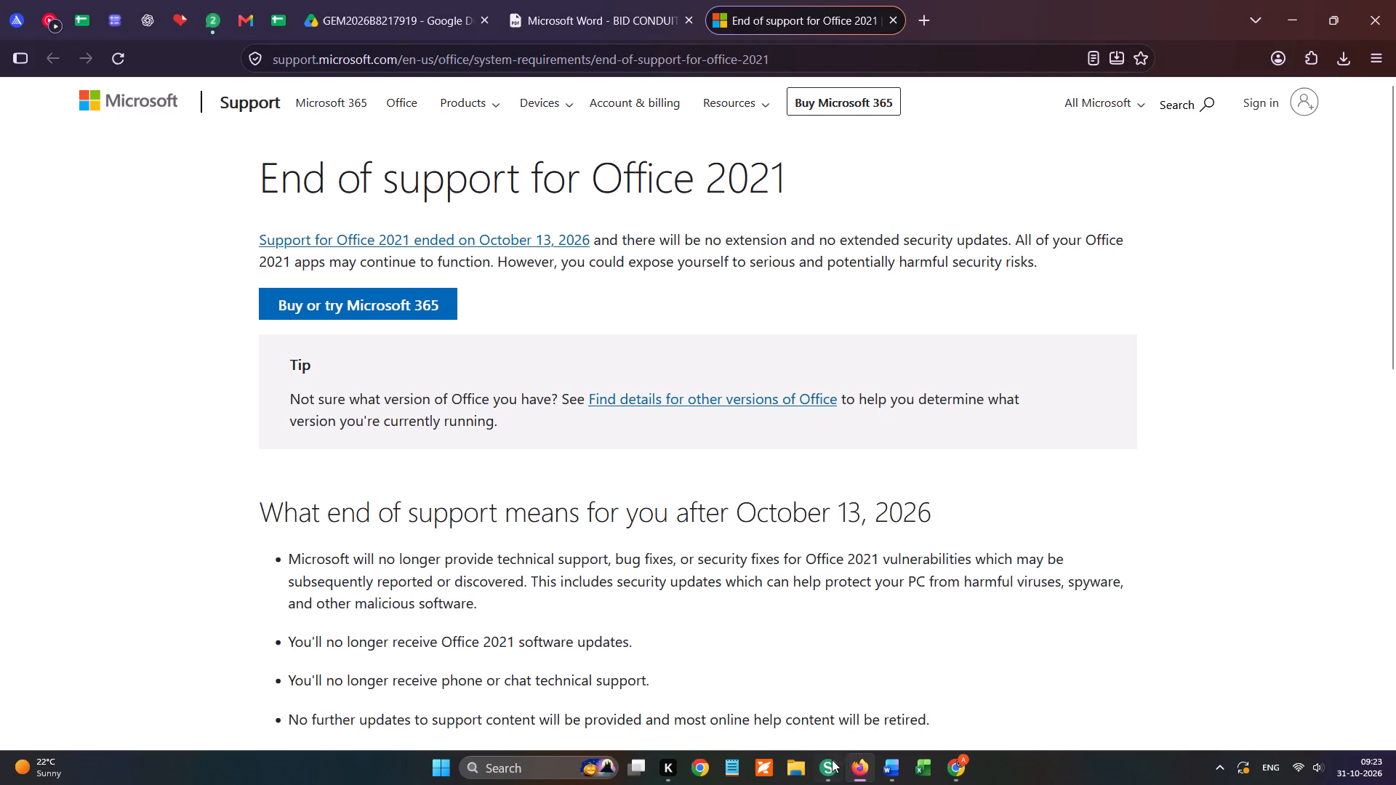
{"action": "left_click", "coordinate": [894, 19]}
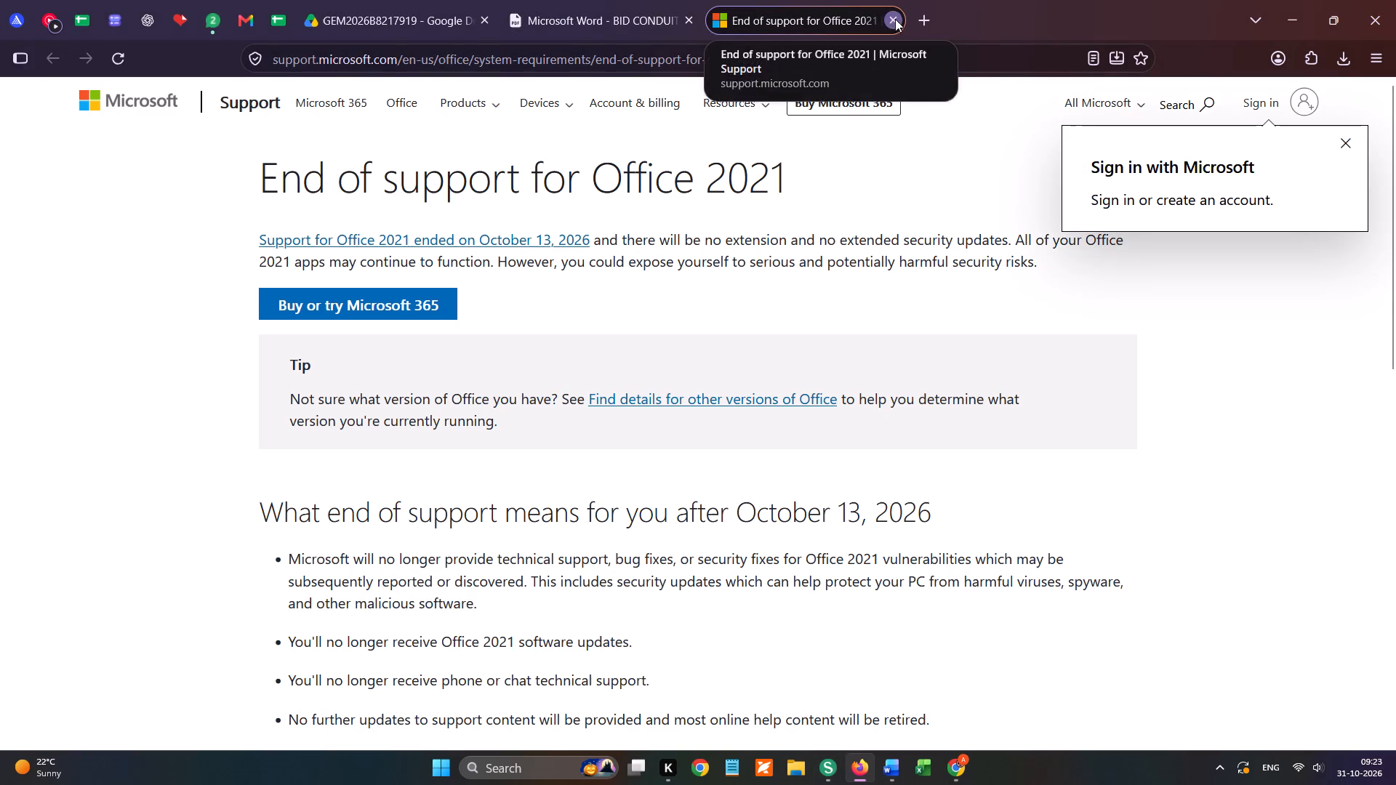
{"action": "left_click", "coordinate": [887, 765]}
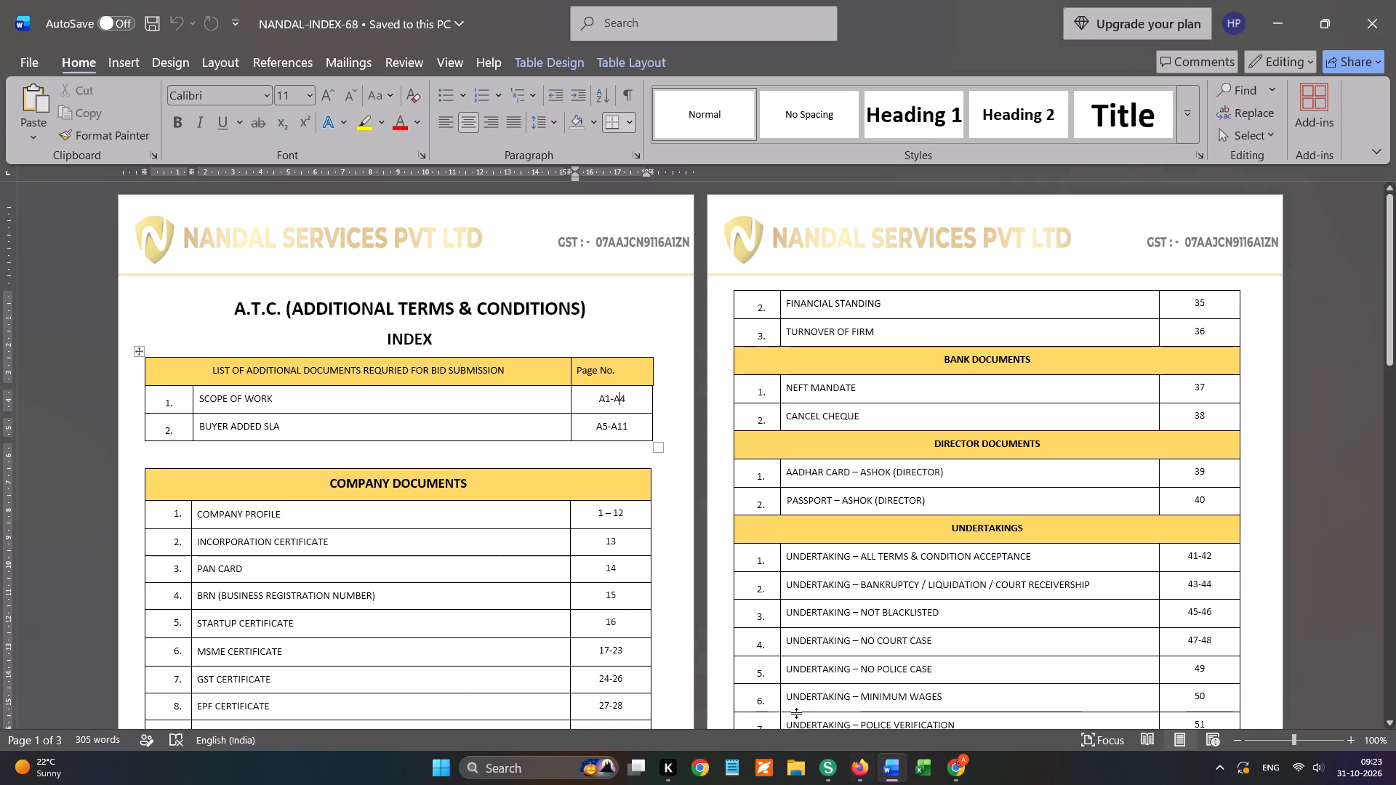
{"action": "key", "text": "1"}
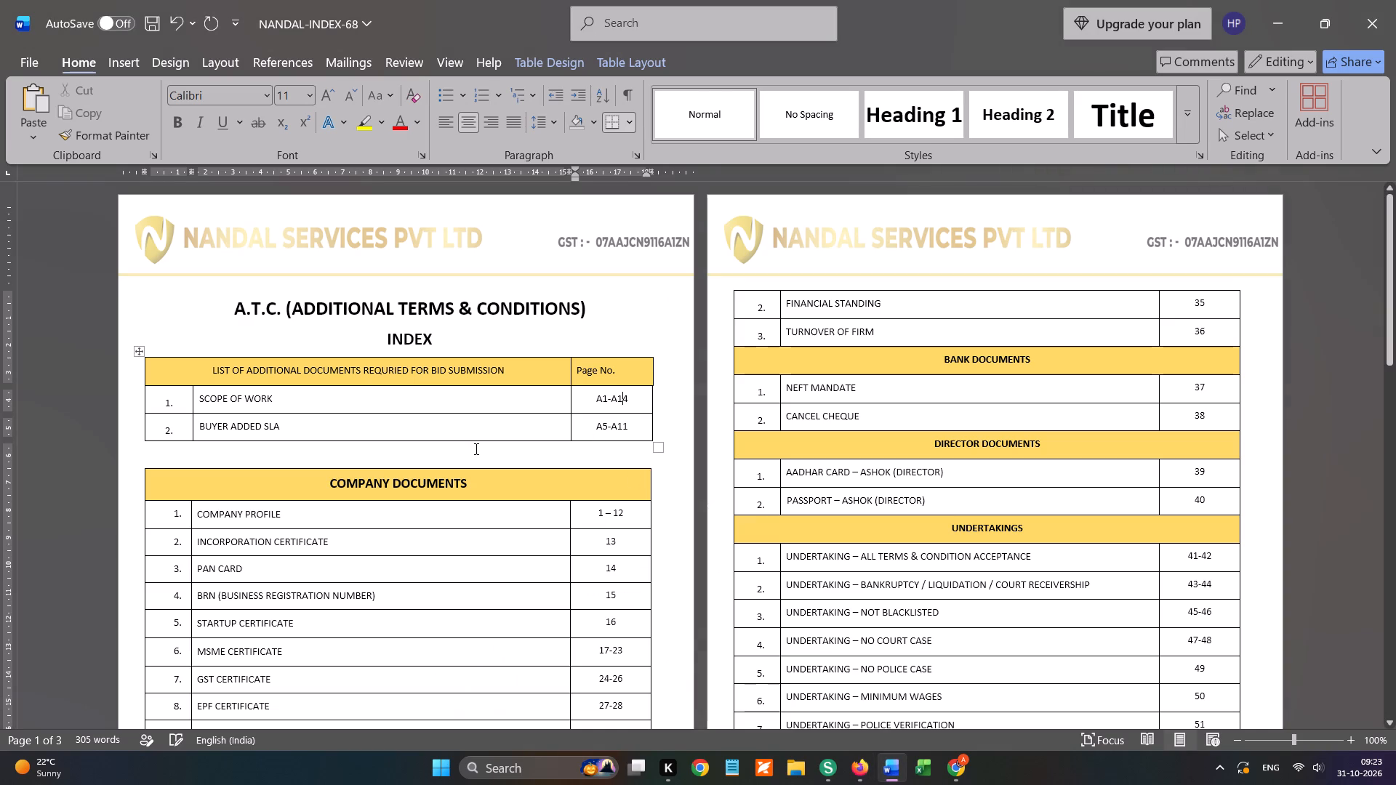
Delete the BUYER ADDED SLA row from the additional documents index table.
{"action": "left_click_drag", "start_coordinate": [162, 428], "coordinate": [662, 423]}
{"action": "key", "text": "BackSpace"}
Export the edited index as the PDF NANDAL-INDEX-68 in the Downloads folder.
{"action": "key", "text": "alt+f"}
{"action": "key", "text": "e"}
{"action": "key", "text": "a"}
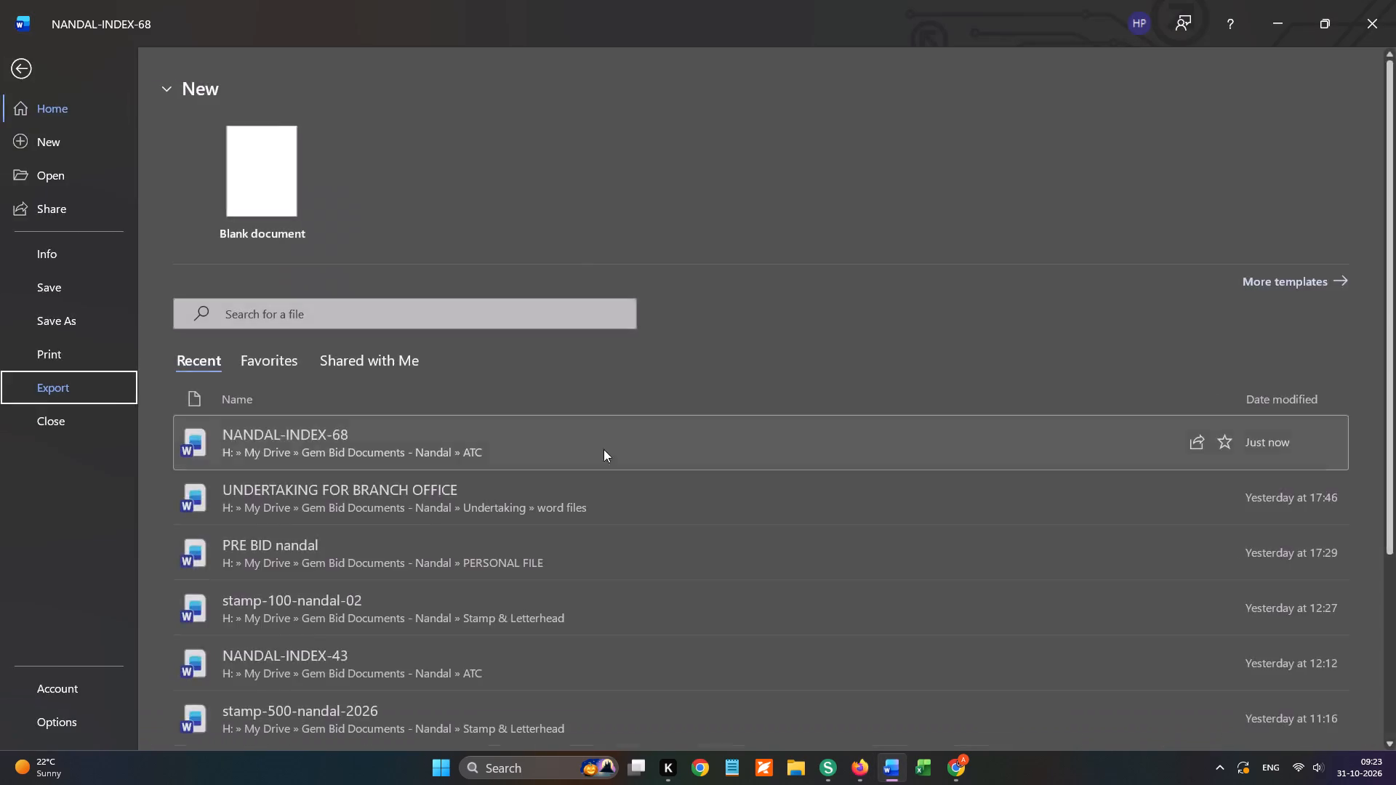
{"action": "scroll", "coordinate": [89, 208], "scroll_direction": "up", "scroll_amount": 8}
{"action": "left_click", "coordinate": [89, 180]}
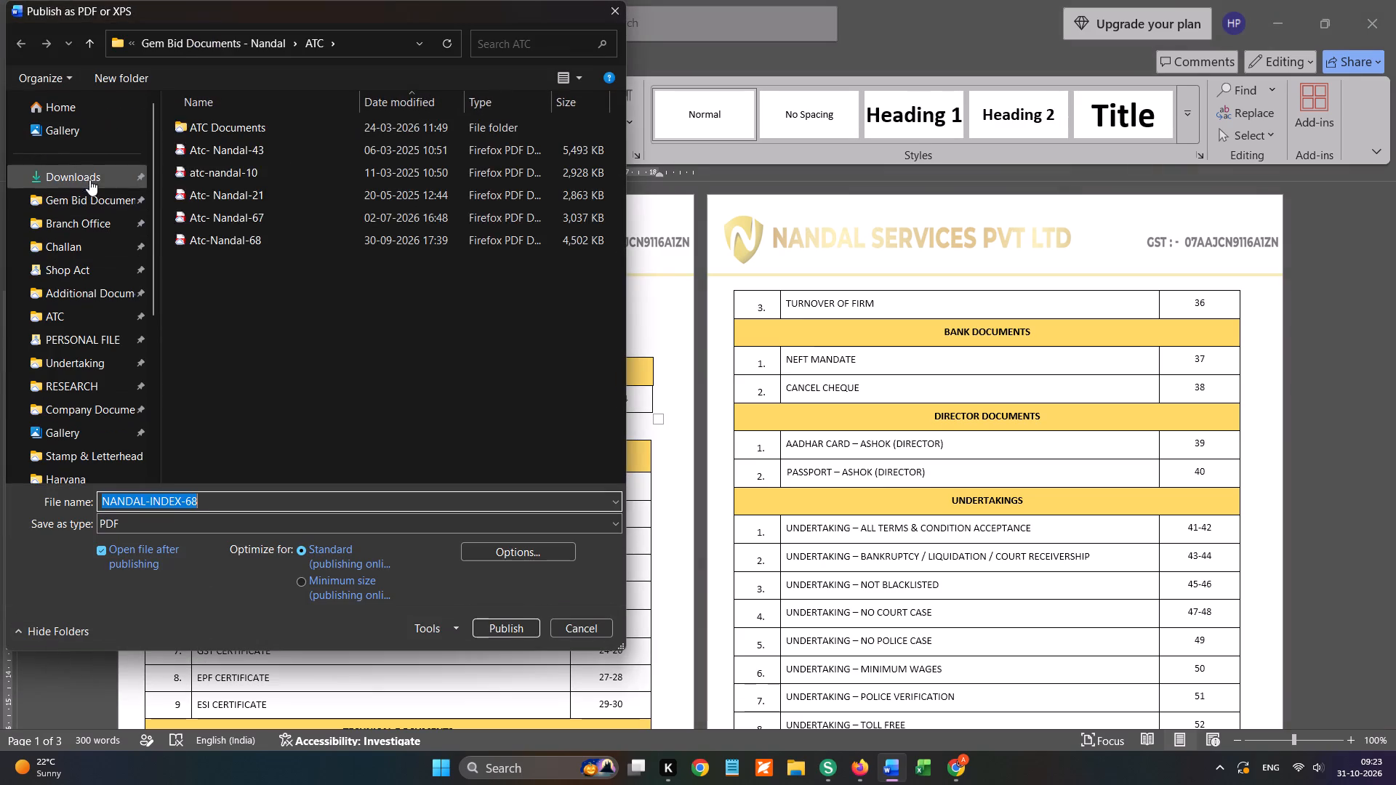
{"action": "left_click", "coordinate": [518, 625]}
{"action": "left_click", "coordinate": [738, 374]}
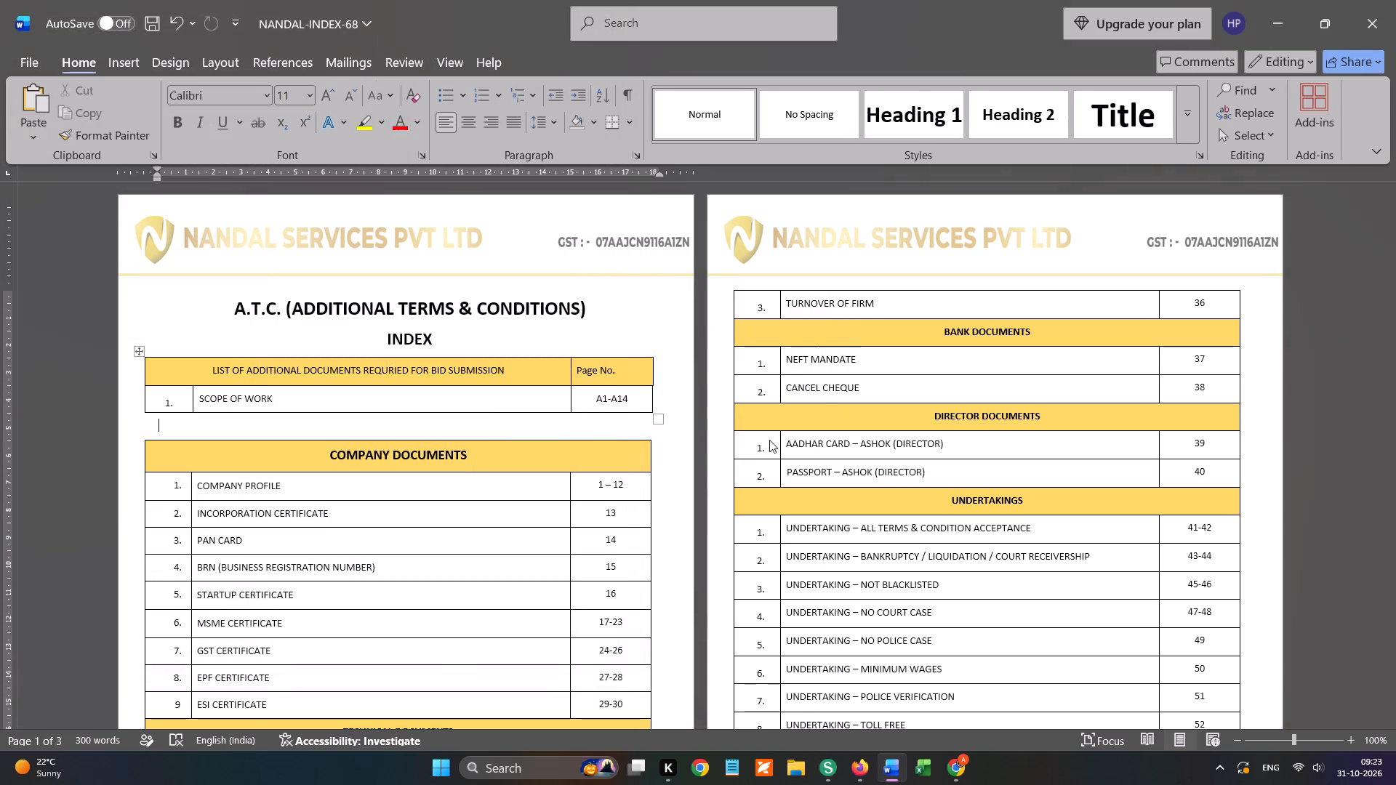
Switch to iLovePDF's Merge PDF tool in Firefox and add NANDAL-INDEX-68 and edited_SCOPE OF WORK 01-261 from Downloads.
{"action": "left_click", "coordinate": [876, 767]}
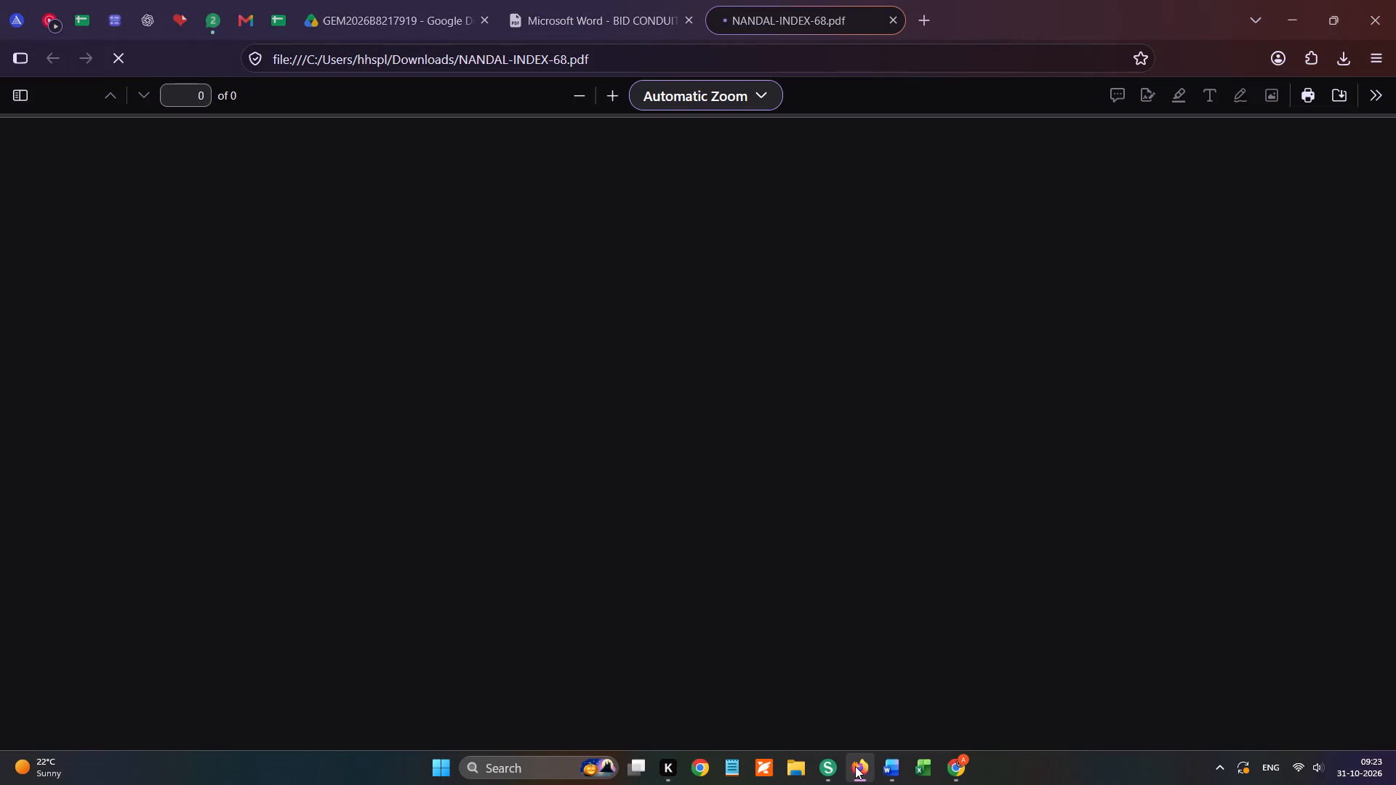
{"action": "left_click", "coordinate": [870, 766]}
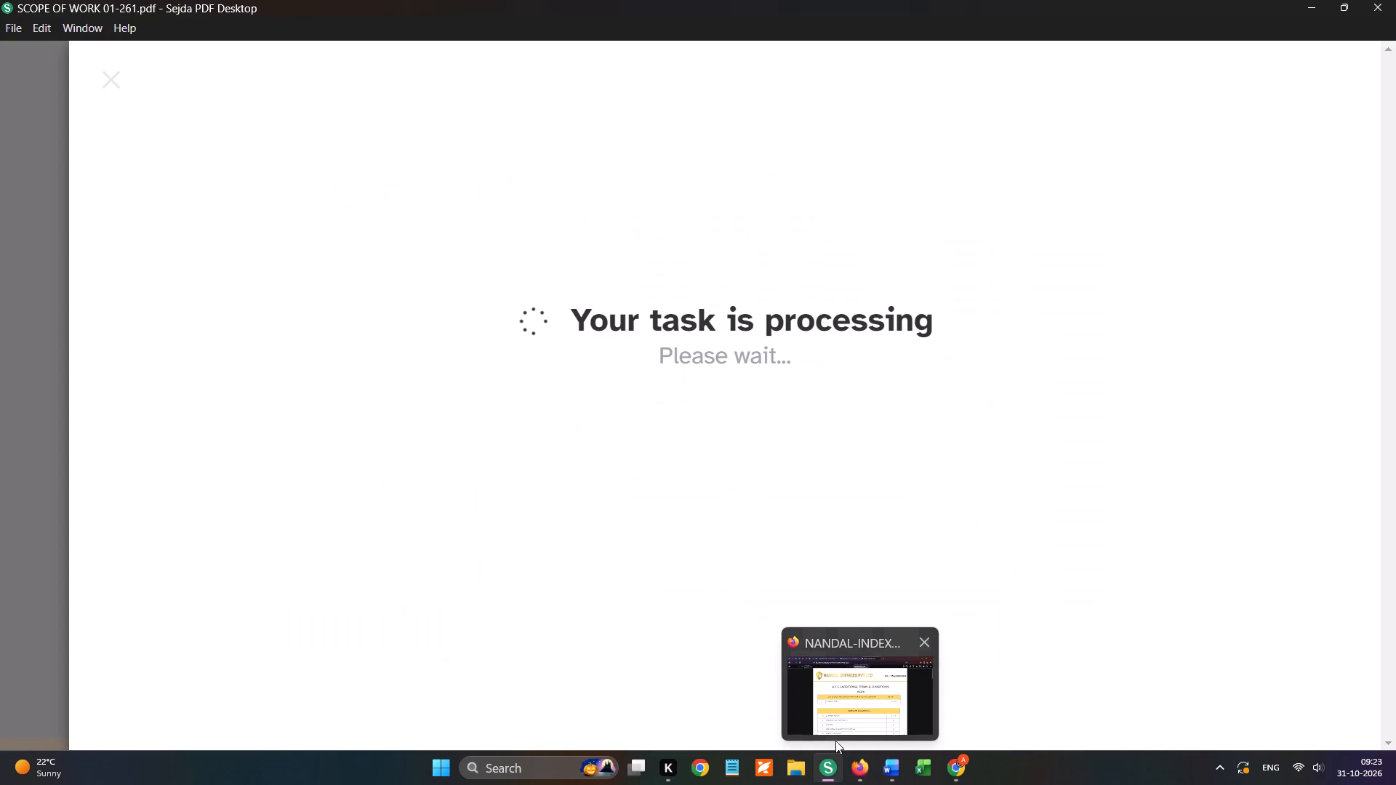
{"action": "left_click", "coordinate": [859, 762]}
{"action": "left_click", "coordinate": [183, 24]}
{"action": "left_click", "coordinate": [185, 100]}
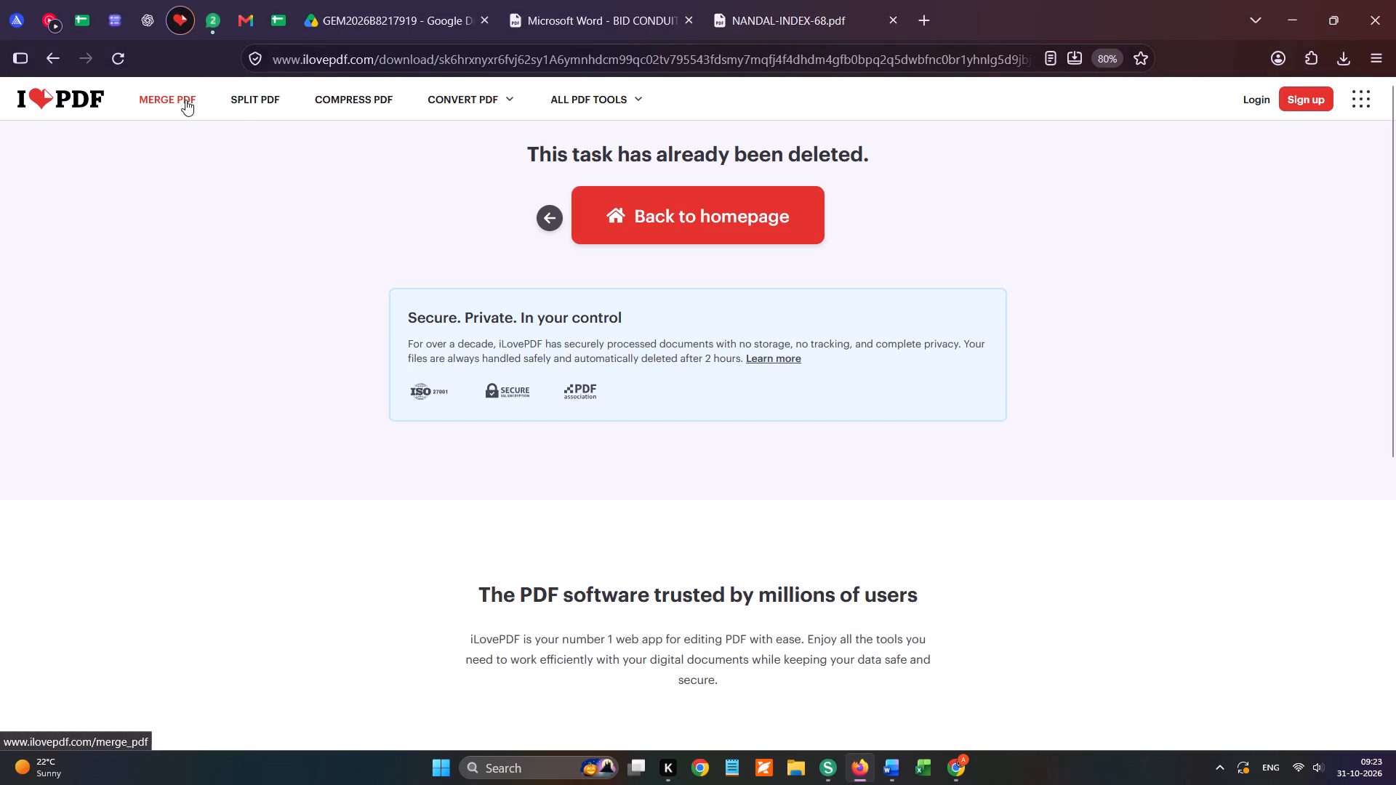
{"action": "left_click", "coordinate": [726, 246]}
{"action": "left_click", "coordinate": [732, 254]}
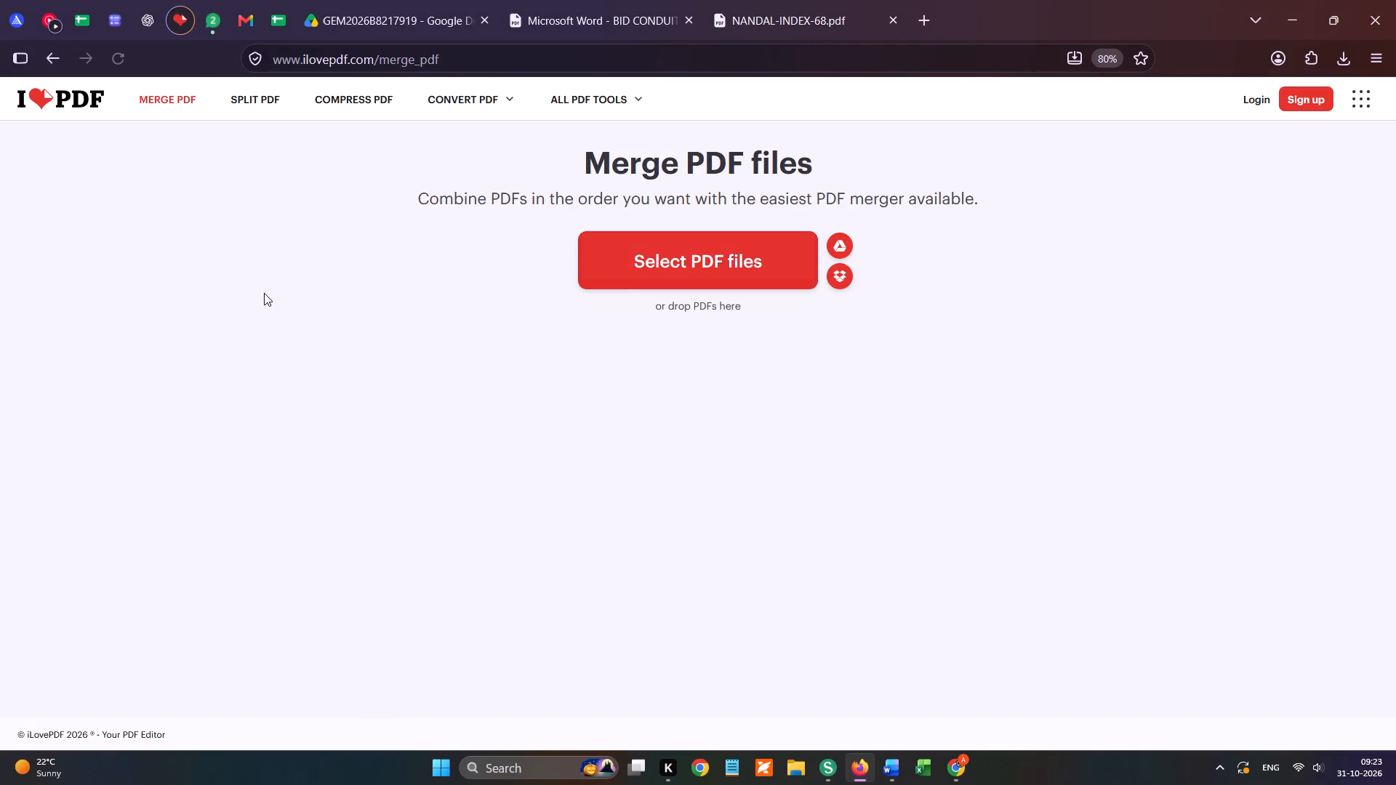
{"action": "scroll", "coordinate": [60, 235], "scroll_direction": "up", "scroll_amount": 14}
{"action": "left_click", "coordinate": [99, 169]}
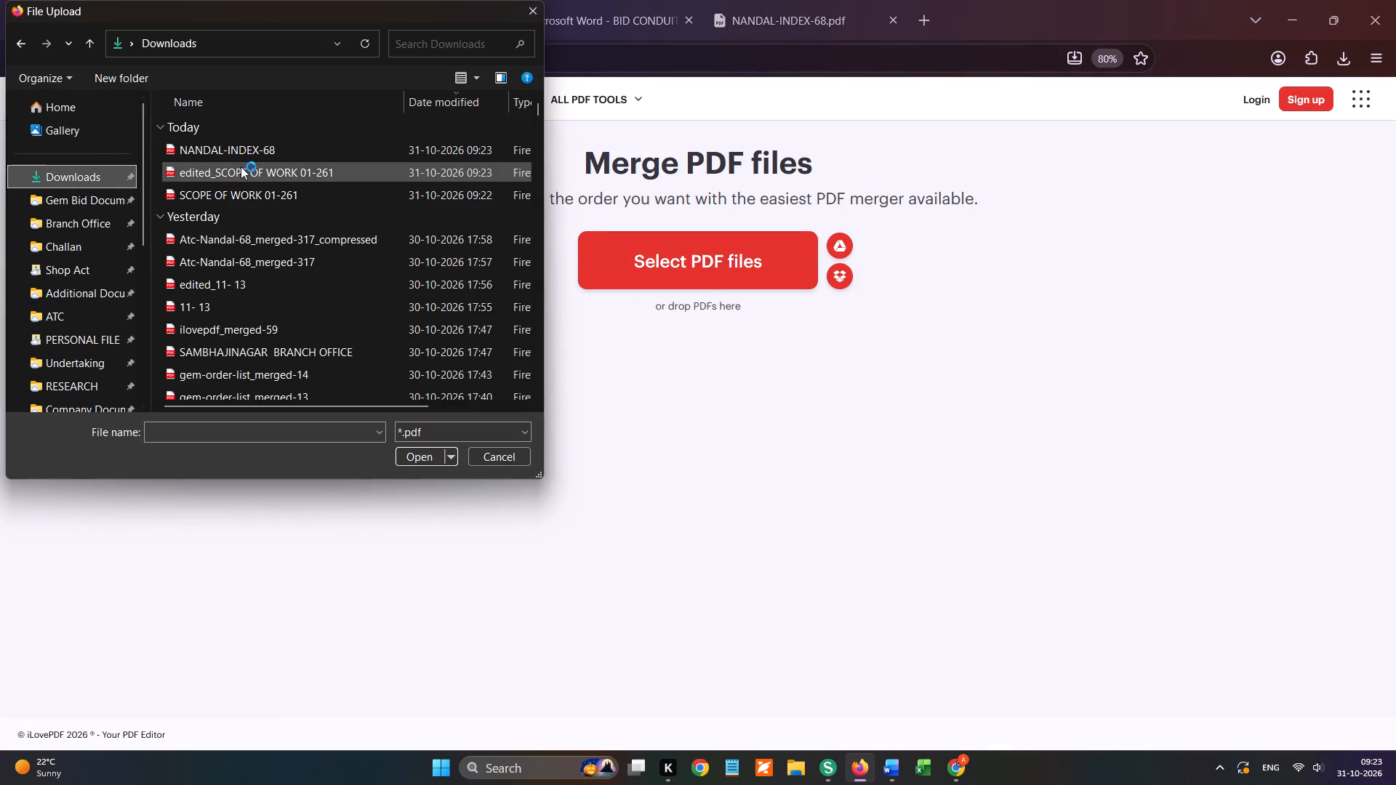
{"action": "left_click", "coordinate": [242, 166], "text": "ctrl"}
{"action": "left_click", "coordinate": [256, 150], "text": "ctrl"}
{"action": "left_click", "coordinate": [424, 464]}
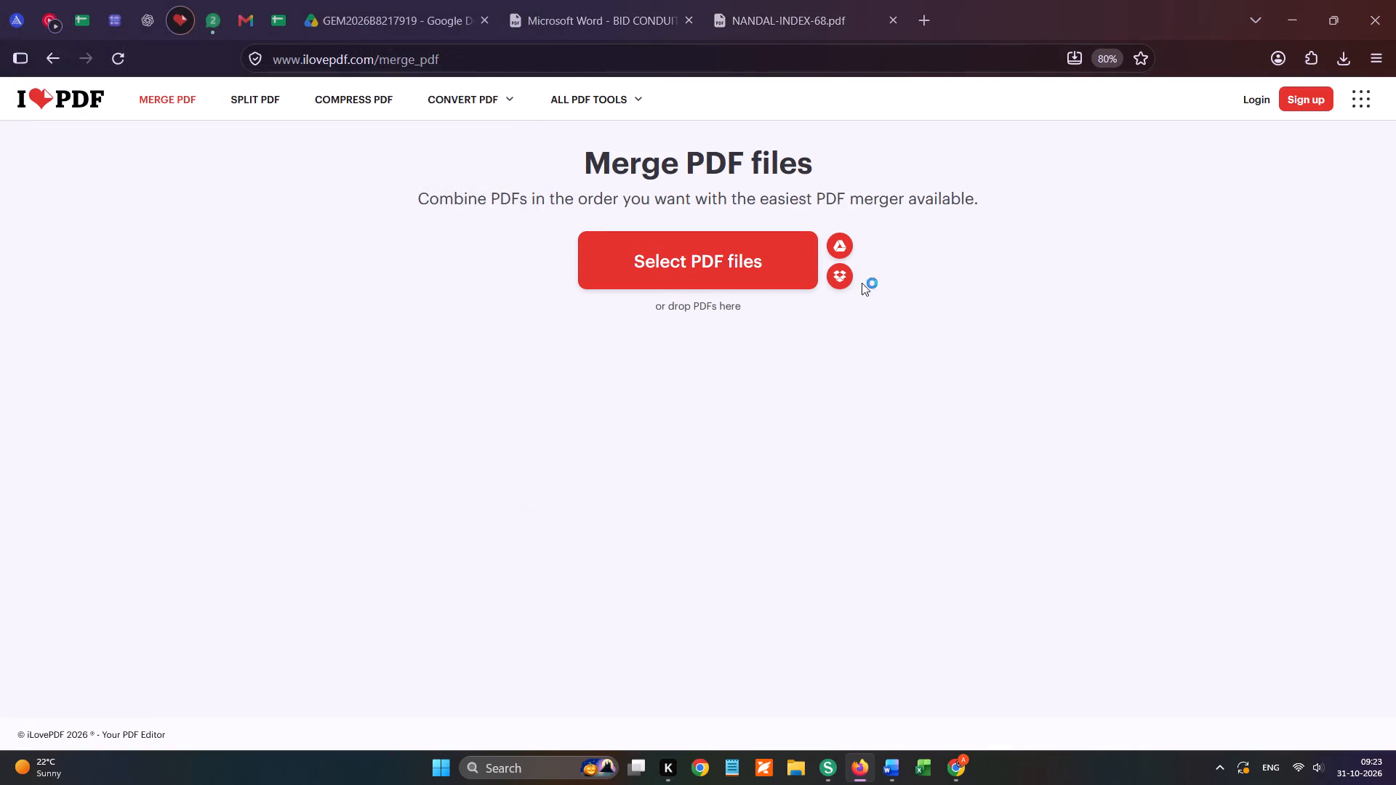
Add Atc-Nandal-68 from the ATC folder to the files being merged.
{"action": "left_click", "coordinate": [1038, 175]}
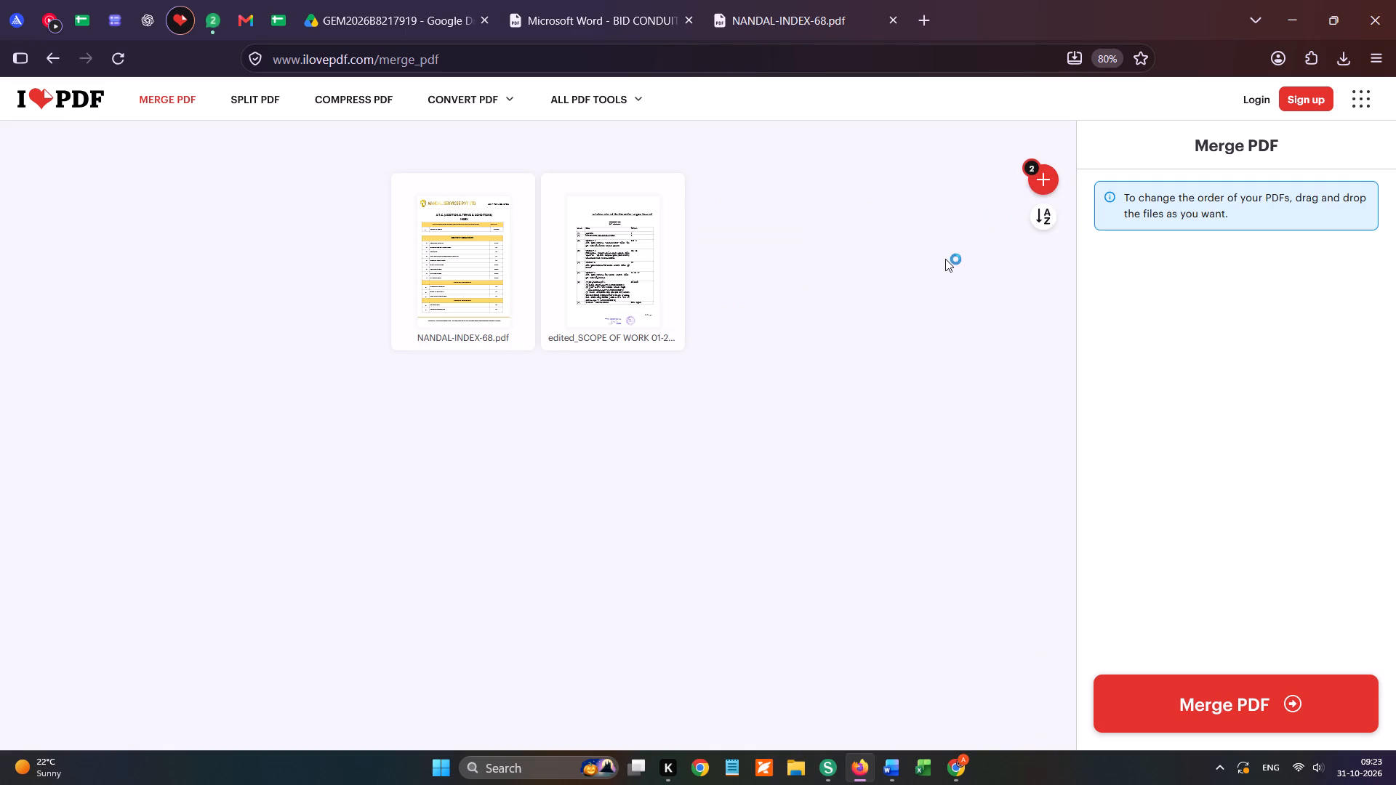
{"action": "scroll", "coordinate": [159, 244], "scroll_direction": "up", "scroll_amount": 9}
{"action": "left_click", "coordinate": [1054, 181]}
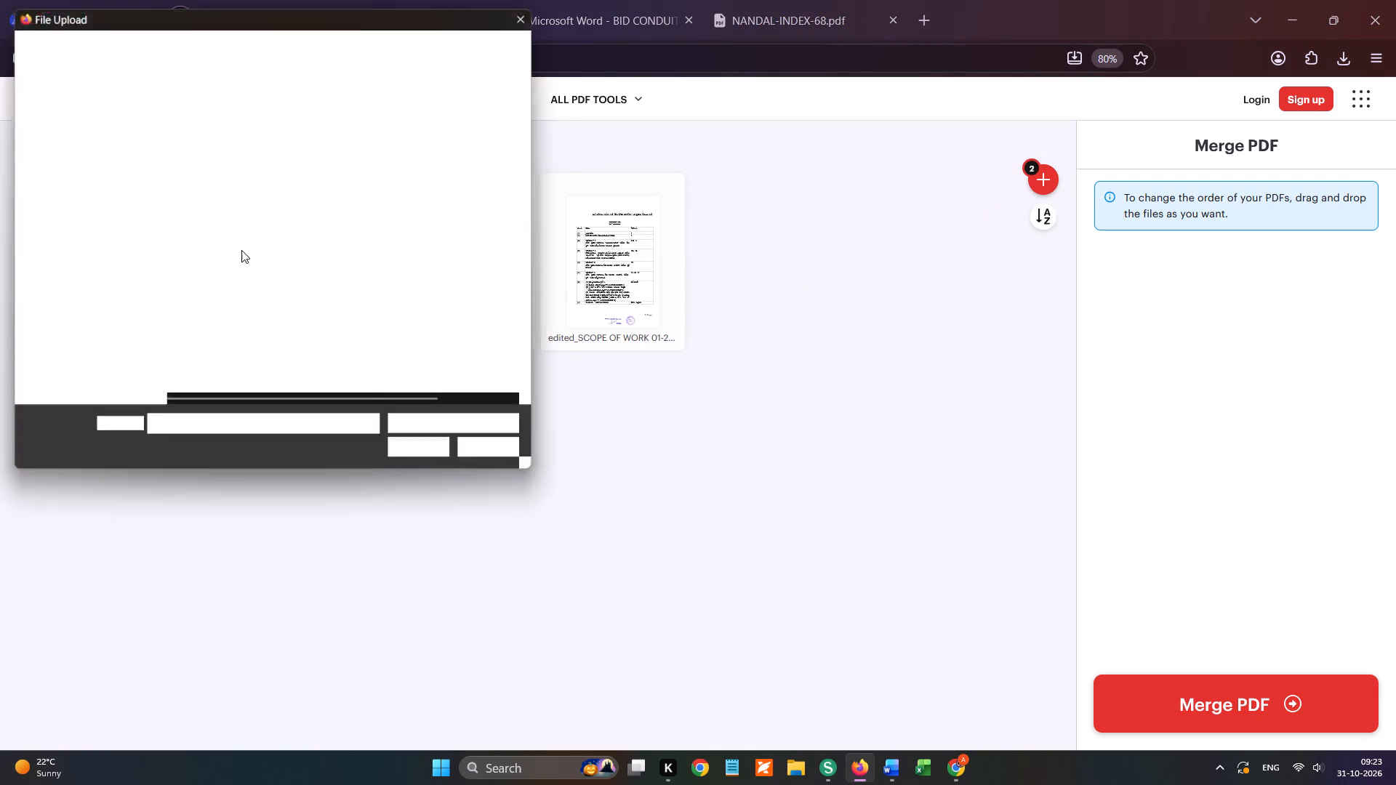
{"action": "scroll", "coordinate": [177, 237], "scroll_direction": "up", "scroll_amount": 5}
{"action": "left_click", "coordinate": [121, 176]}
{"action": "double_click", "coordinate": [236, 150]}
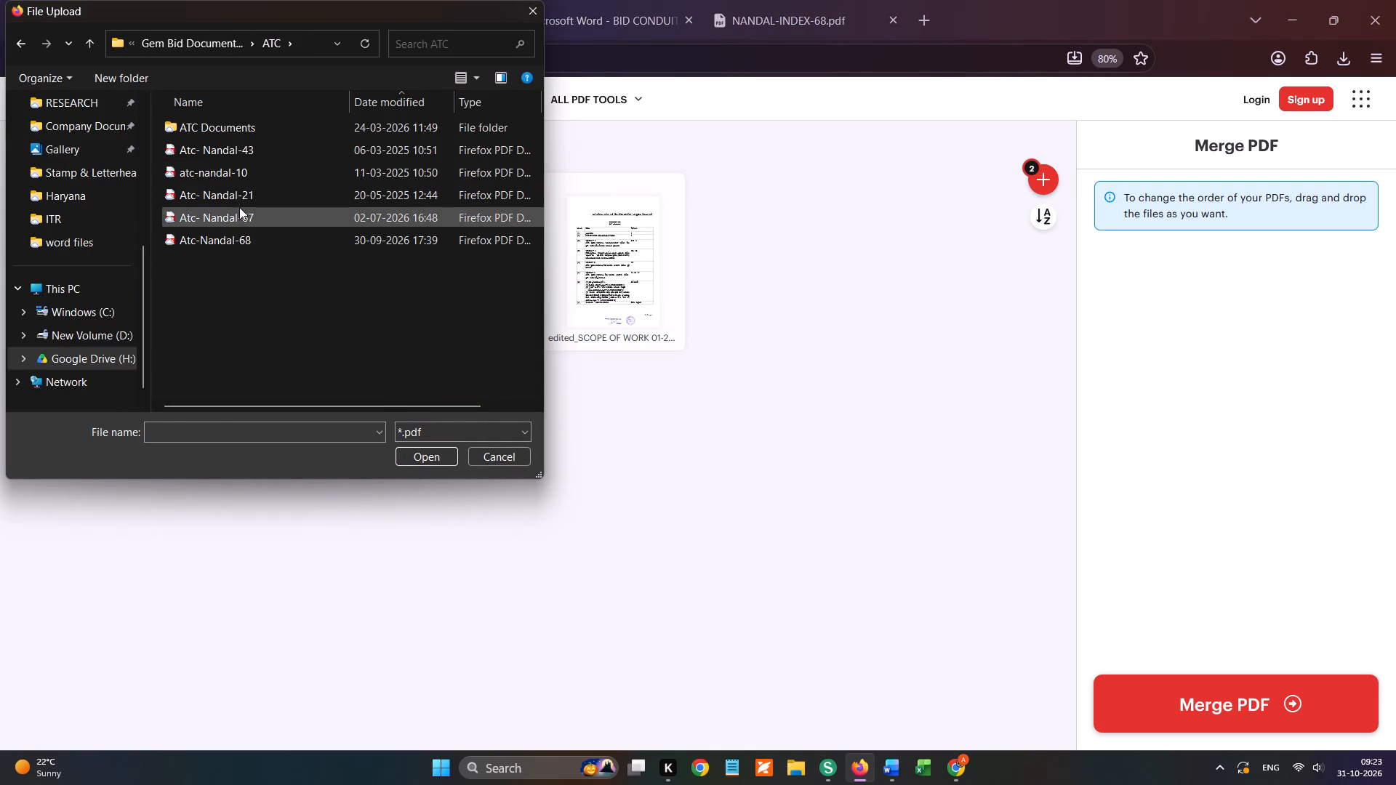
{"action": "left_click", "coordinate": [239, 211]}
{"action": "double_click", "coordinate": [248, 245]}
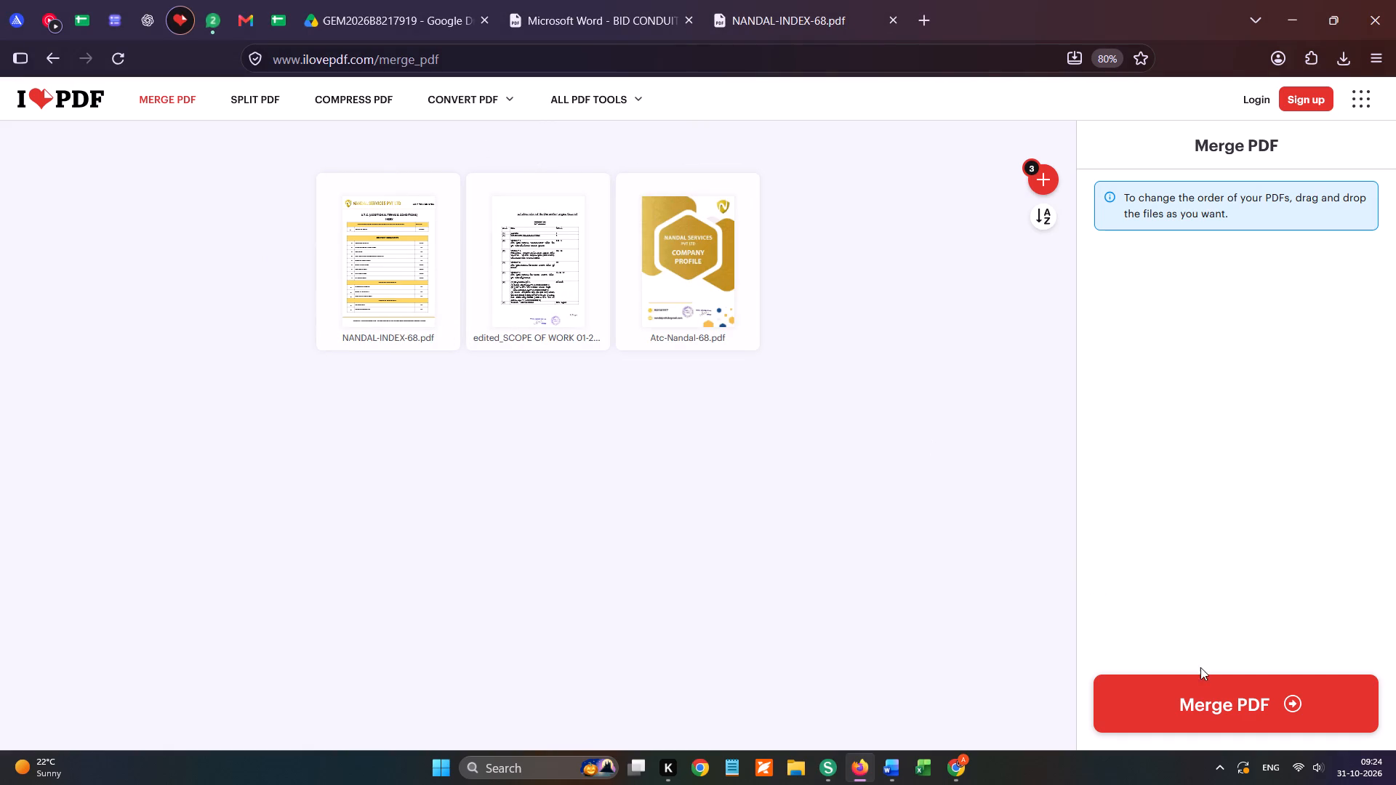
Merge the three PDFs and download the merged file.
{"action": "left_click", "coordinate": [1221, 705]}
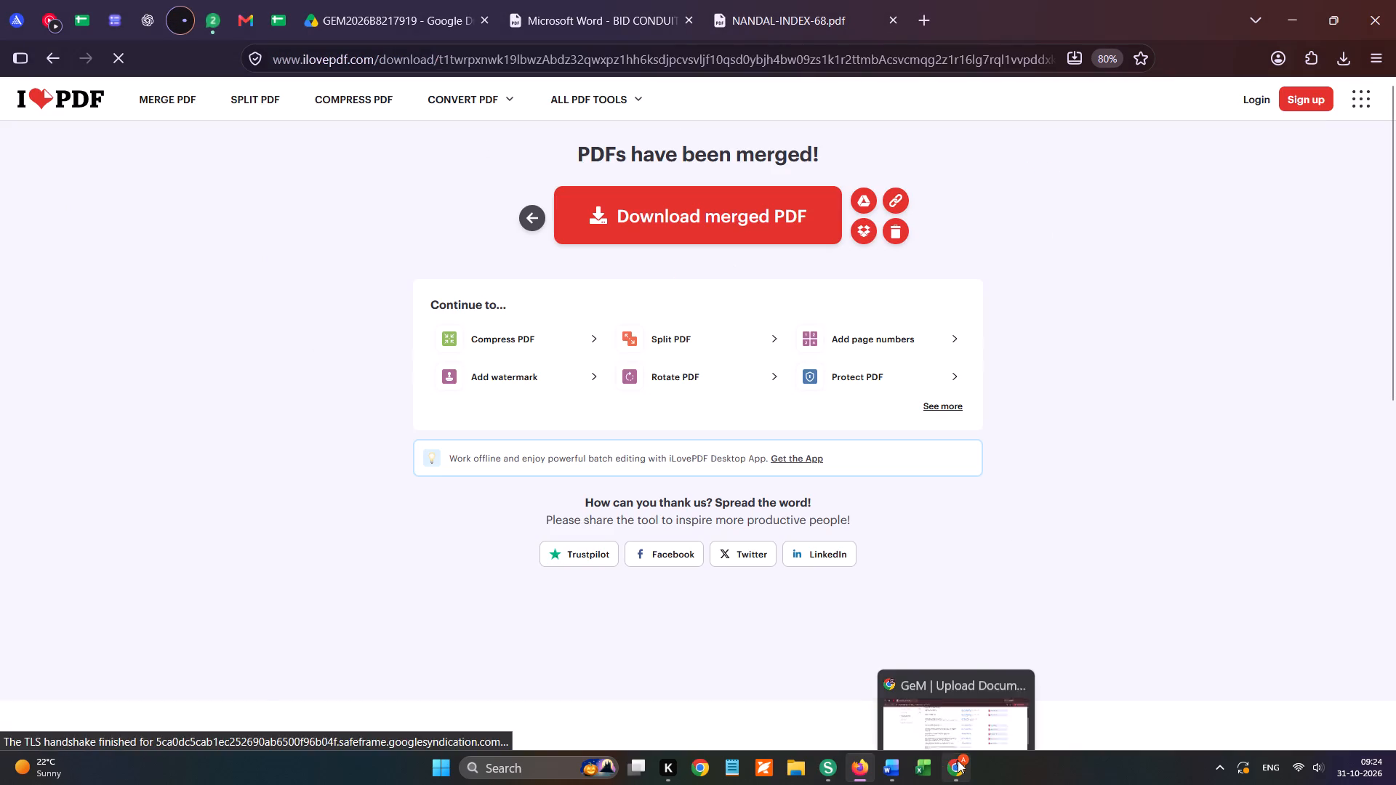
{"action": "left_click", "coordinate": [763, 233]}
In the Google Sheets tender tracker, set Nandal's Tender Filler for bid GEM/2026/B/8217919 (row 784) to Sanjay.
{"action": "left_click", "coordinate": [273, 1]}
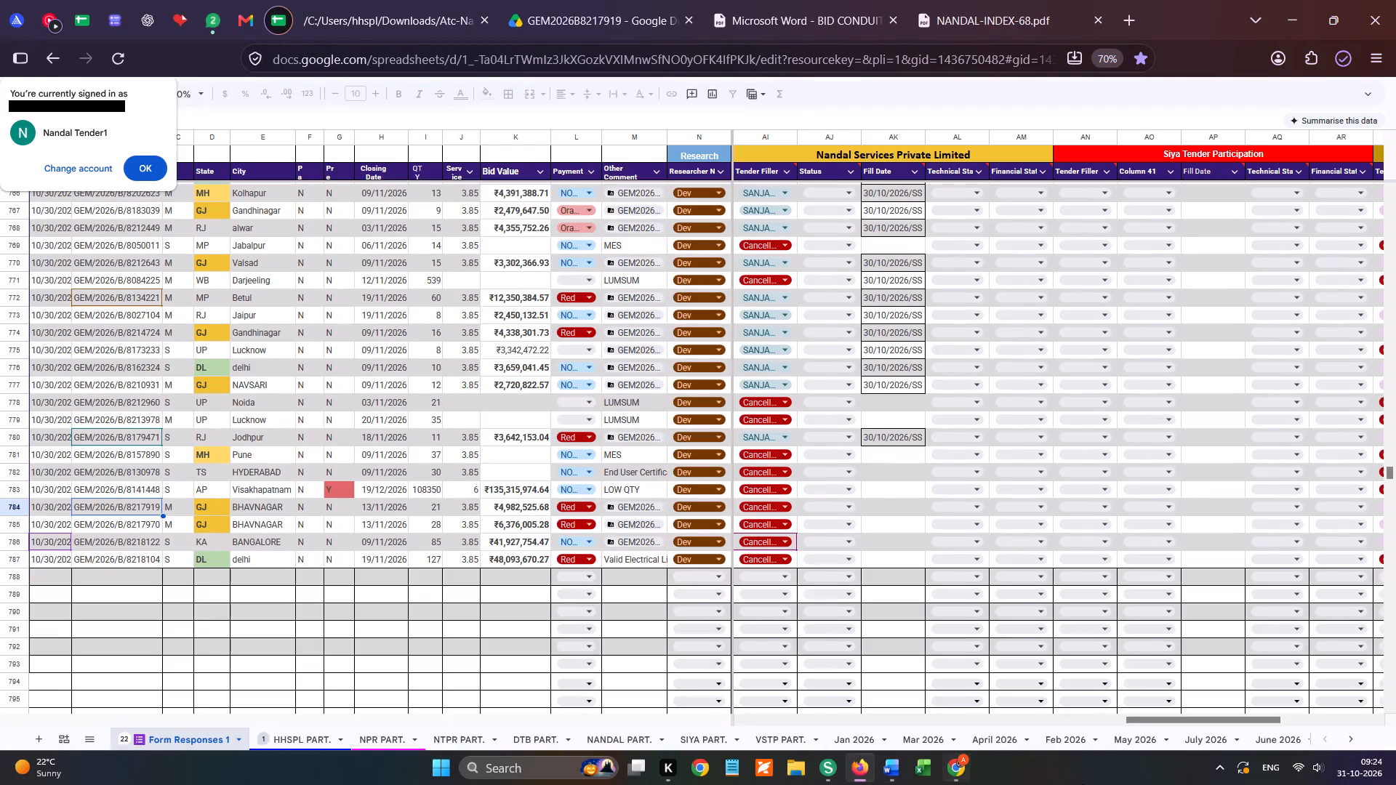
{"action": "left_click", "coordinate": [953, 781]}
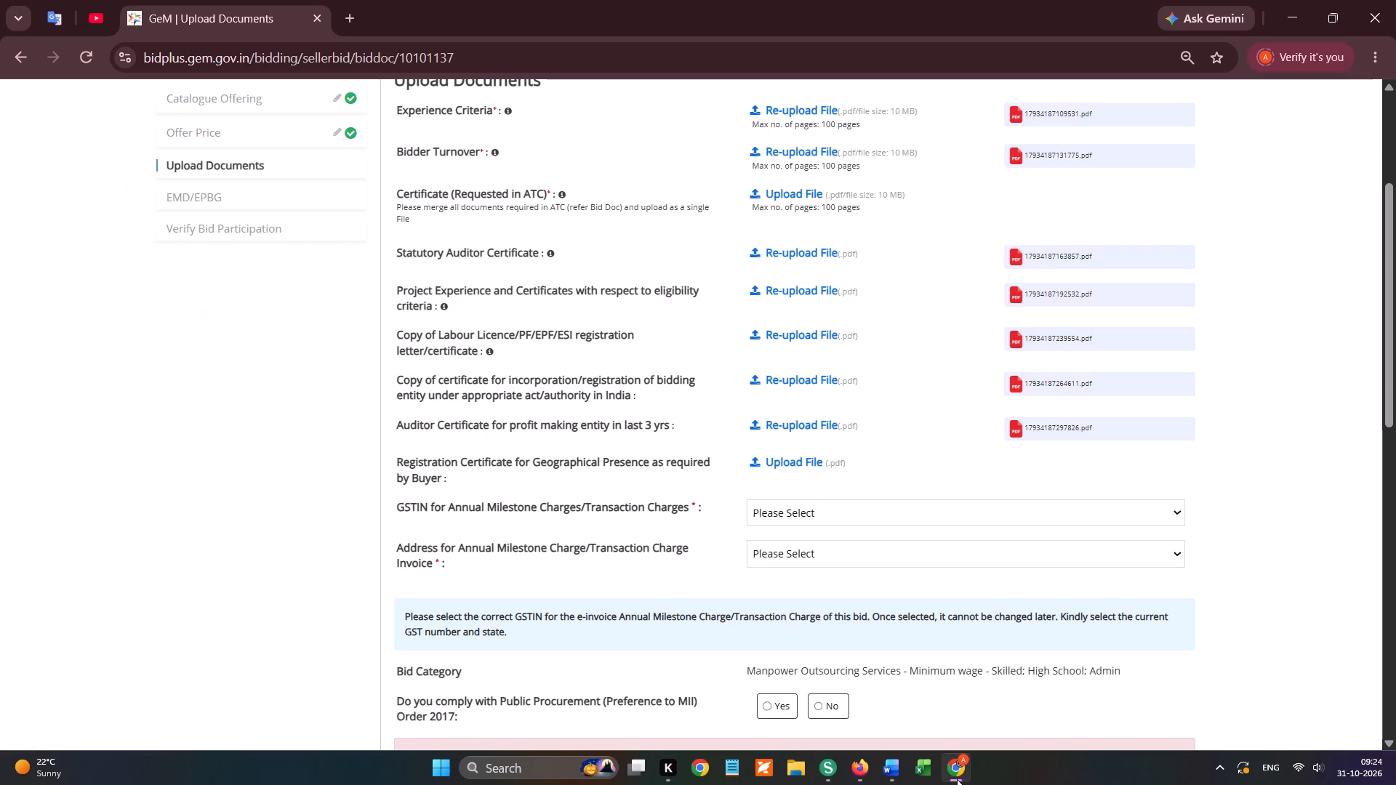
{"action": "left_click", "coordinate": [858, 771]}
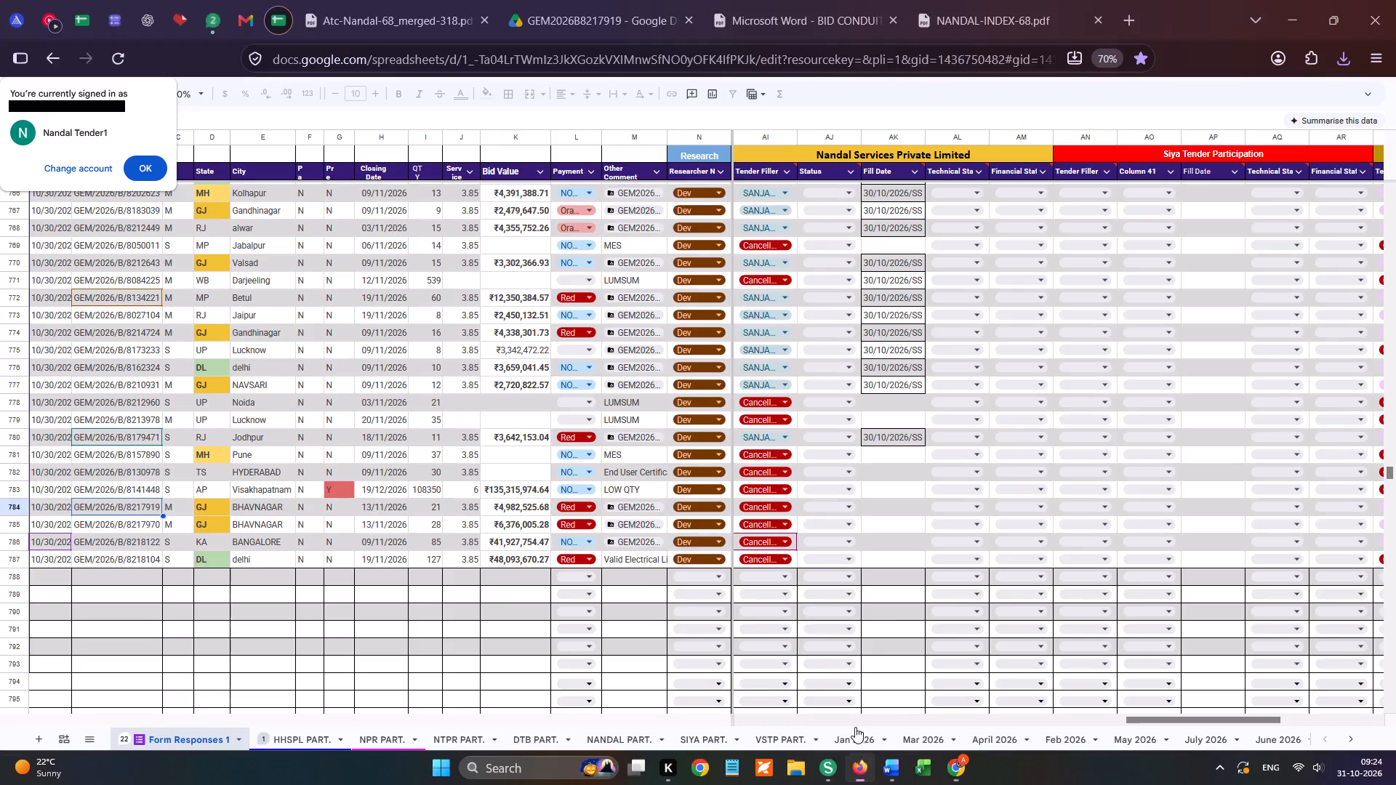
{"action": "left_click", "coordinate": [788, 509]}
{"action": "left_click", "coordinate": [785, 528]}
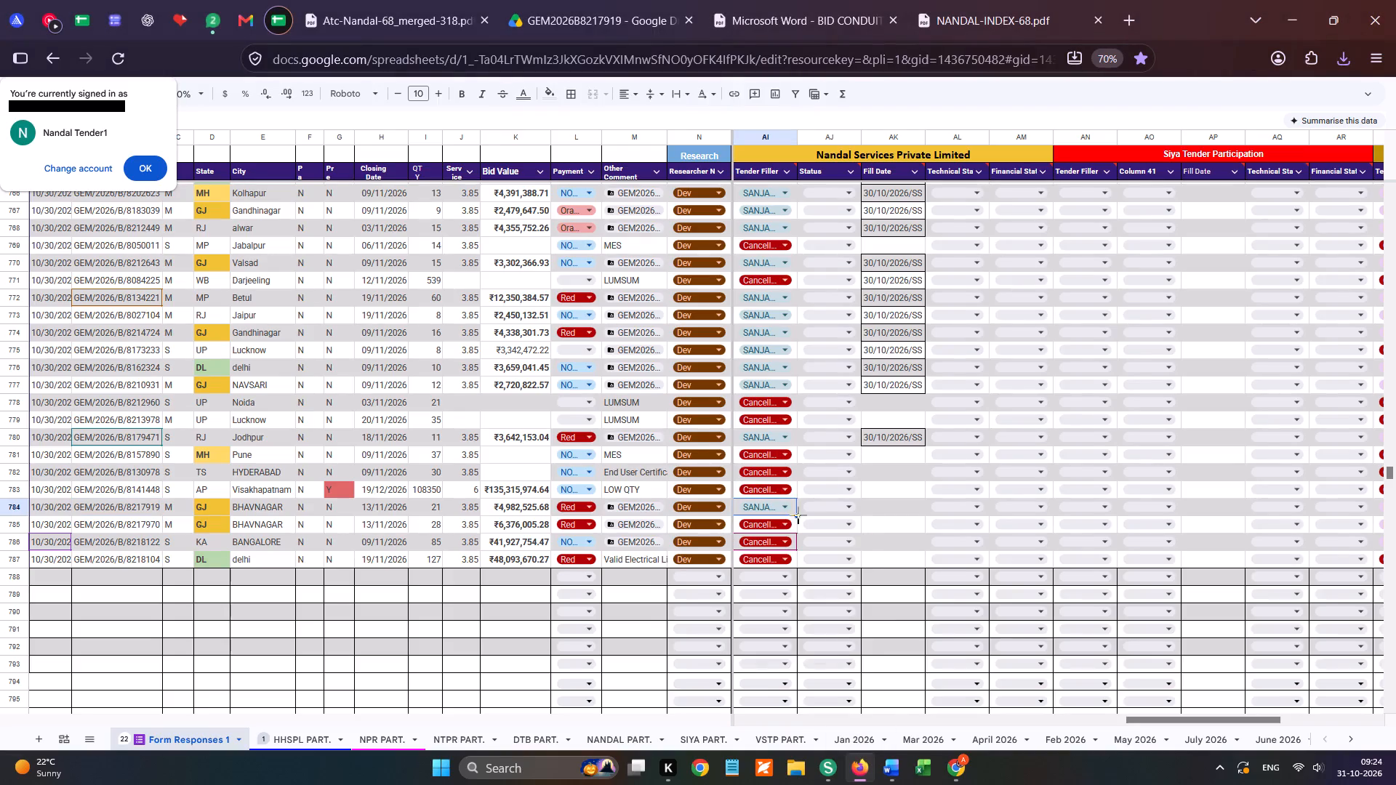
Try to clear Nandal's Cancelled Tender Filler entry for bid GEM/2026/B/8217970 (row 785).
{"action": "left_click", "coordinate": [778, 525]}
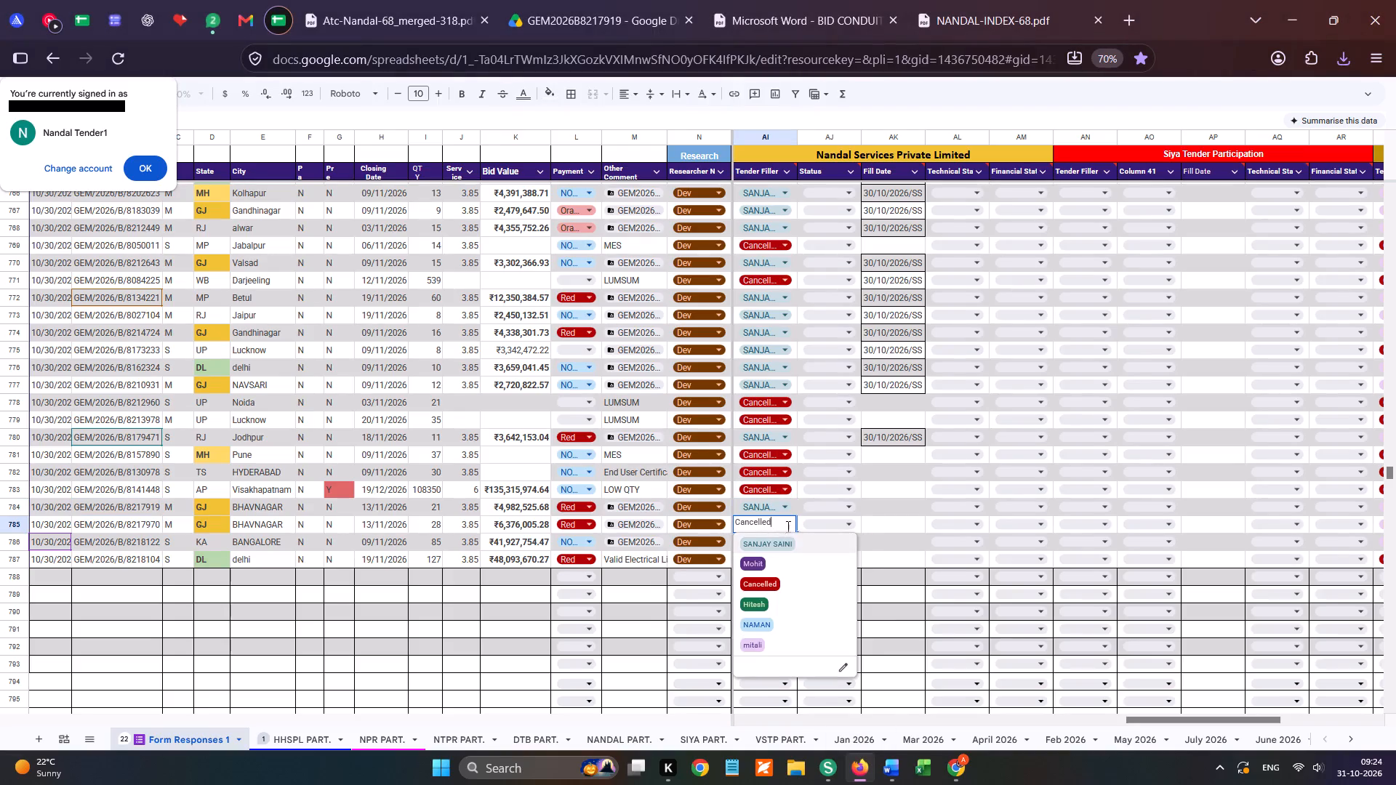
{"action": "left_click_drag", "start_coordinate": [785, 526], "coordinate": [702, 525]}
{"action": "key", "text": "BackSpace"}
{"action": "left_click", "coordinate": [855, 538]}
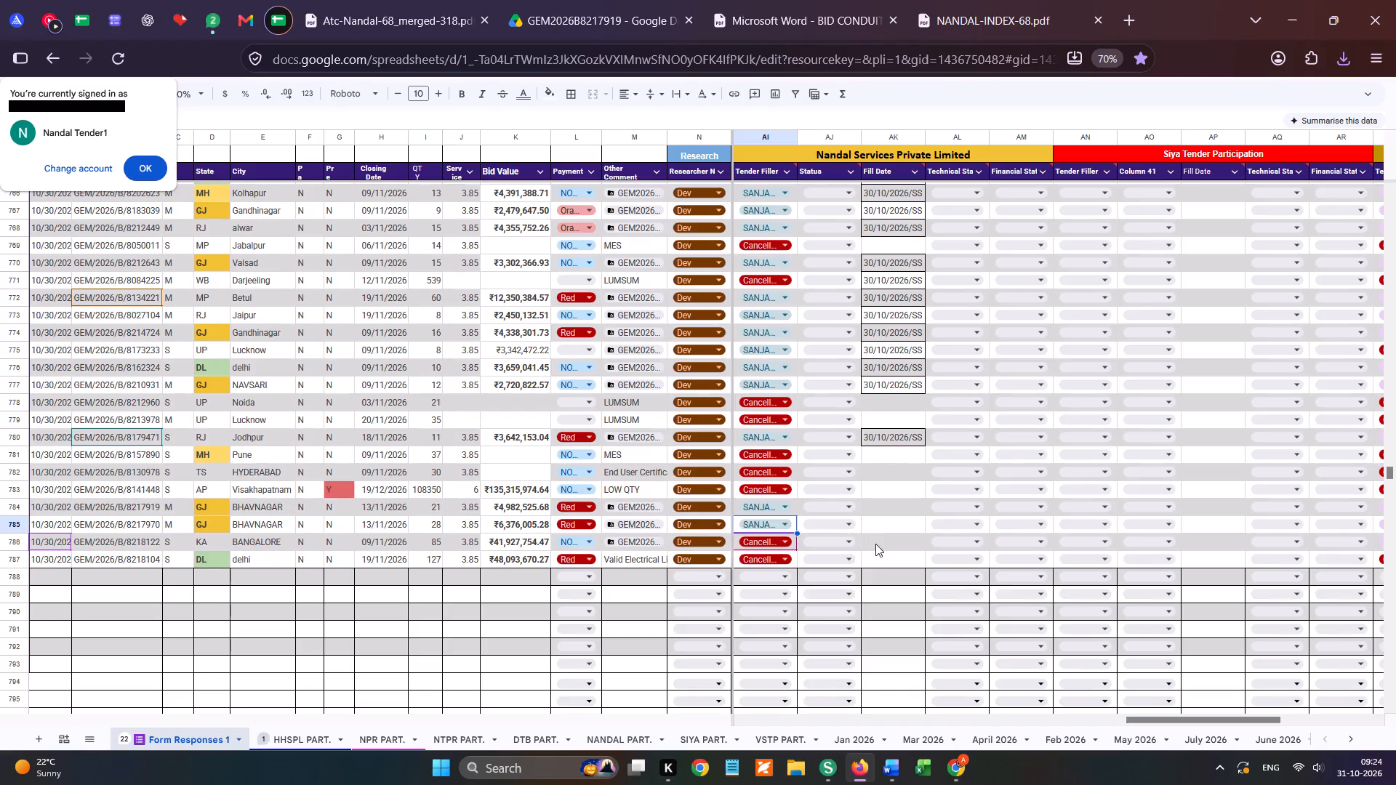
Clear Nandal's Cancelled Tender Filler entry for bid GEM/2026/B/8218122 (row 786).
{"action": "left_click", "coordinate": [769, 542]}
{"action": "left_click_drag", "start_coordinate": [791, 538], "coordinate": [683, 536]}
{"action": "key", "text": "BackSpace"}
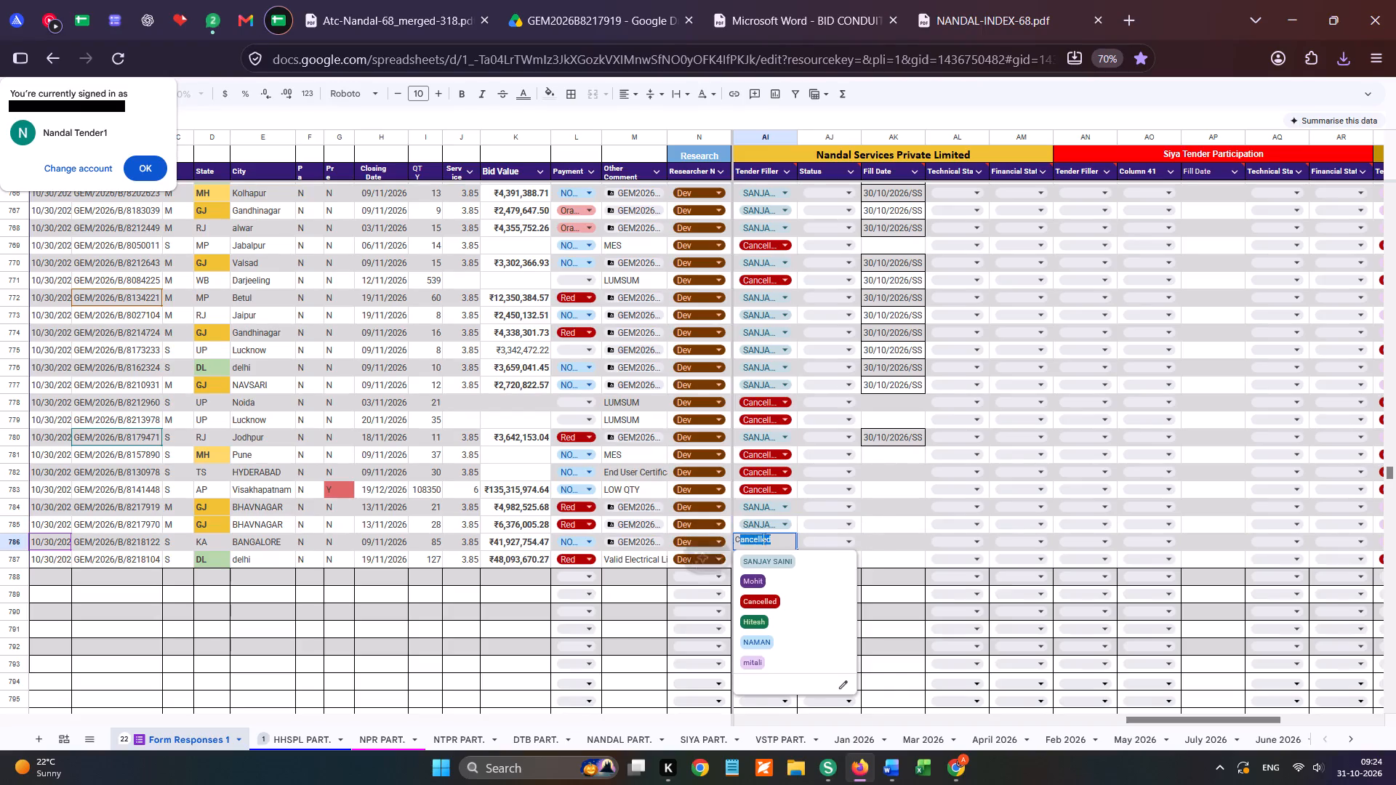
{"action": "key", "text": "BackSpace"}
{"action": "left_click", "coordinate": [878, 522]}
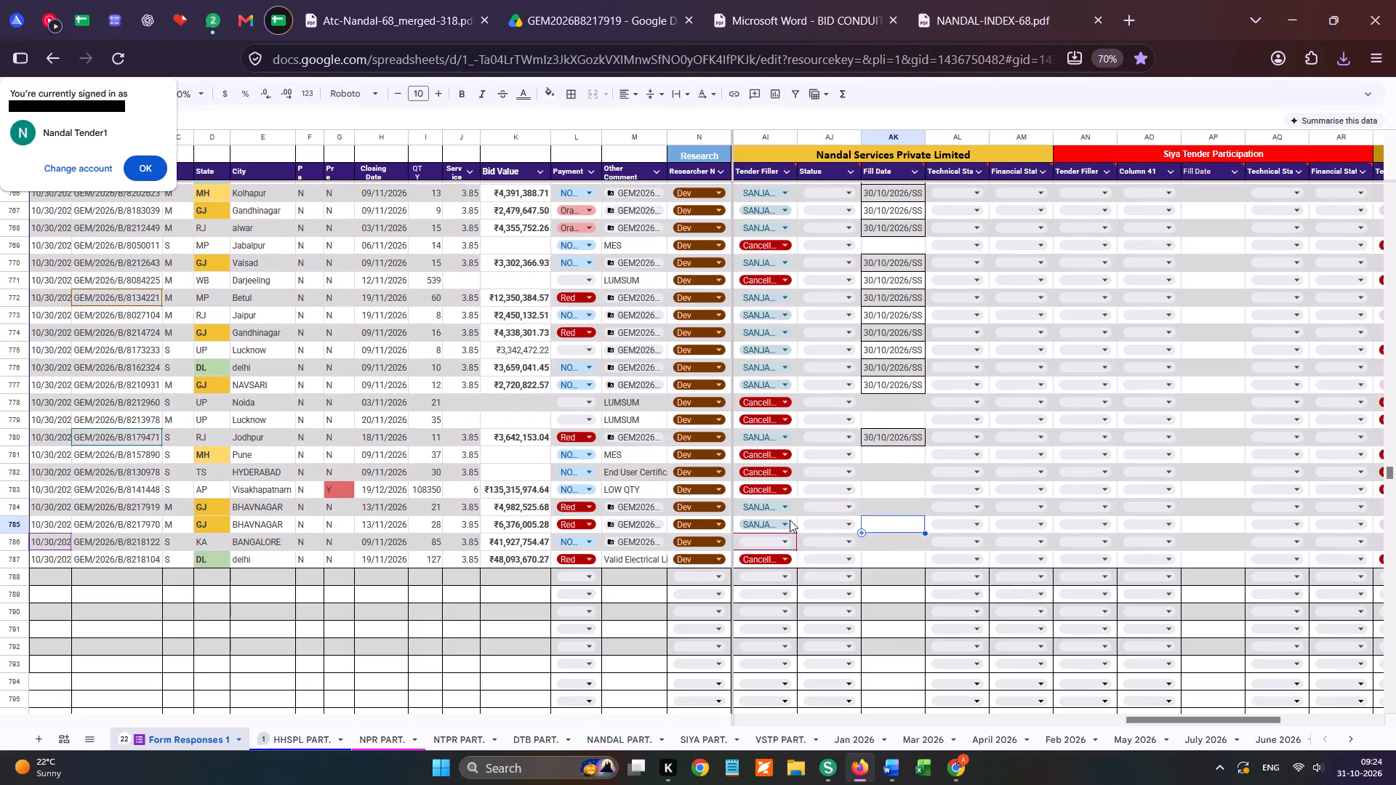
Clear Nandal's Tender Filler entry for bid GEM/2026/B/8217970 (row 785).
{"action": "left_click", "coordinate": [787, 520]}
{"action": "key", "text": "BackSpace"}
{"action": "key", "text": "BackSpace"}
{"action": "key", "text": "BackSpace"}
{"action": "key", "text": "BackSpace"}
{"action": "key", "text": "BackSpace"}
{"action": "key", "text": "BackSpace"}
{"action": "key", "text": "BackSpace"}
{"action": "key", "text": "BackSpace"}
{"action": "key", "text": "BackSpace"}
{"action": "key", "text": "BackSpace"}
{"action": "key", "text": "BackSpace"}
{"action": "key", "text": "BackSpace"}
{"action": "key", "text": "BackSpace"}
{"action": "key", "text": "BackSpace"}
{"action": "key", "text": "BackSpace"}
{"action": "key", "text": "BackSpace"}
{"action": "left_click", "coordinate": [900, 523]}
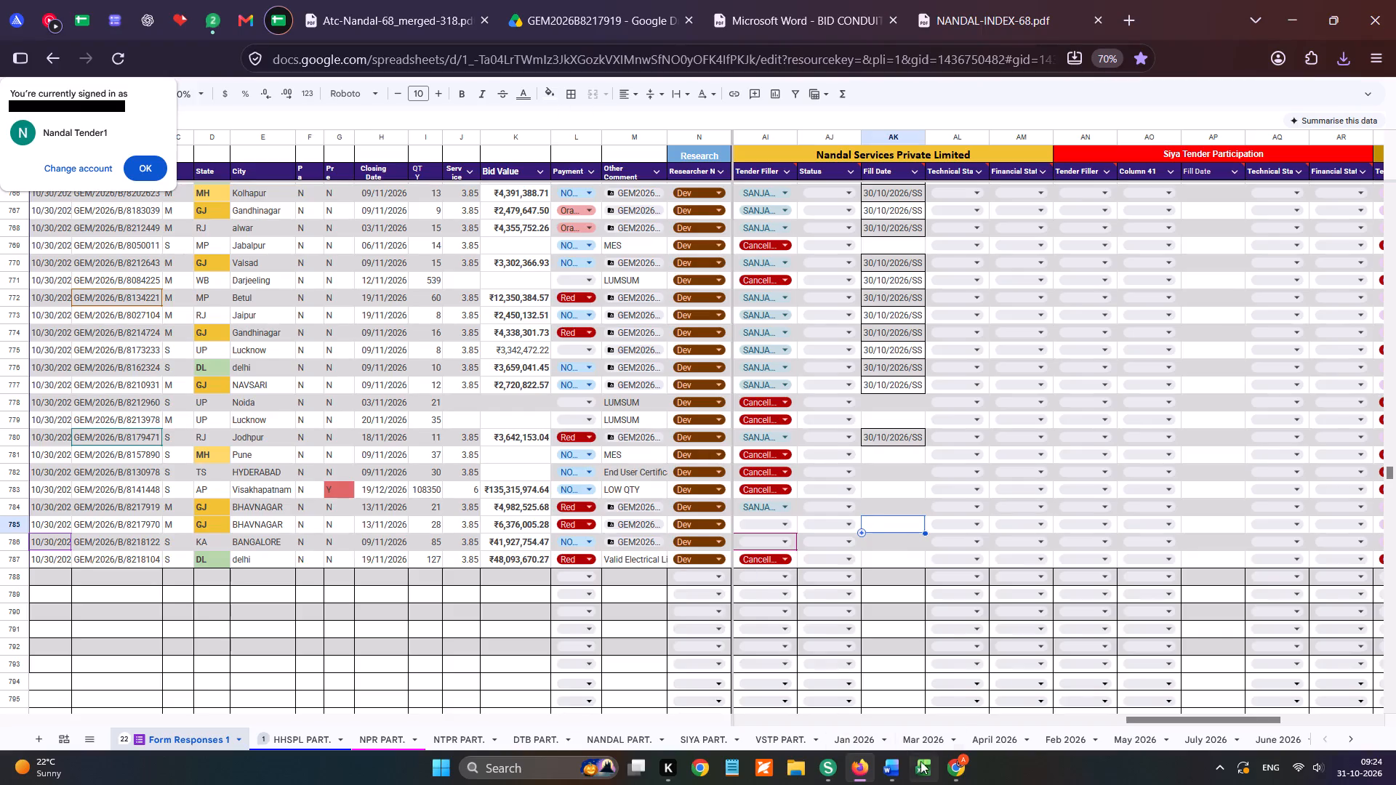
On the GeM page in Chrome, upload BHAVNAGAR BRANCH OFFICE as the Registration Certificate for Geographical Presence from the Branch Office folder.
{"action": "left_click", "coordinate": [951, 762]}
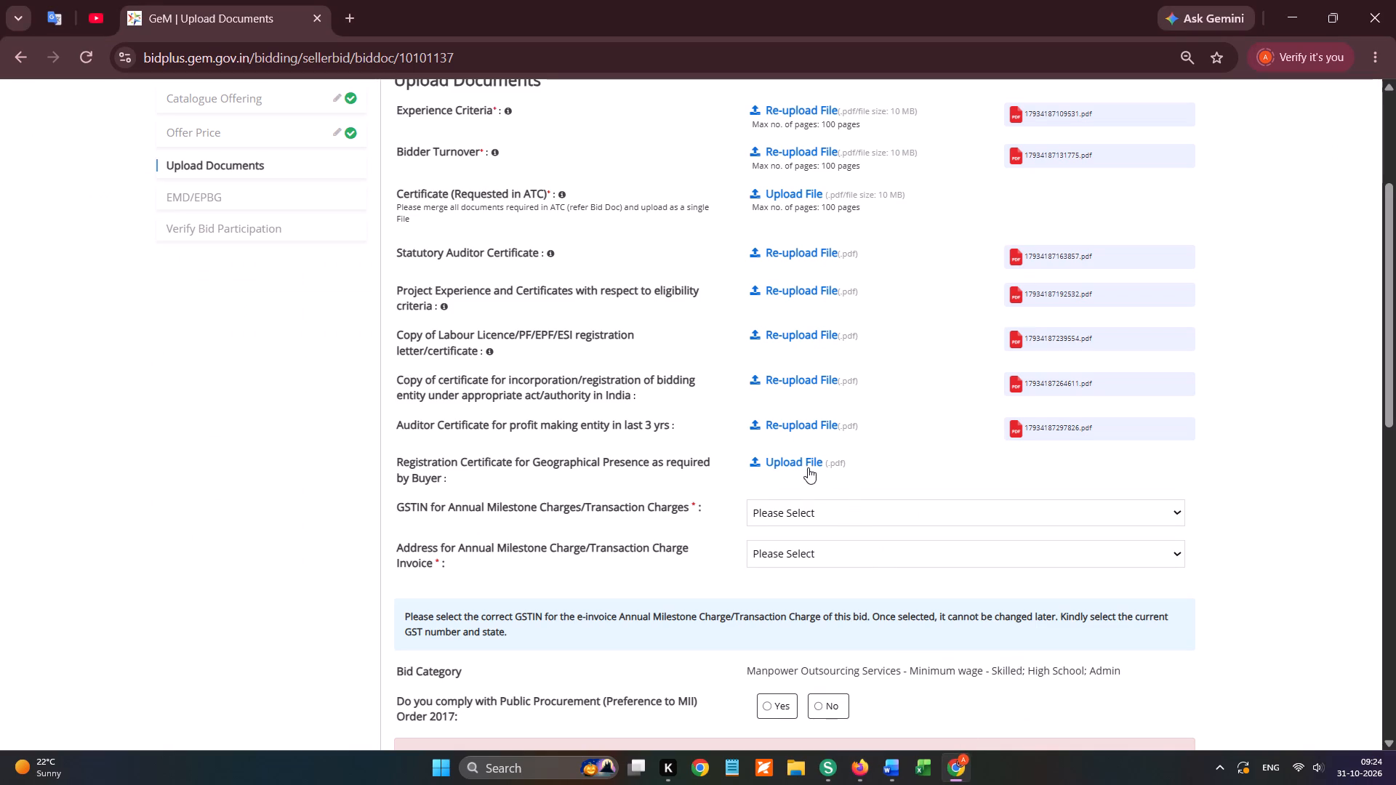
{"action": "left_click", "coordinate": [808, 467]}
{"action": "scroll", "coordinate": [92, 302], "scroll_direction": "up", "scroll_amount": 5}
{"action": "left_click", "coordinate": [96, 314]}
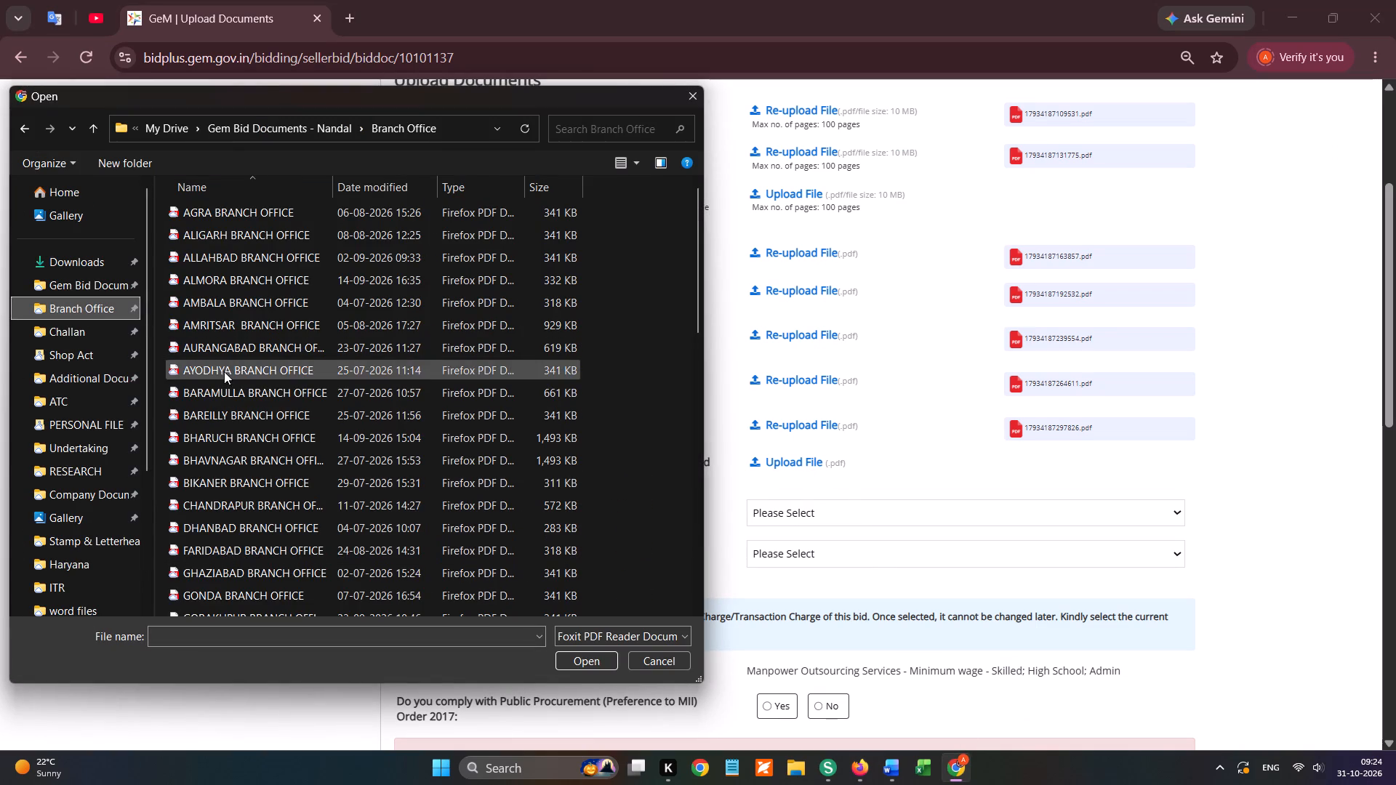
{"action": "scroll", "coordinate": [225, 361], "scroll_direction": "up", "scroll_amount": 5}
{"action": "double_click", "coordinate": [216, 456]}
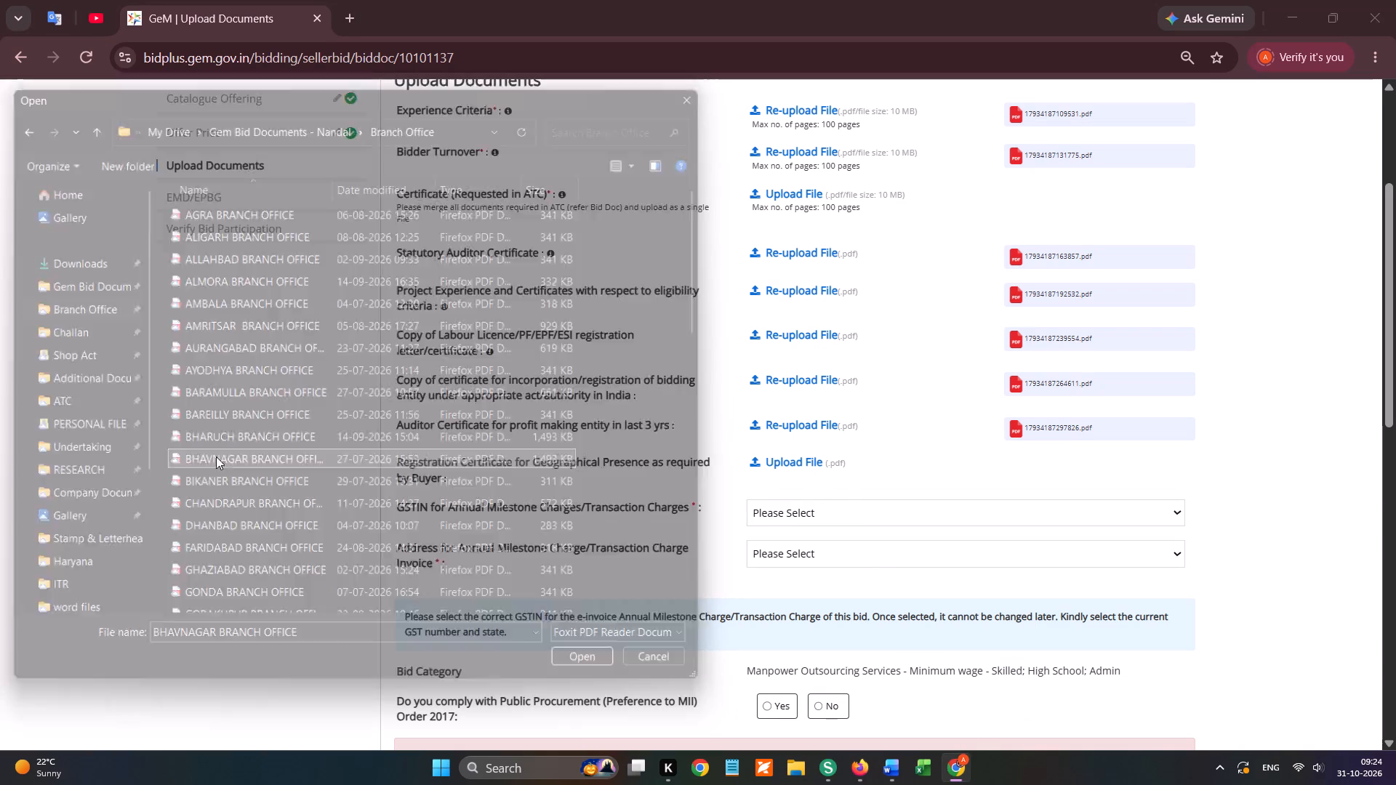
Upload Atc-Nandal-68_merged-318 from Downloads as the Certificate (Requested in ATC).
{"action": "left_click", "coordinate": [785, 205]}
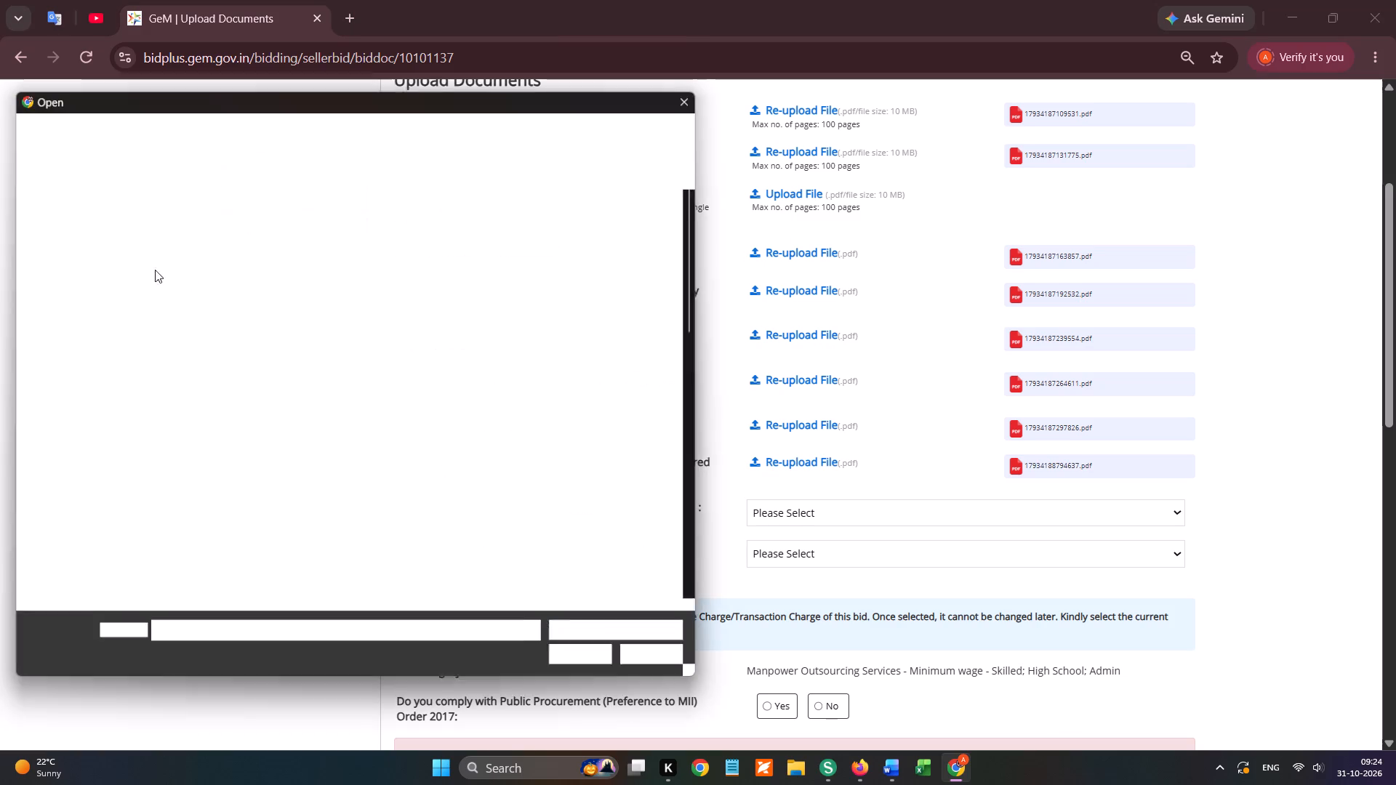
{"action": "scroll", "coordinate": [92, 245], "scroll_direction": "up", "scroll_amount": 6}
{"action": "left_click", "coordinate": [95, 262]}
{"action": "double_click", "coordinate": [291, 232]}
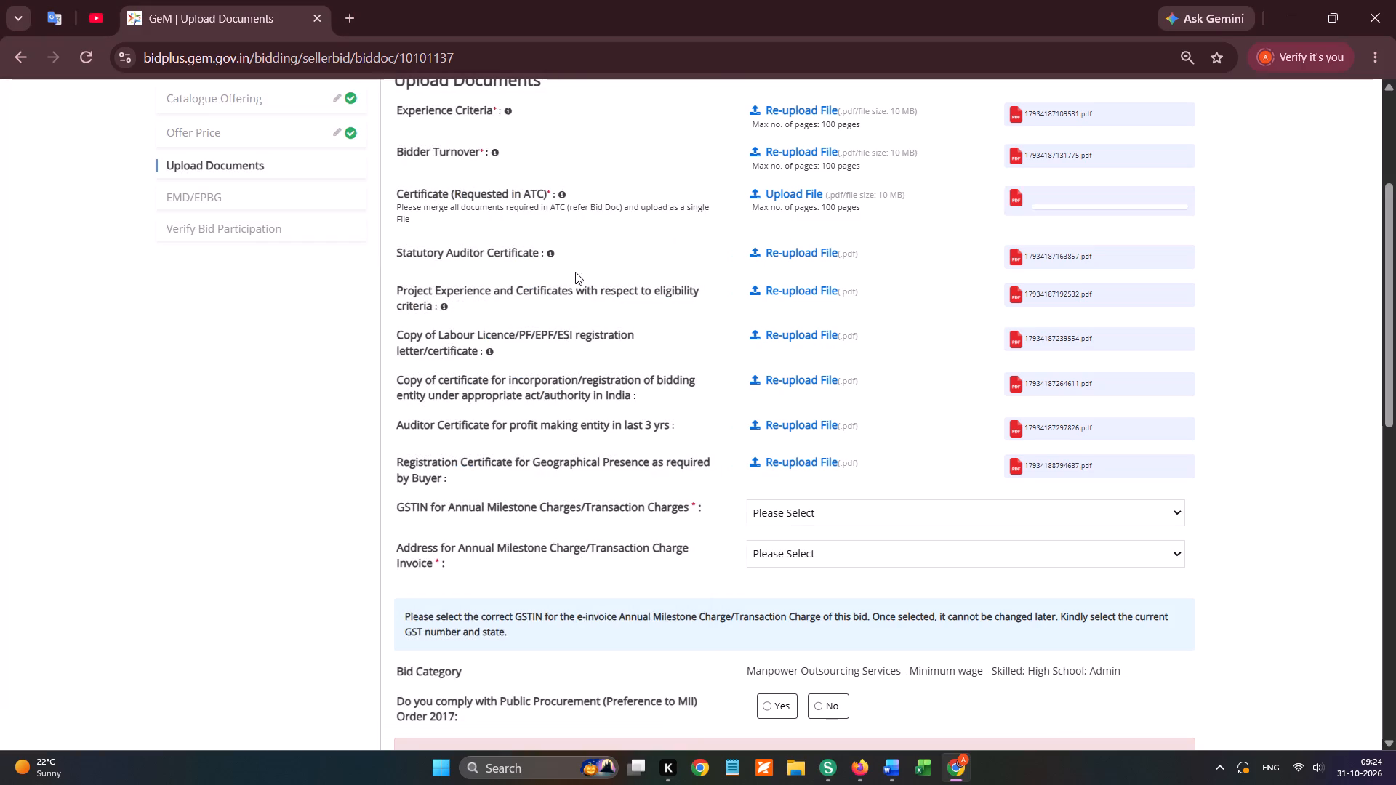
Select the registered GSTIN and the company's Delhi invoice address for the Annual Milestone/Transaction Charges, accepting both confirmations.
{"action": "scroll", "coordinate": [995, 317], "scroll_direction": "down", "scroll_amount": 1}
{"action": "left_click", "coordinate": [770, 281]}
{"action": "left_click", "coordinate": [773, 315]}
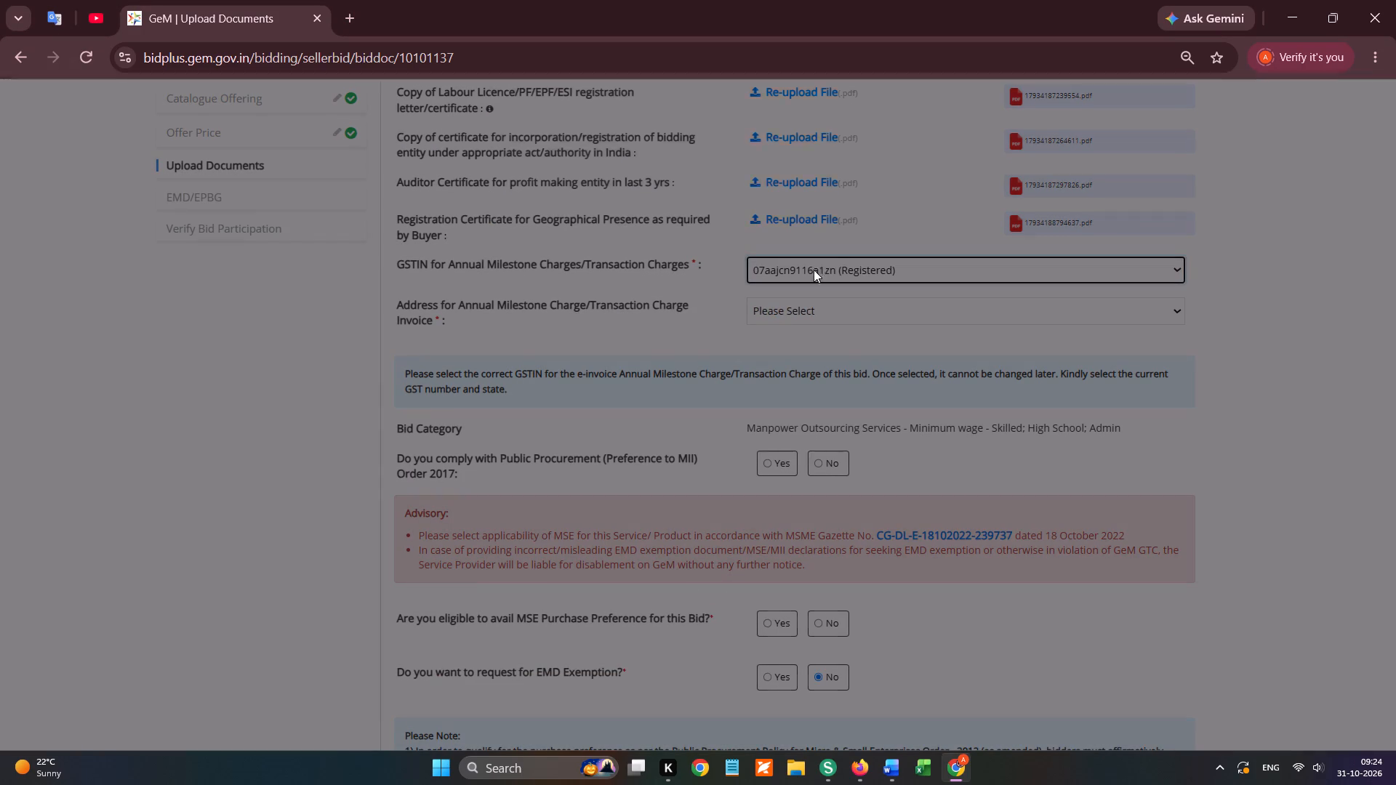
{"action": "left_click", "coordinate": [861, 186]}
{"action": "left_click", "coordinate": [782, 312]}
{"action": "left_click", "coordinate": [779, 351]}
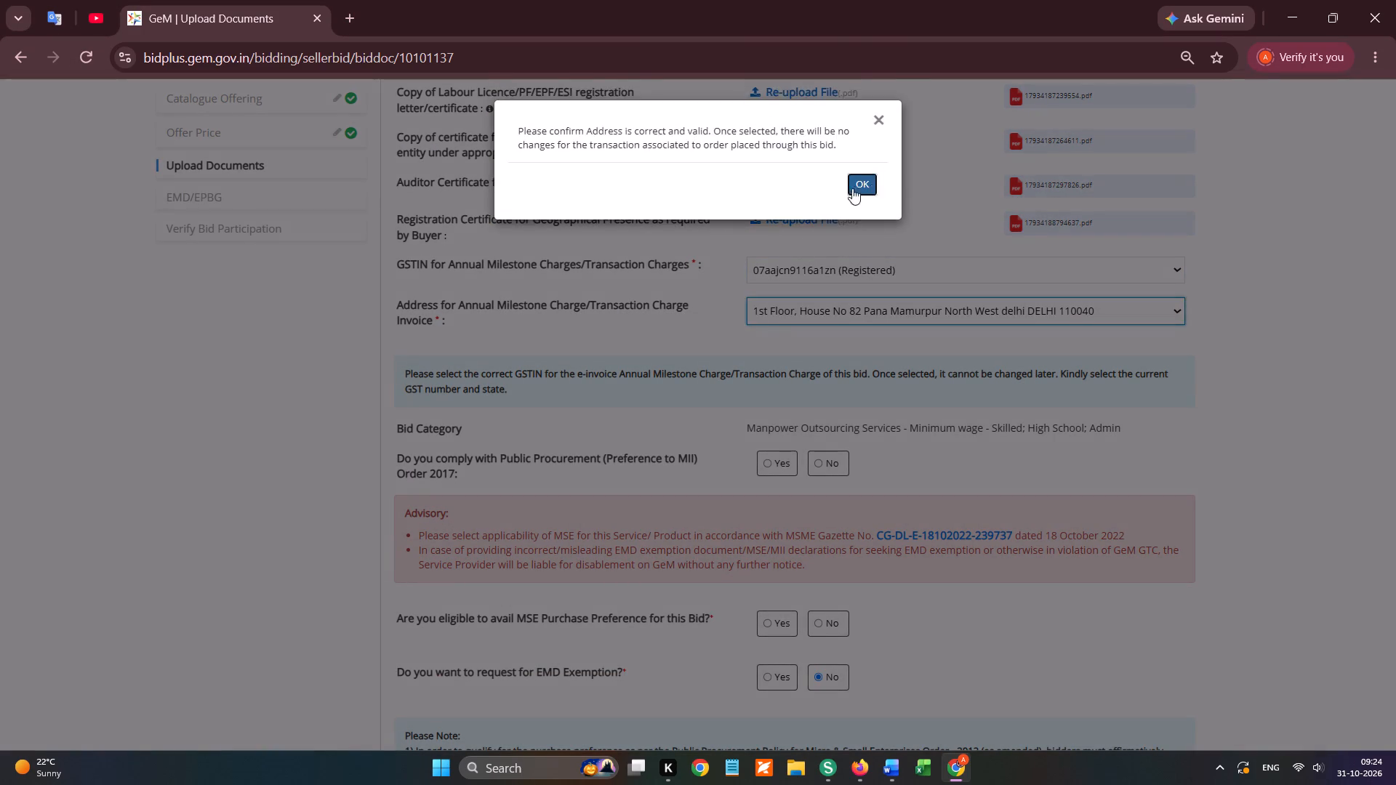
{"action": "left_click", "coordinate": [876, 184]}
Answer Yes to compliance with the MII Order 2017 and Yes to MSE Purchase Preference eligibility.
{"action": "left_click", "coordinate": [763, 464]}
{"action": "scroll", "coordinate": [764, 464], "scroll_direction": "down", "scroll_amount": 1}
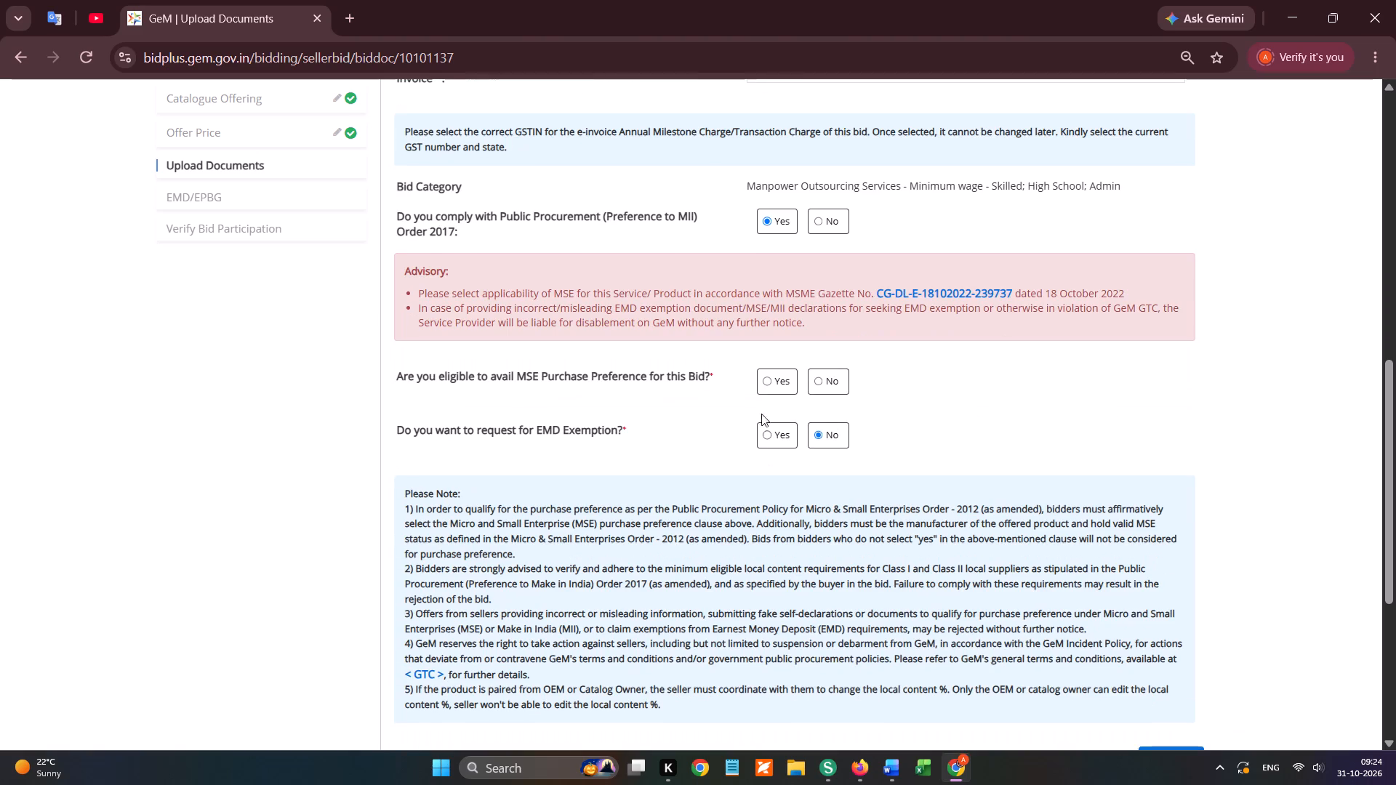
{"action": "left_click", "coordinate": [764, 380]}
Upload the MSE category certificate from the Gem Bid Documents folder.
{"action": "left_click", "coordinate": [771, 417]}
{"action": "scroll", "coordinate": [52, 271], "scroll_direction": "up", "scroll_amount": 4}
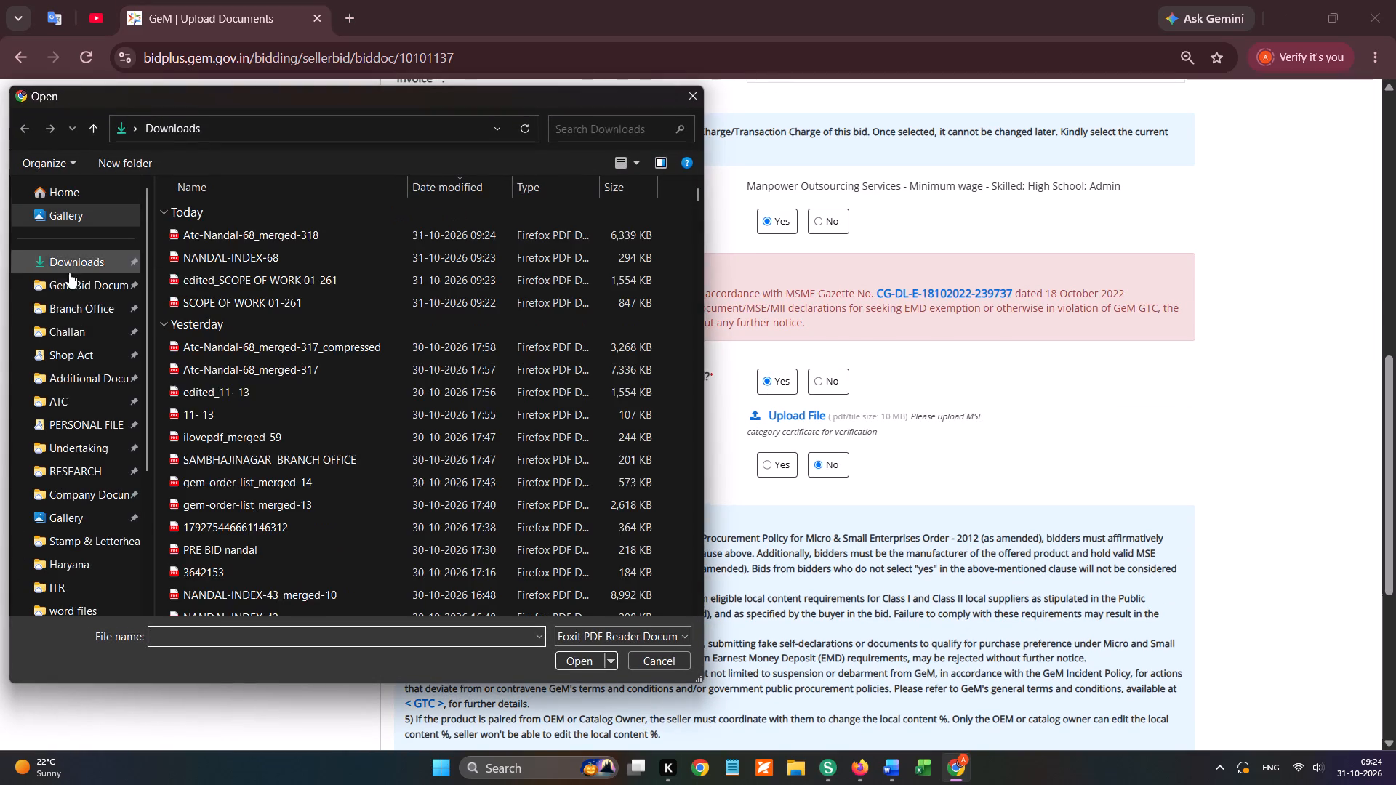
{"action": "left_click", "coordinate": [87, 281]}
{"action": "triple_click", "coordinate": [227, 589]}
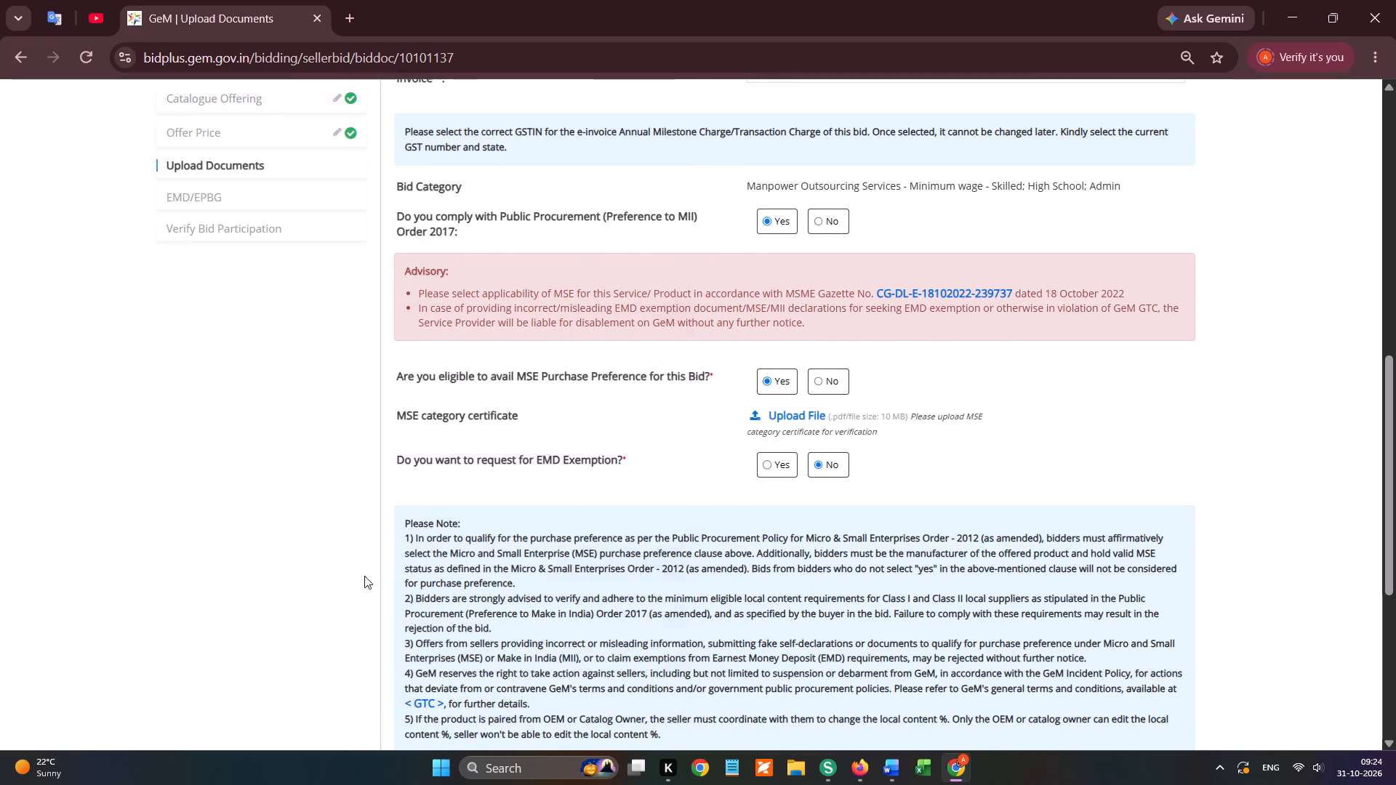
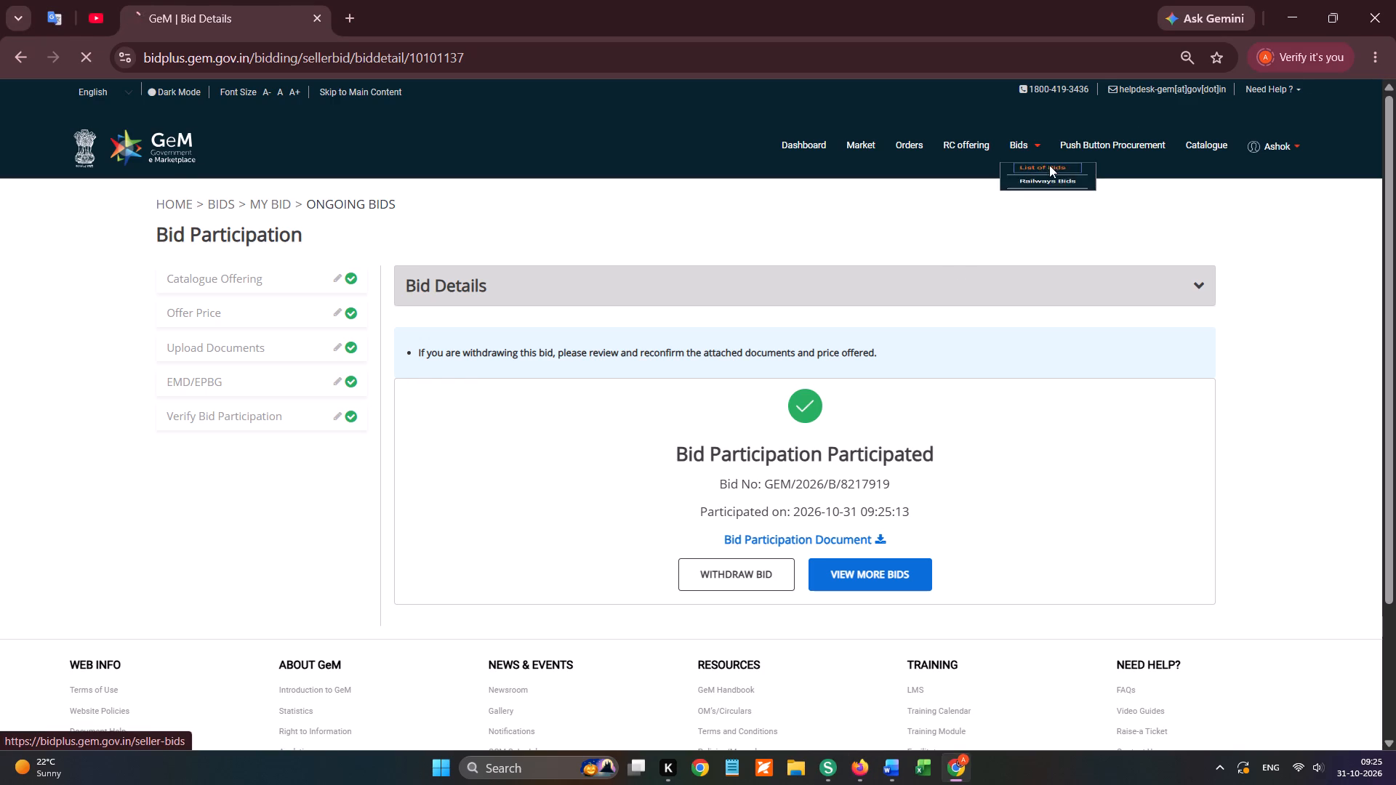
Run an Exact Bid Search in the bid listing for the copied bid number GEM/2026/B/8217970.
{"action": "left_click", "coordinate": [1000, 192]}
{"action": "key", "text": "ctrl+v"}
{"action": "left_click", "coordinate": [847, 200]}
{"action": "left_click", "coordinate": [892, 283]}
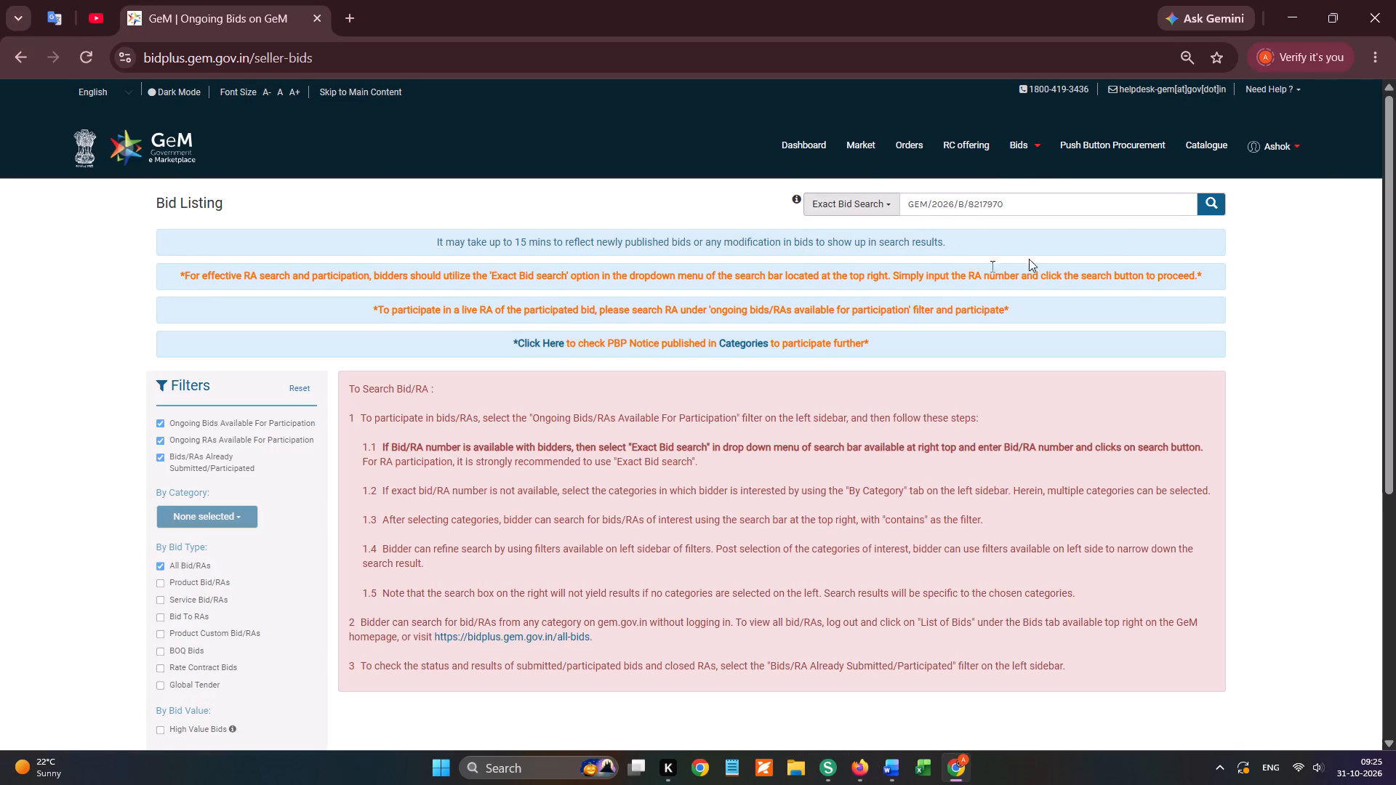
{"action": "left_click", "coordinate": [1209, 198]}
Start participating in the bid and save the compliance declarations: No to border-country ownership, No to ToT arrangement, Yes to the eligibility certification.
{"action": "left_click", "coordinate": [1191, 509]}
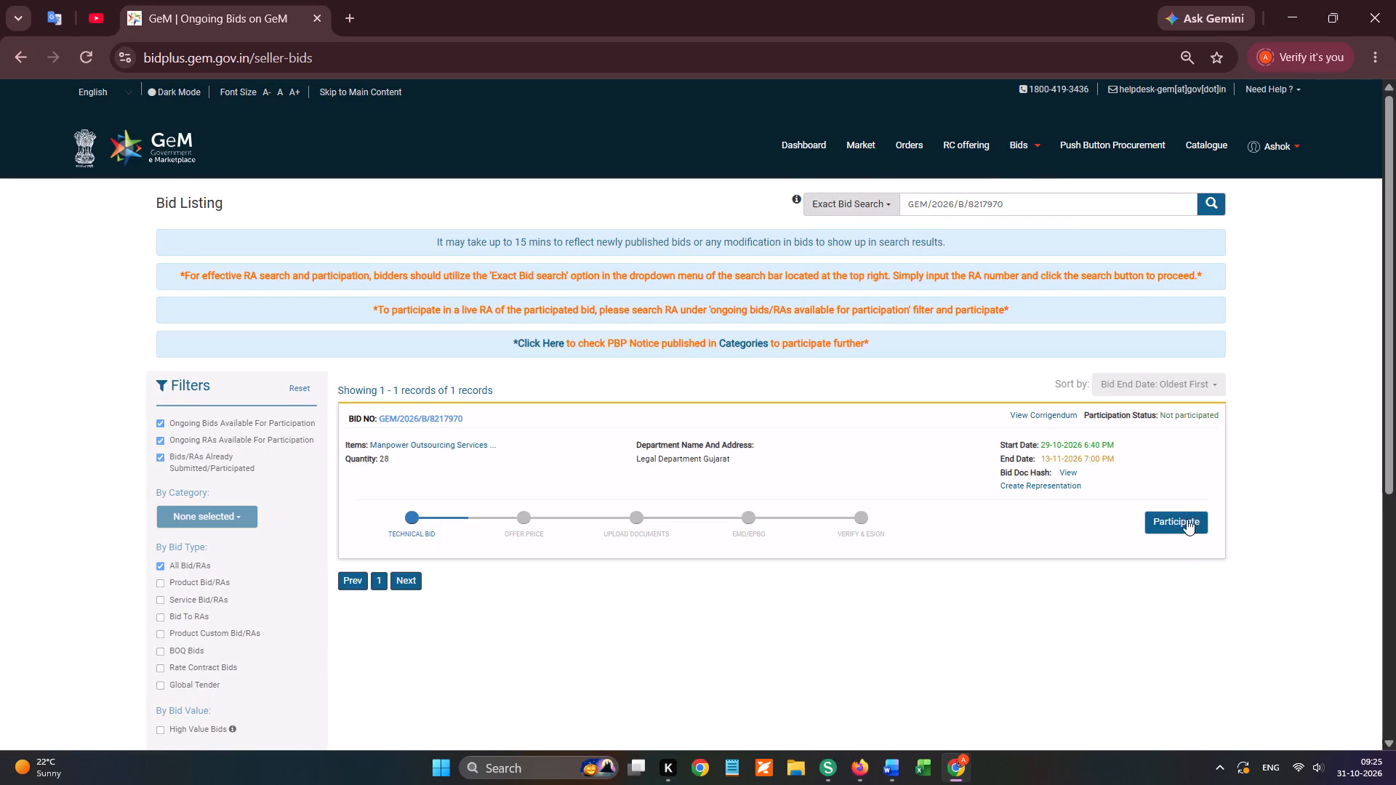
{"action": "left_click", "coordinate": [1187, 520]}
{"action": "left_click", "coordinate": [824, 202]}
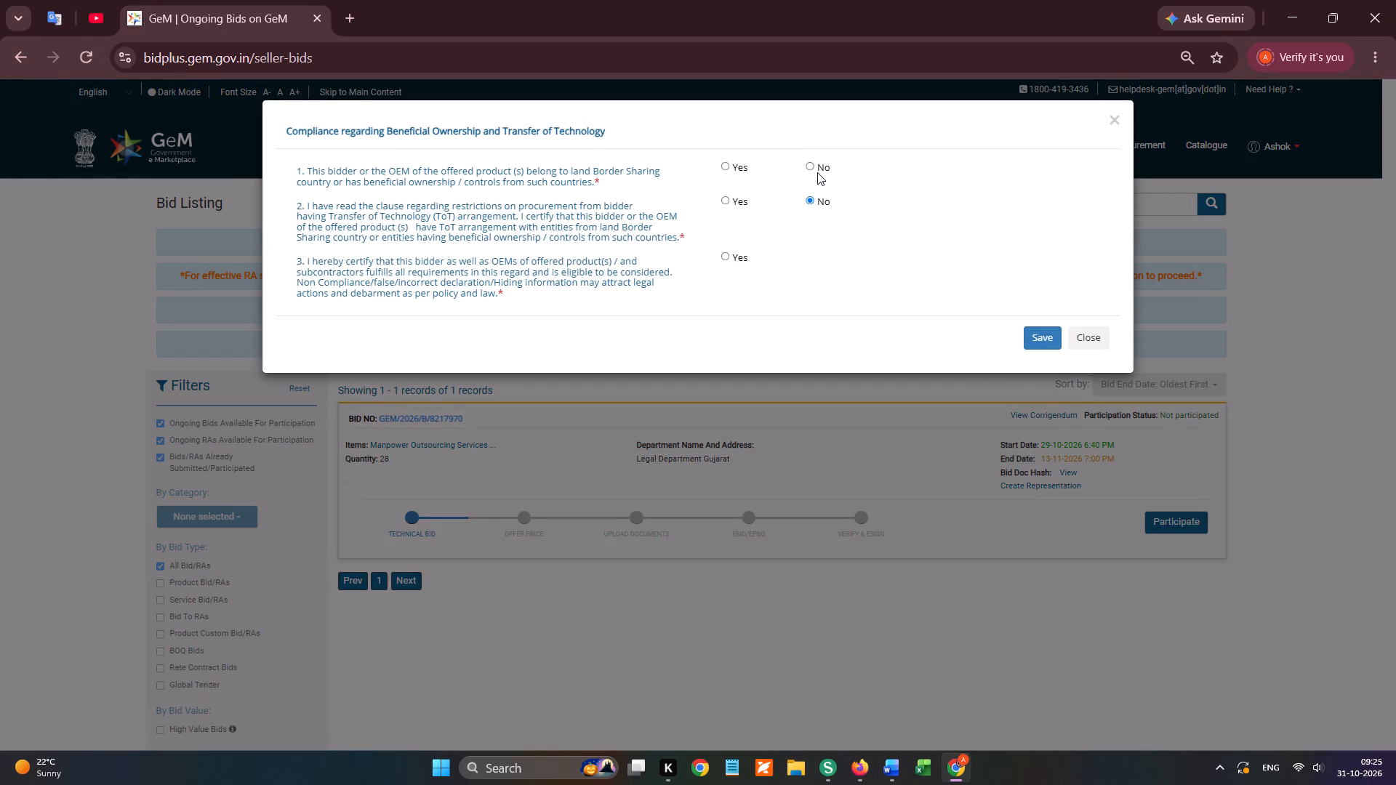
{"action": "left_click", "coordinate": [817, 172]}
{"action": "left_click", "coordinate": [726, 254]}
{"action": "left_click", "coordinate": [1048, 342]}
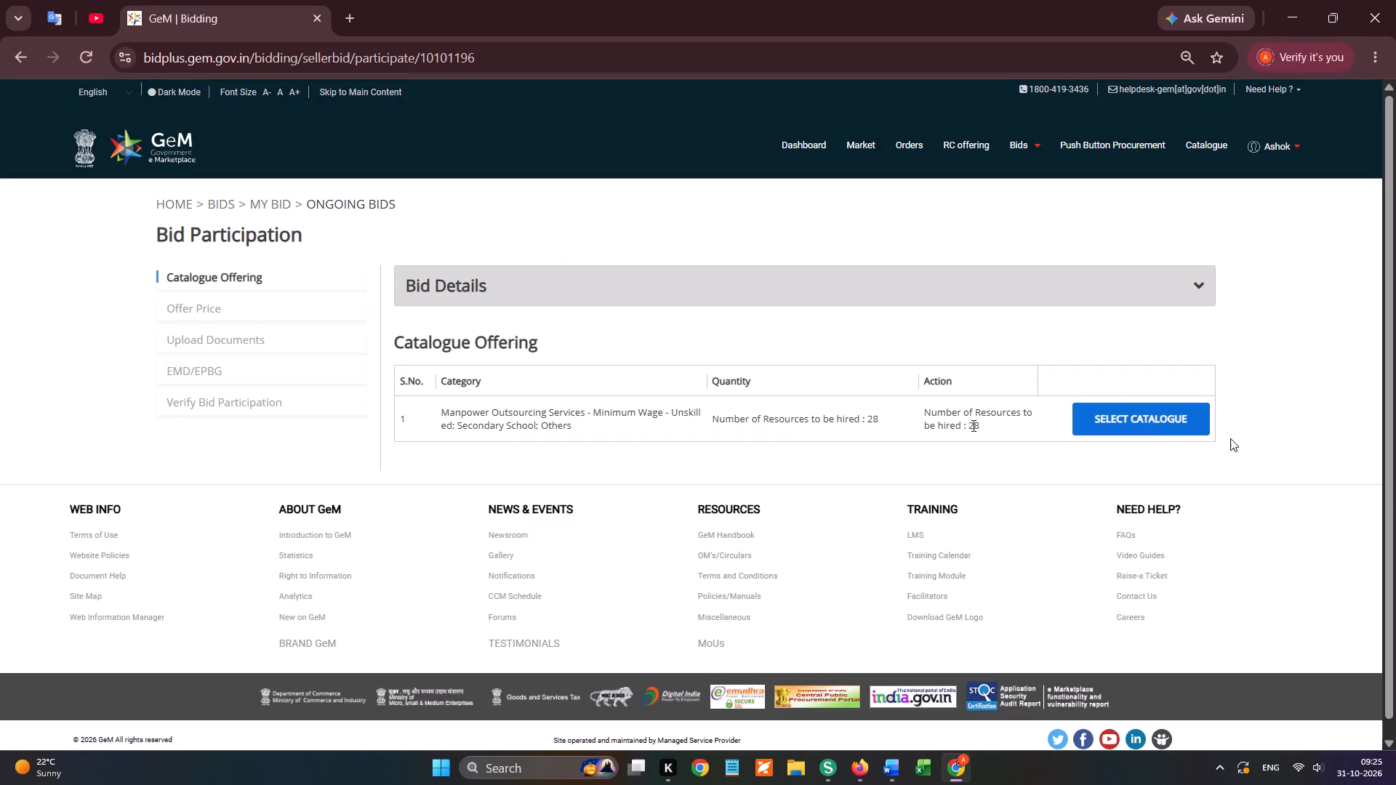
Select the catalogue for the manpower service and set the offered Type of Function to Others.
{"action": "left_click", "coordinate": [1187, 424]}
{"action": "scroll", "coordinate": [1038, 475], "scroll_direction": "down", "scroll_amount": 1}
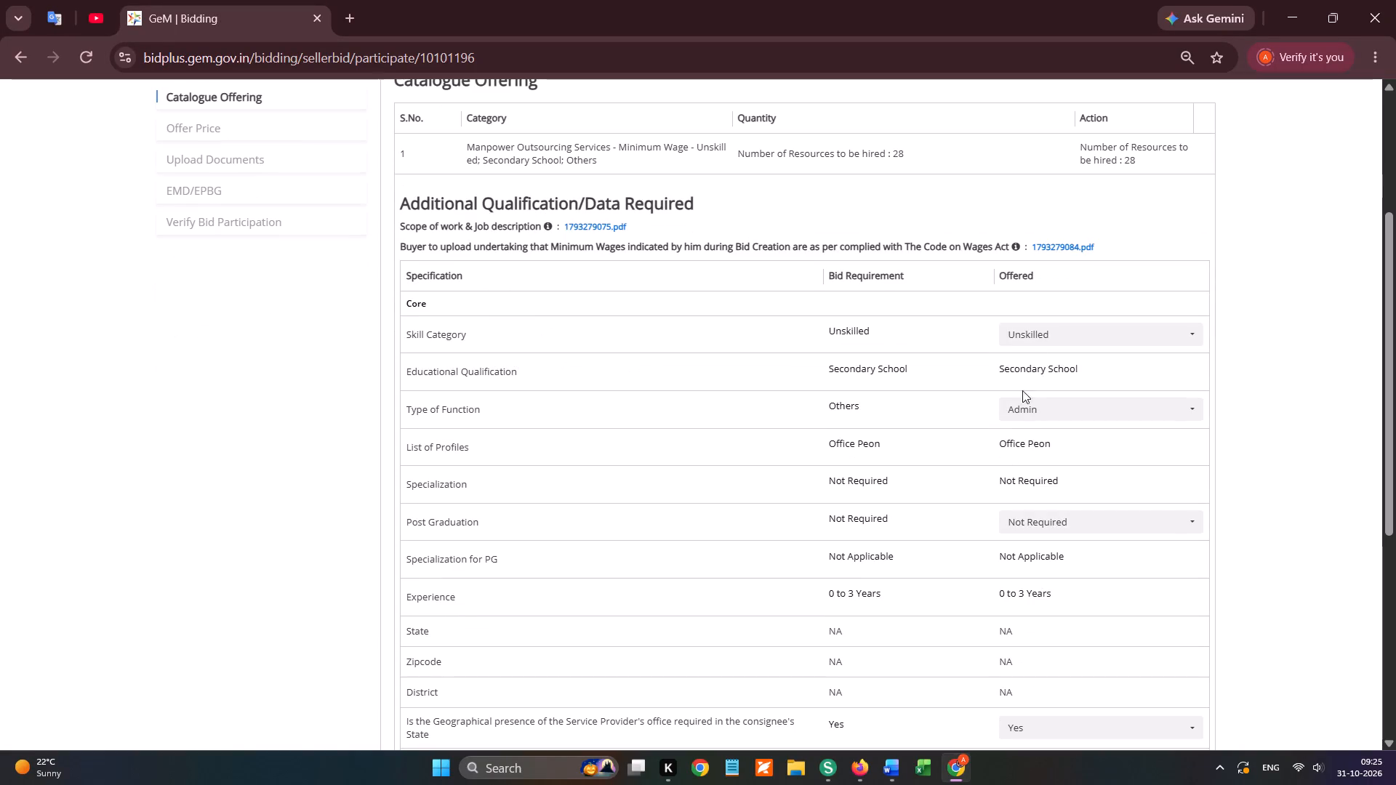
{"action": "left_click", "coordinate": [1032, 330]}
{"action": "left_click", "coordinate": [905, 414]}
{"action": "left_click", "coordinate": [1002, 399]}
{"action": "scroll", "coordinate": [1015, 478], "scroll_direction": "down", "scroll_amount": 2}
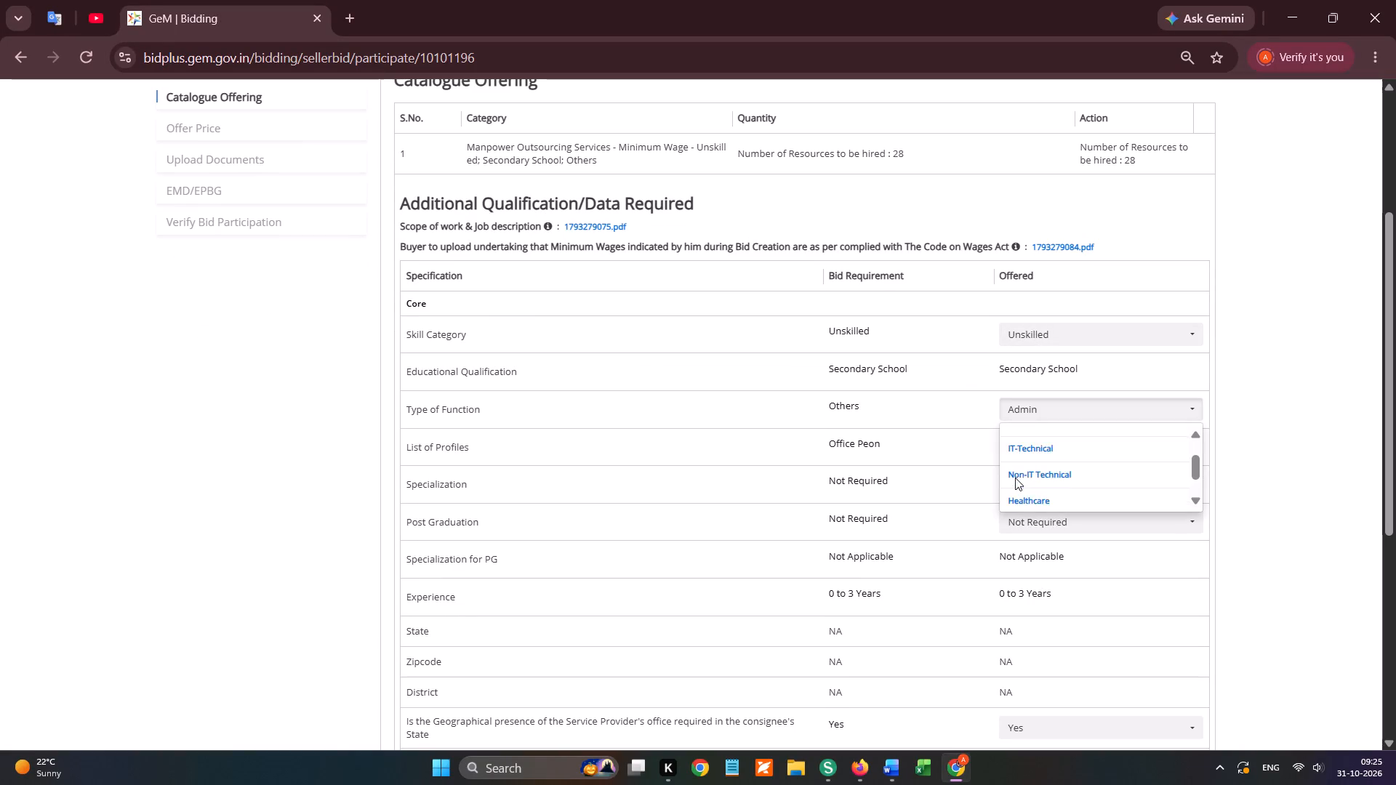
{"action": "left_click", "coordinate": [1016, 486]}
Replace Andhra Pradesh with Gujarat as the offered geographical presence state, encrypt and save the catalogue offering, and continue to the offer price.
{"action": "scroll", "coordinate": [1017, 484], "scroll_direction": "down", "scroll_amount": 1}
{"action": "left_click", "coordinate": [1024, 513]}
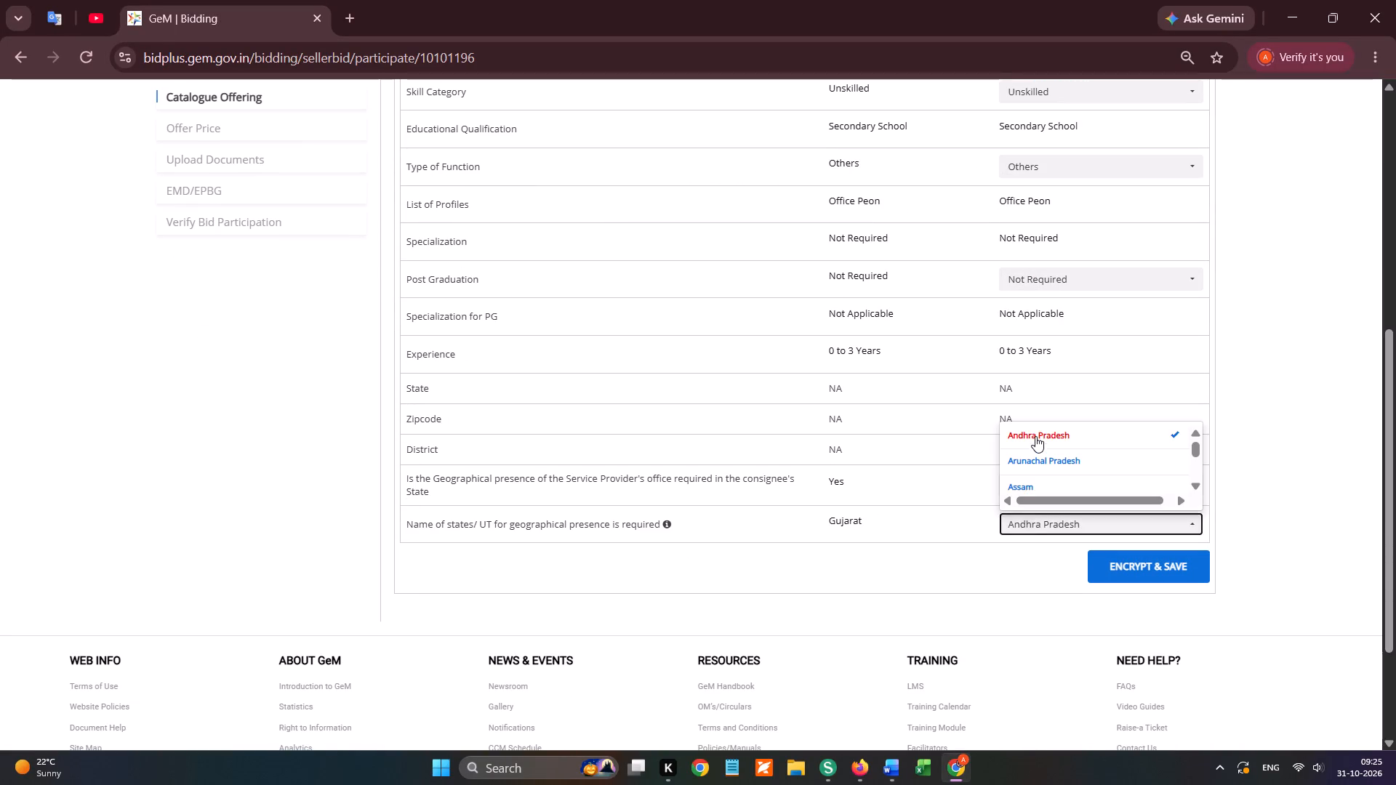
{"action": "left_click", "coordinate": [1035, 436]}
{"action": "left_click", "coordinate": [1019, 536]}
{"action": "left_click", "coordinate": [1030, 516]}
{"action": "key", "text": "g"}
{"action": "left_click", "coordinate": [1024, 479]}
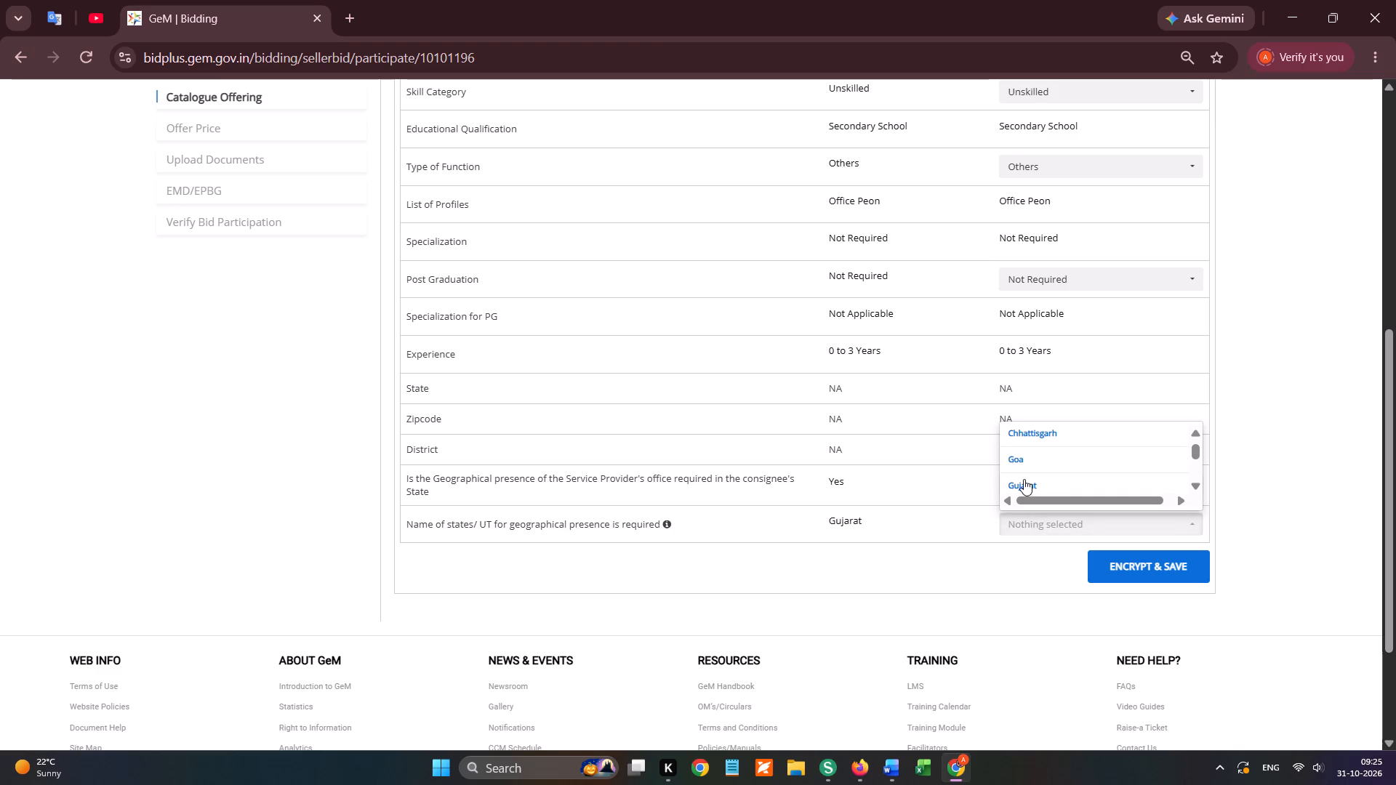
{"action": "left_click", "coordinate": [1028, 527]}
{"action": "left_click", "coordinate": [1163, 552]}
{"action": "scroll", "coordinate": [1153, 507], "scroll_direction": "down", "scroll_amount": 1}
{"action": "left_click", "coordinate": [1155, 486]}
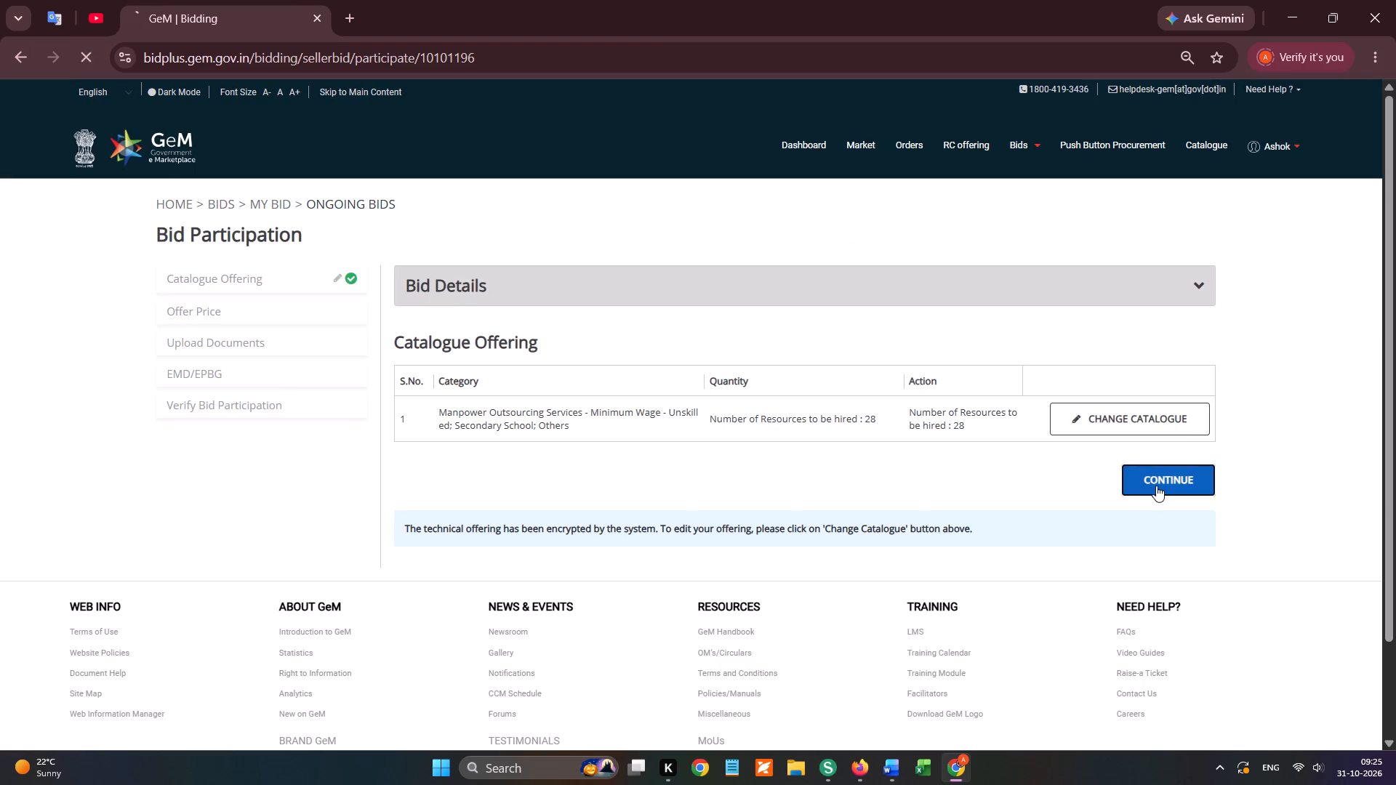
Offer a service charge of 3.85 percent inclusive of GST and bring up the total price calculation.
{"action": "scroll", "coordinate": [966, 460], "scroll_direction": "down", "scroll_amount": 1}
{"action": "type", "text": "3.85"}
{"action": "key", "text": "Tab"}
{"action": "left_click", "coordinate": [1123, 360]}
{"action": "scroll", "coordinate": [1056, 391], "scroll_direction": "down", "scroll_amount": 6}
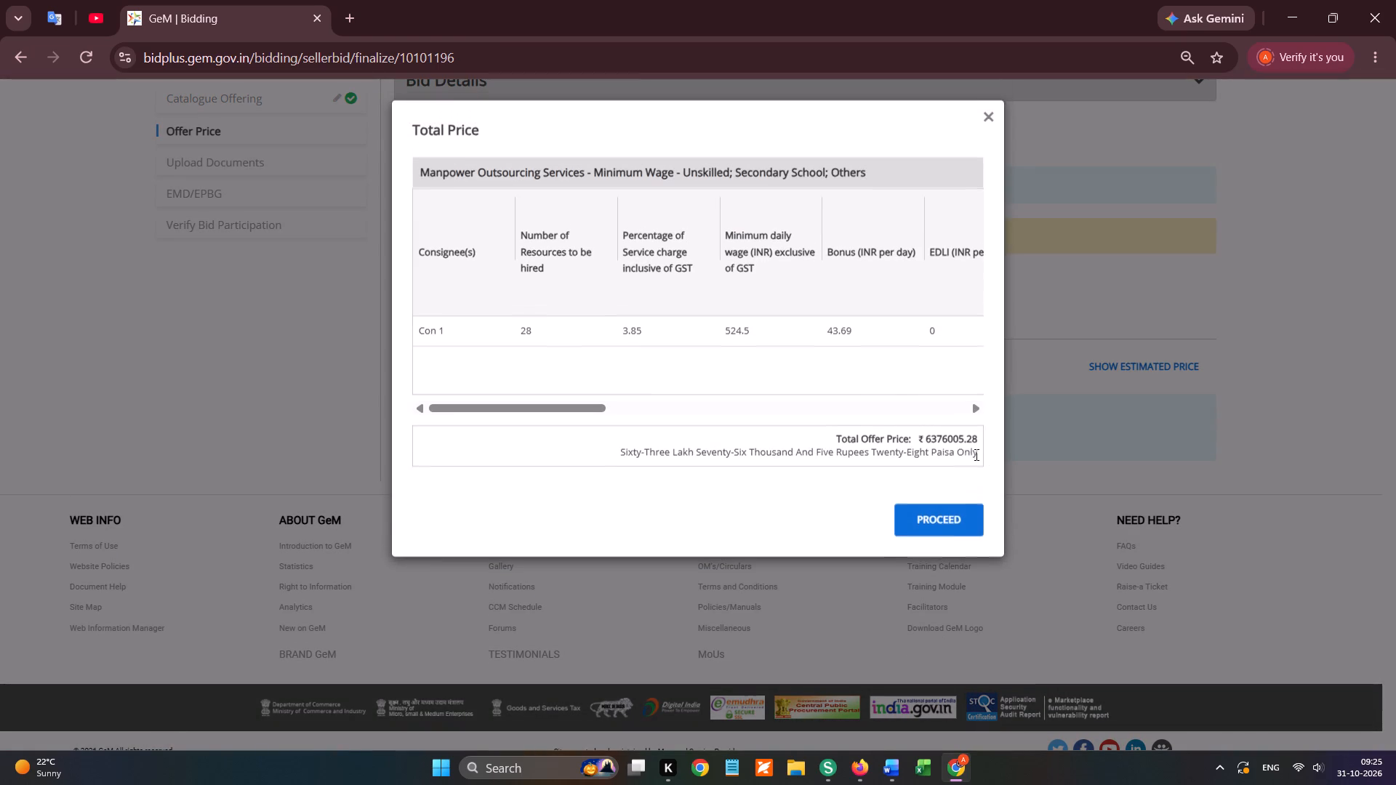
Copy the total offer price, proceed, and encrypt and save the financial quote, accepting the confirmation.
{"action": "double_click", "coordinate": [959, 437]}
{"action": "key", "text": "ctrl+c"}
{"action": "left_click", "coordinate": [946, 520]}
{"action": "left_click", "coordinate": [1134, 418]}
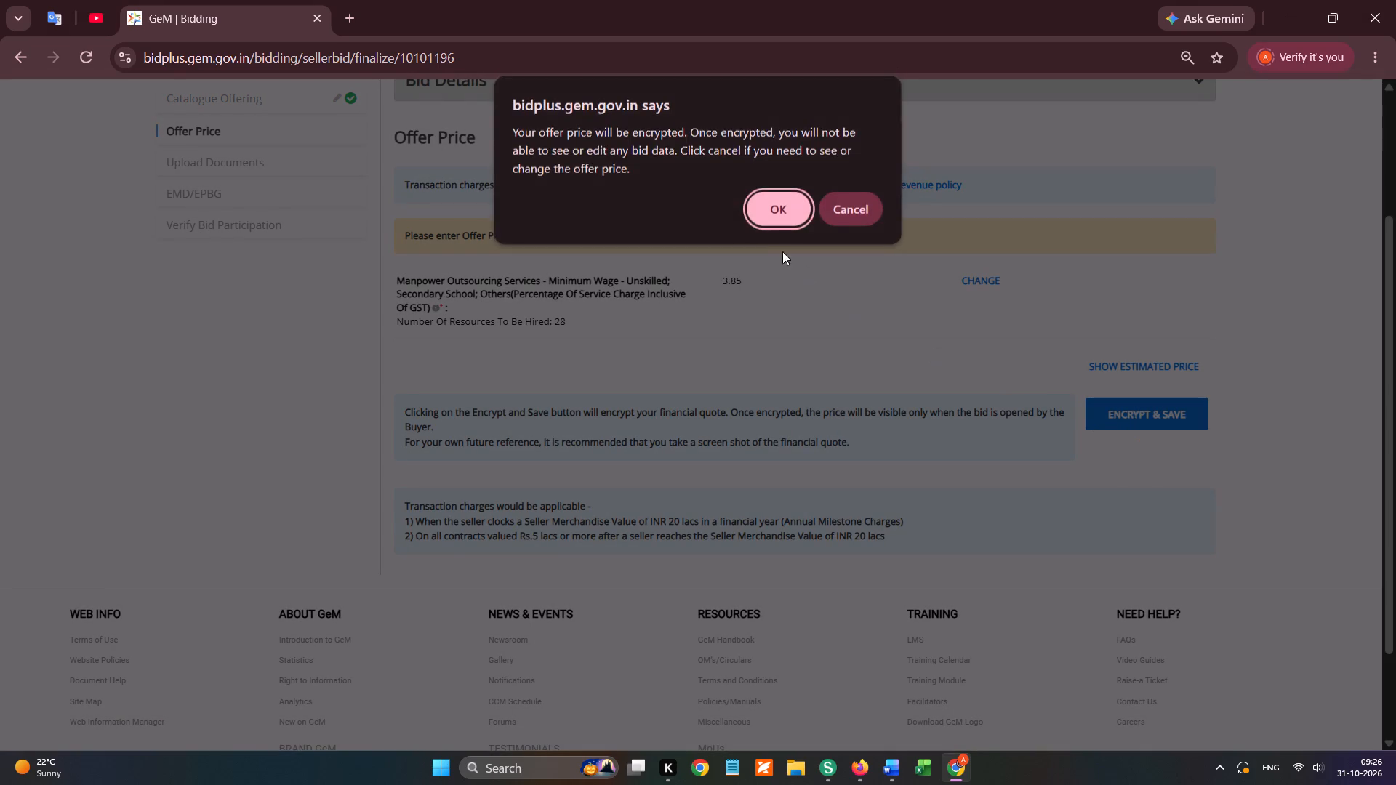
{"action": "left_click", "coordinate": [753, 209]}
Upload experience-criteria-nandal from the Gem Bid Documents - Nandal folder for Experience Criteria.
{"action": "left_click", "coordinate": [813, 361]}
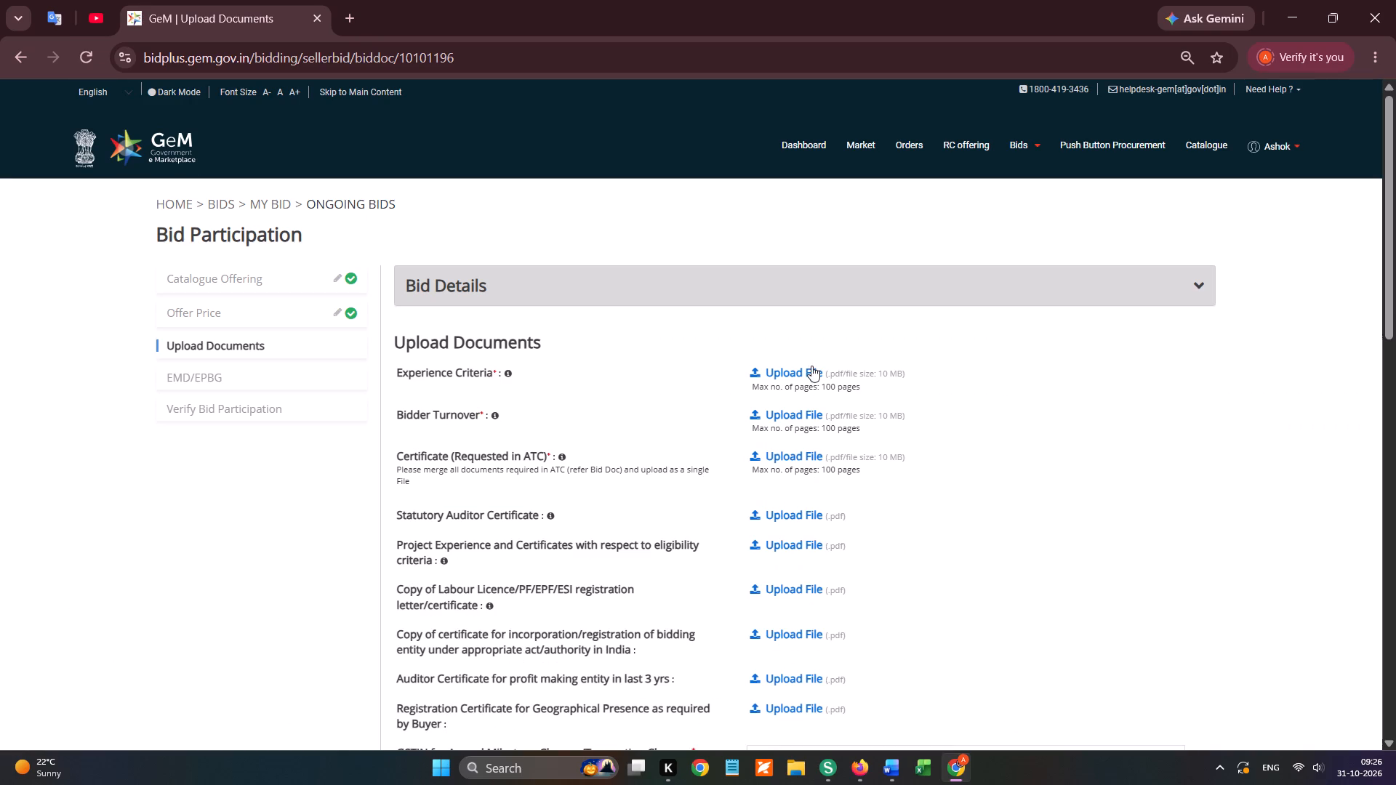
{"action": "left_click", "coordinate": [811, 366]}
{"action": "scroll", "coordinate": [182, 307], "scroll_direction": "up", "scroll_amount": 5}
{"action": "left_click", "coordinate": [104, 234]}
{"action": "scroll", "coordinate": [100, 257], "scroll_direction": "up", "scroll_amount": 4}
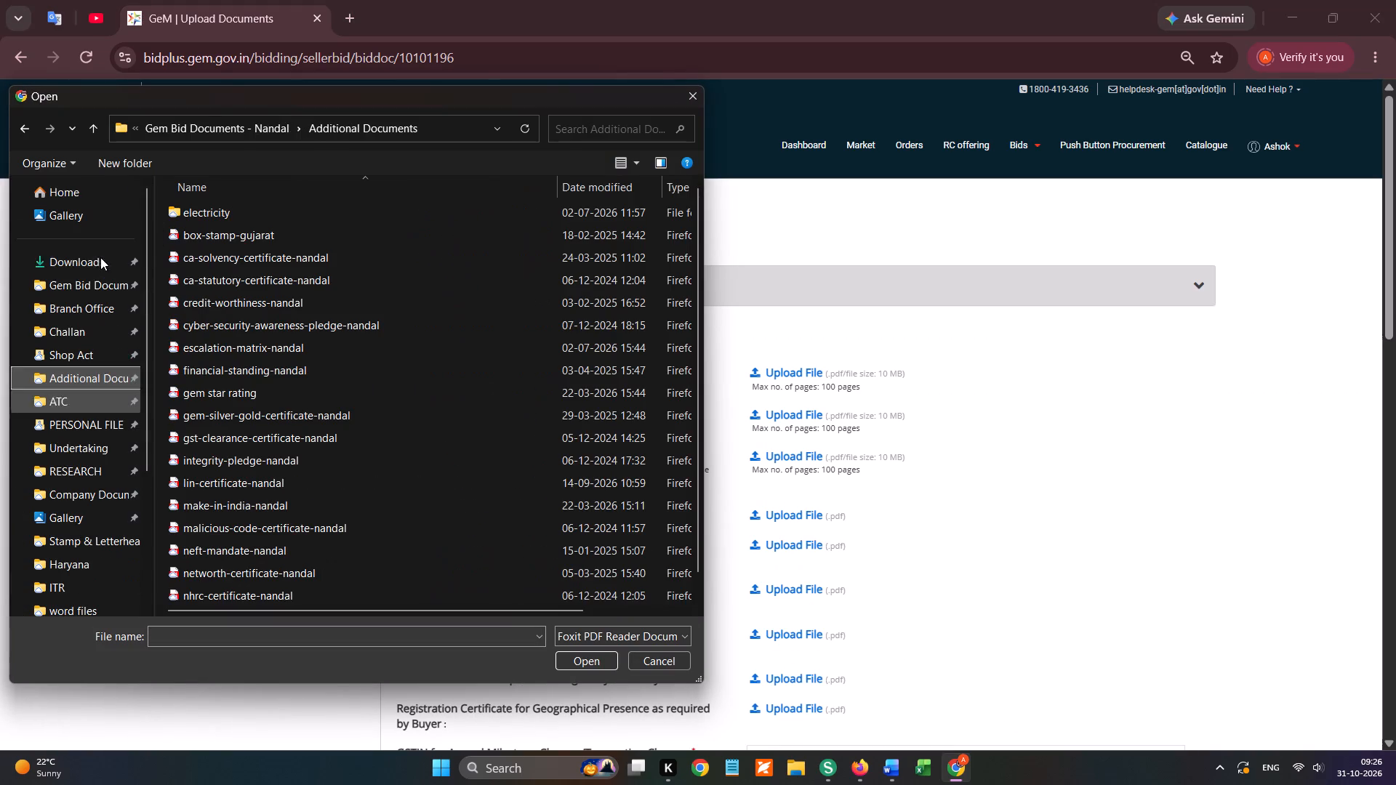
{"action": "left_click", "coordinate": [95, 281]}
{"action": "left_click", "coordinate": [234, 518]}
{"action": "double_click", "coordinate": [232, 524]}
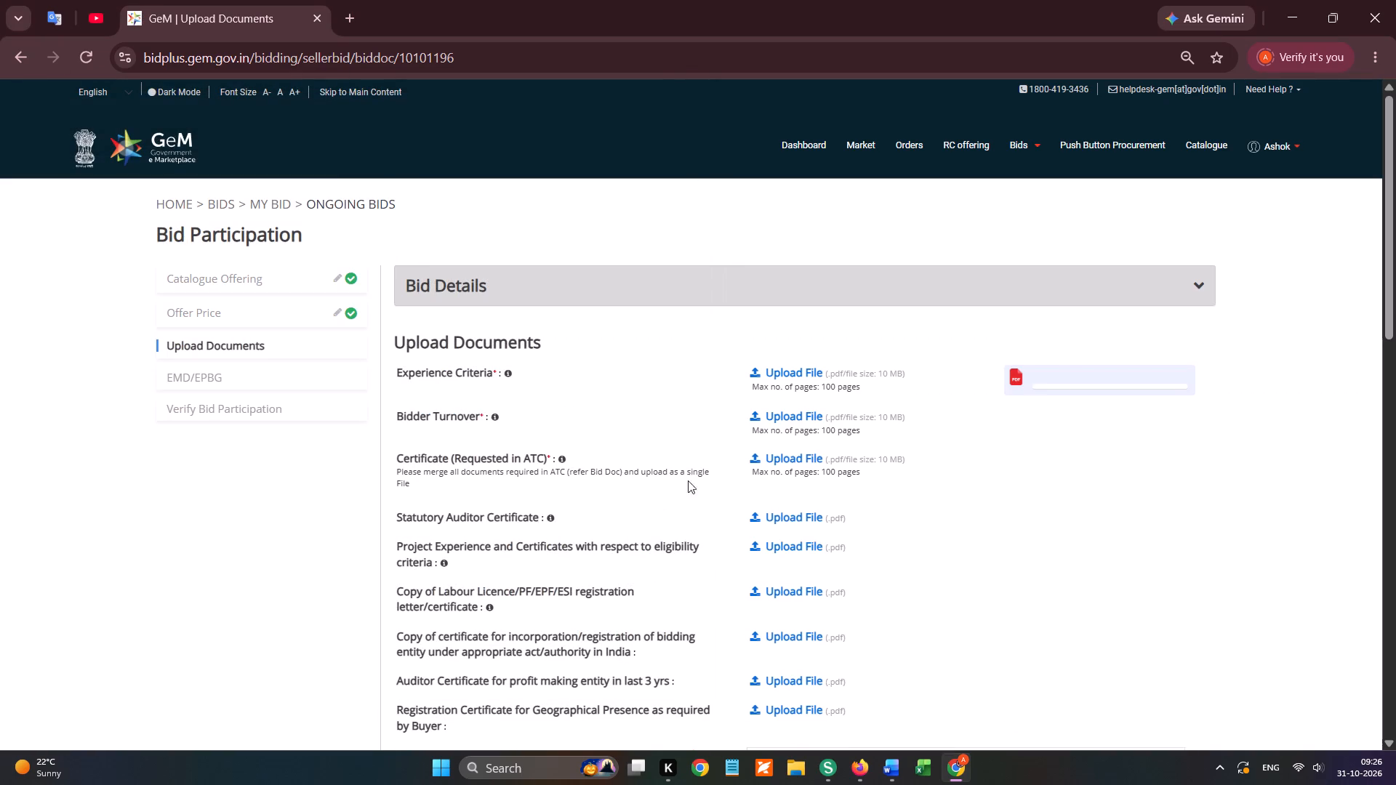
Upload turnover-certificate-nandal for Bidder Turnover and statutory-auditor-certificate-nandal for the Statutory Auditor Certificate.
{"action": "left_click", "coordinate": [814, 410]}
{"action": "scroll", "coordinate": [490, 497], "scroll_direction": "down", "scroll_amount": 6}
{"action": "double_click", "coordinate": [297, 601]}
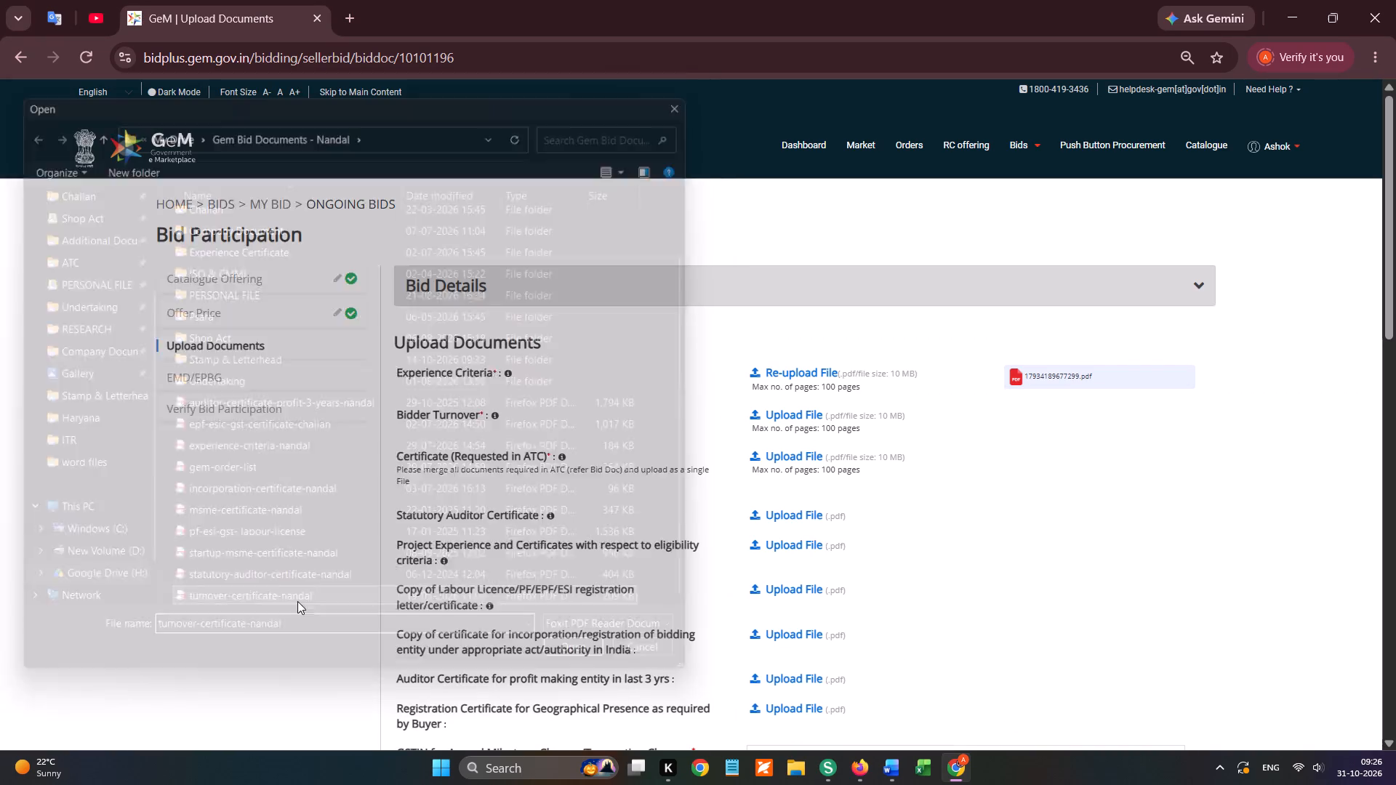
{"action": "left_click", "coordinate": [788, 518]}
{"action": "scroll", "coordinate": [260, 576], "scroll_direction": "down", "scroll_amount": 5}
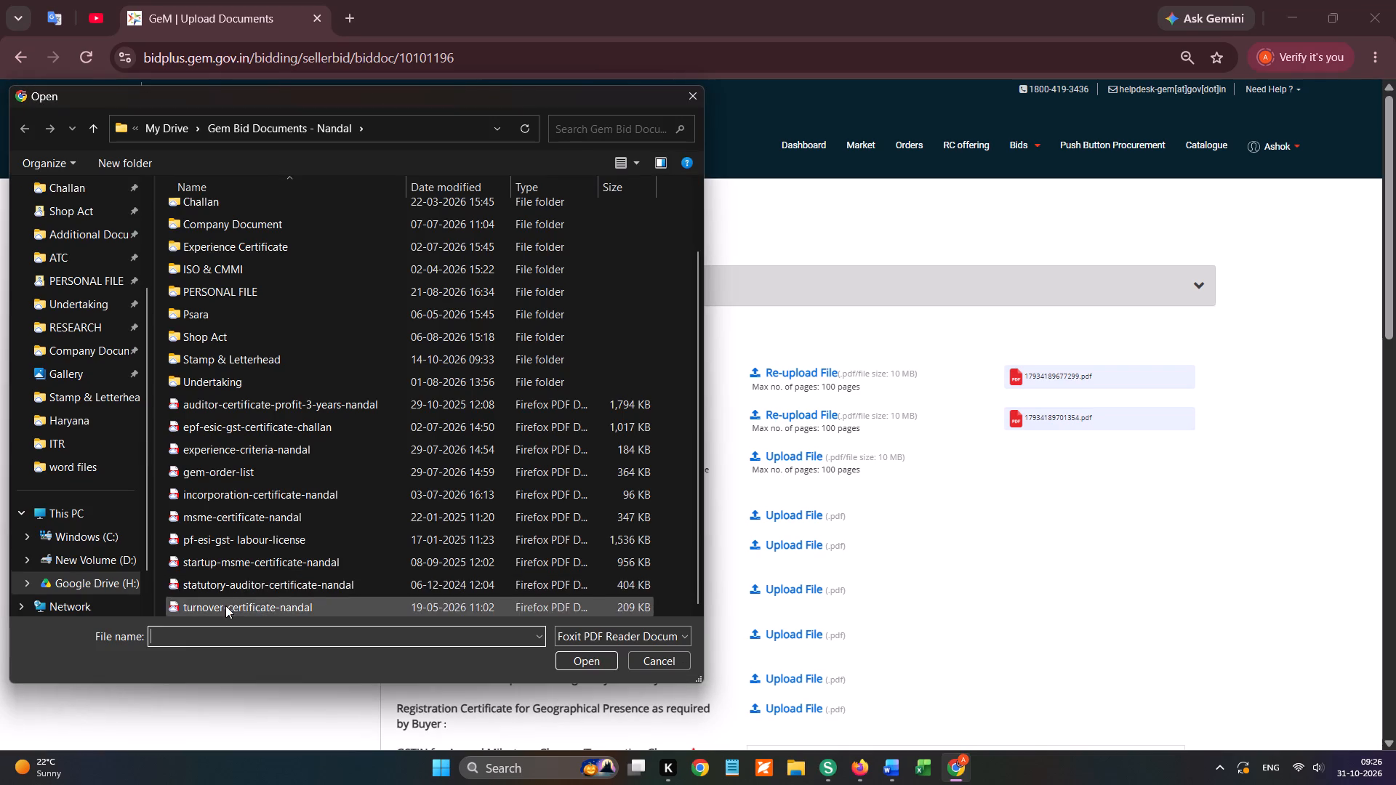
{"action": "double_click", "coordinate": [238, 579]}
Upload gem-order-list for Project Experience and pf-esi-gst- labour-license for the Labour Licence/PF/EPF/ESI registration.
{"action": "left_click", "coordinate": [779, 552]}
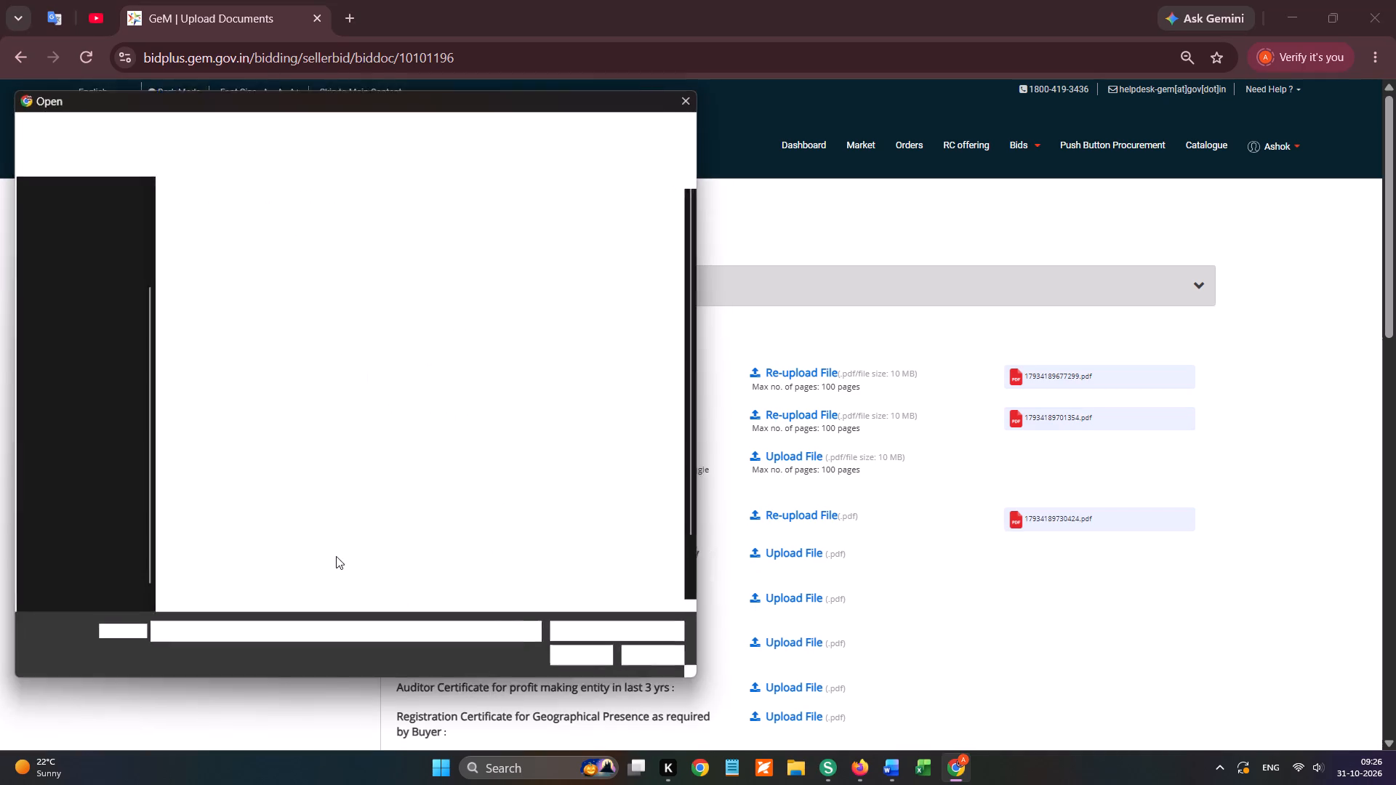
{"action": "scroll", "coordinate": [295, 565], "scroll_direction": "down", "scroll_amount": 5}
{"action": "double_click", "coordinate": [252, 470]}
{"action": "scroll", "coordinate": [784, 507], "scroll_direction": "down", "scroll_amount": 1}
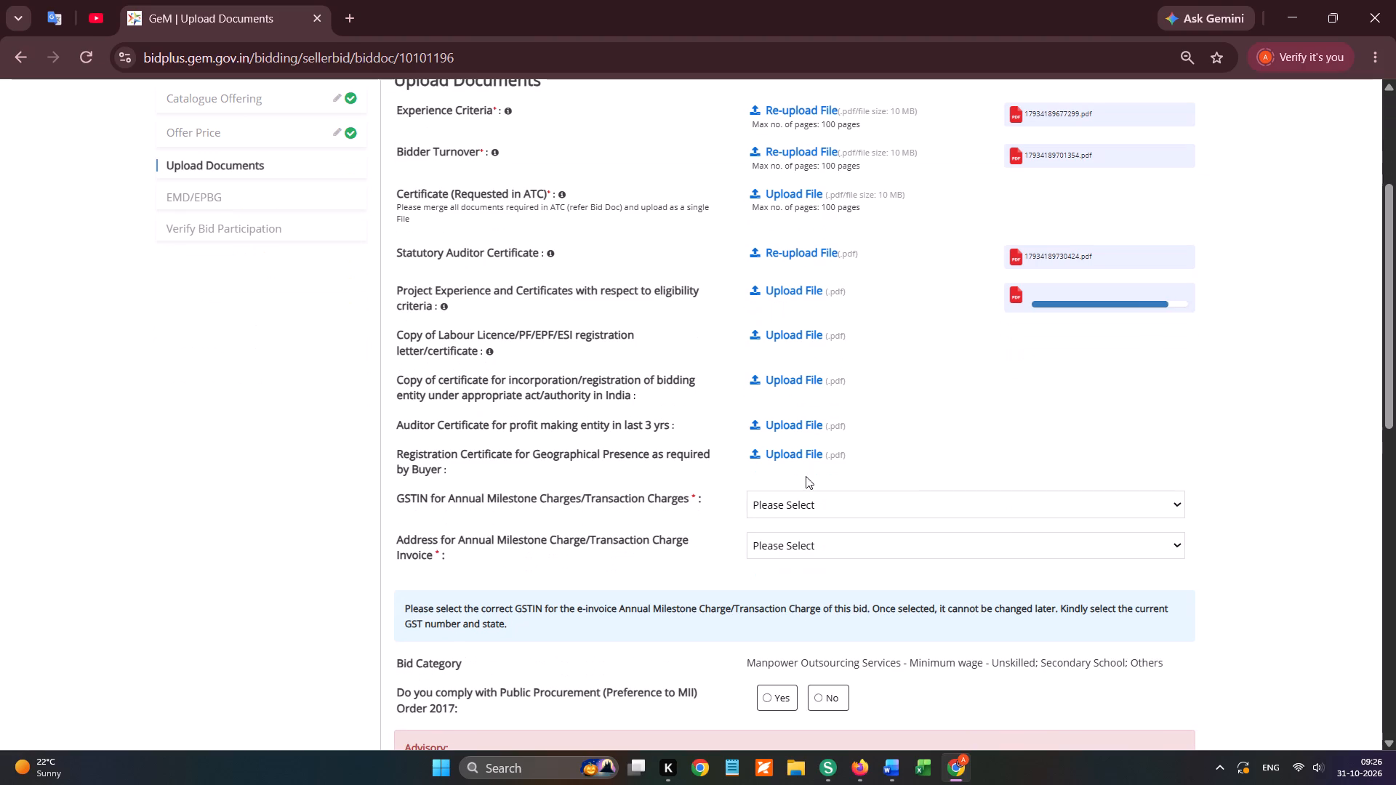
{"action": "left_click", "coordinate": [809, 339]}
{"action": "scroll", "coordinate": [284, 442], "scroll_direction": "down", "scroll_amount": 5}
{"action": "double_click", "coordinate": [248, 548]}
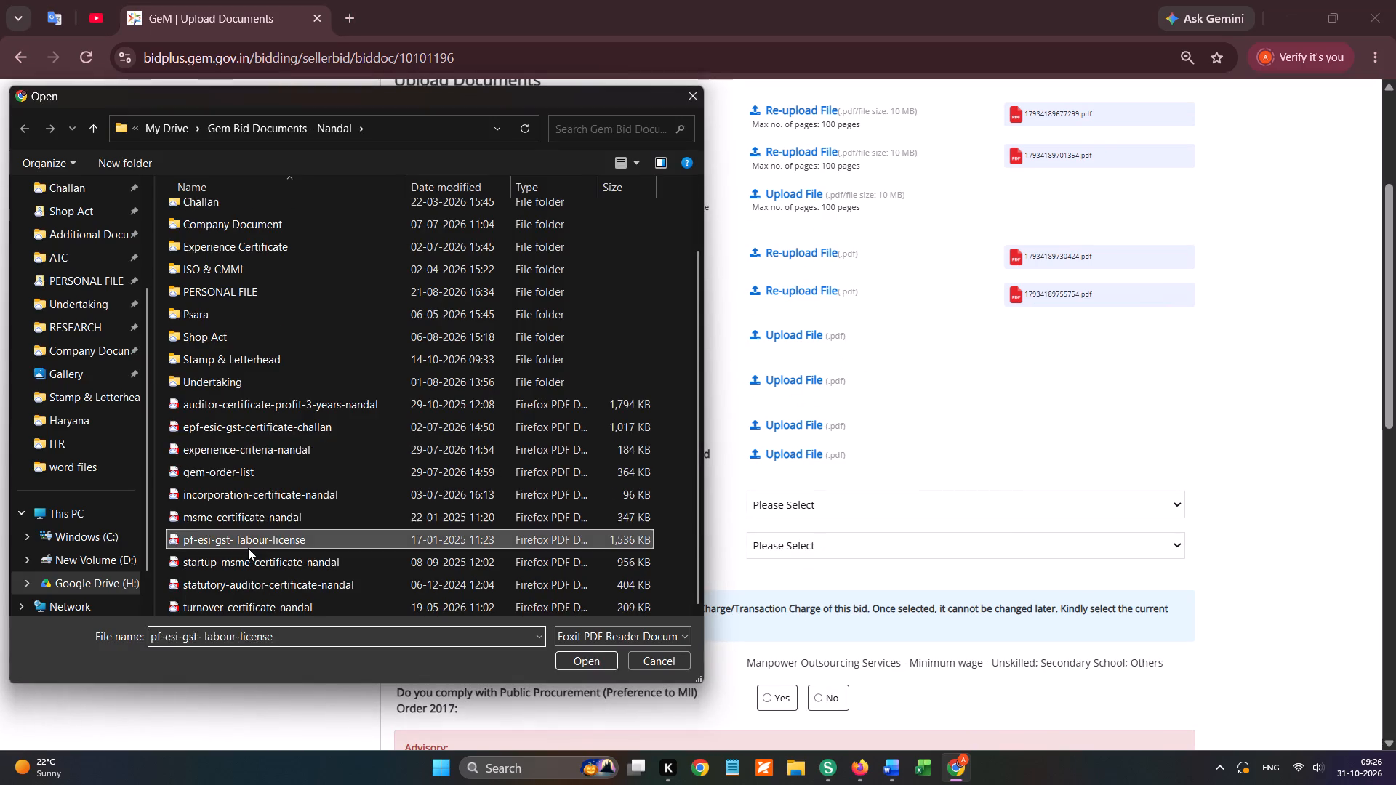
Upload incorporation-certificate-nandal for the incorporation certificate and auditor-certificate-profit-3-years-nandal for the three-year profit certificate.
{"action": "left_click", "coordinate": [785, 382]}
{"action": "scroll", "coordinate": [446, 478], "scroll_direction": "down", "scroll_amount": 5}
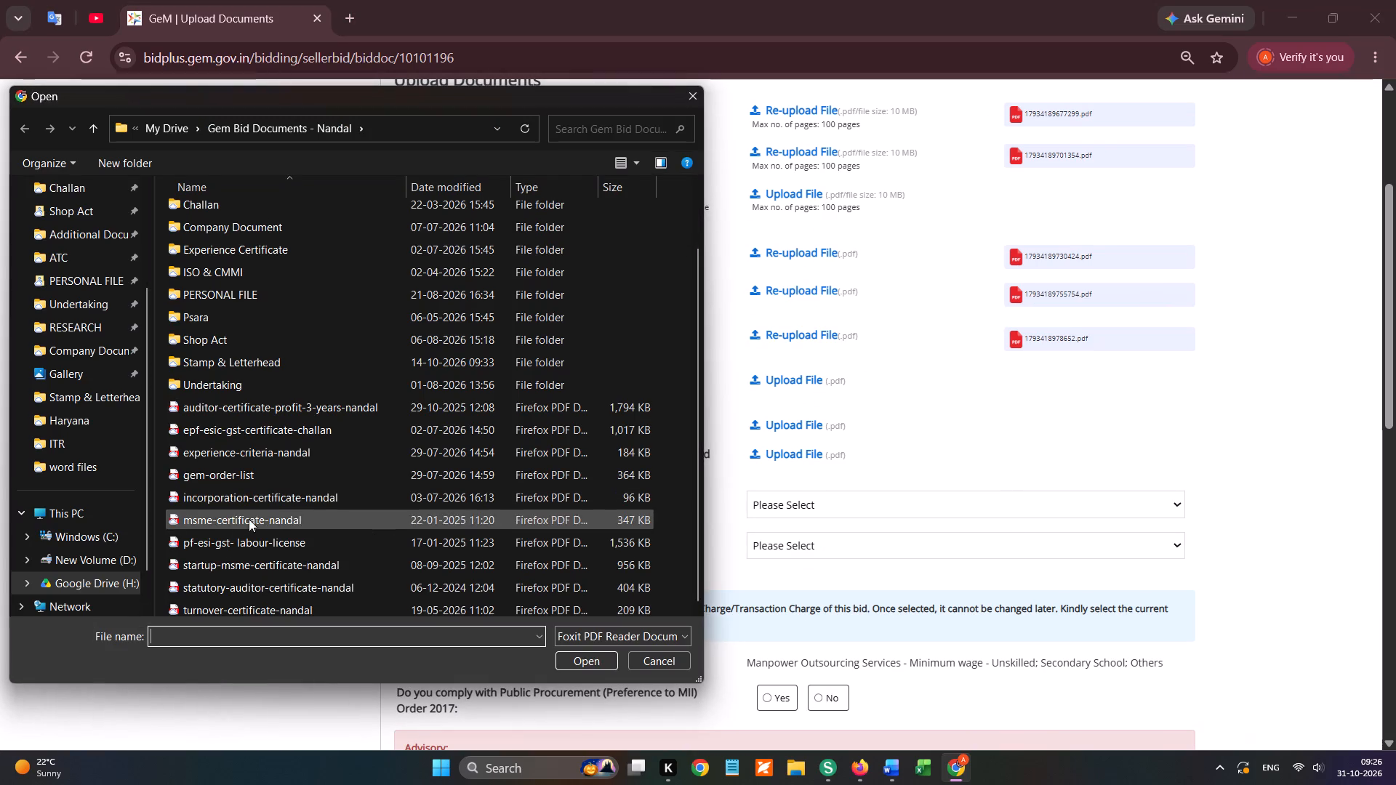
{"action": "left_click", "coordinate": [225, 561]}
{"action": "double_click", "coordinate": [253, 495]}
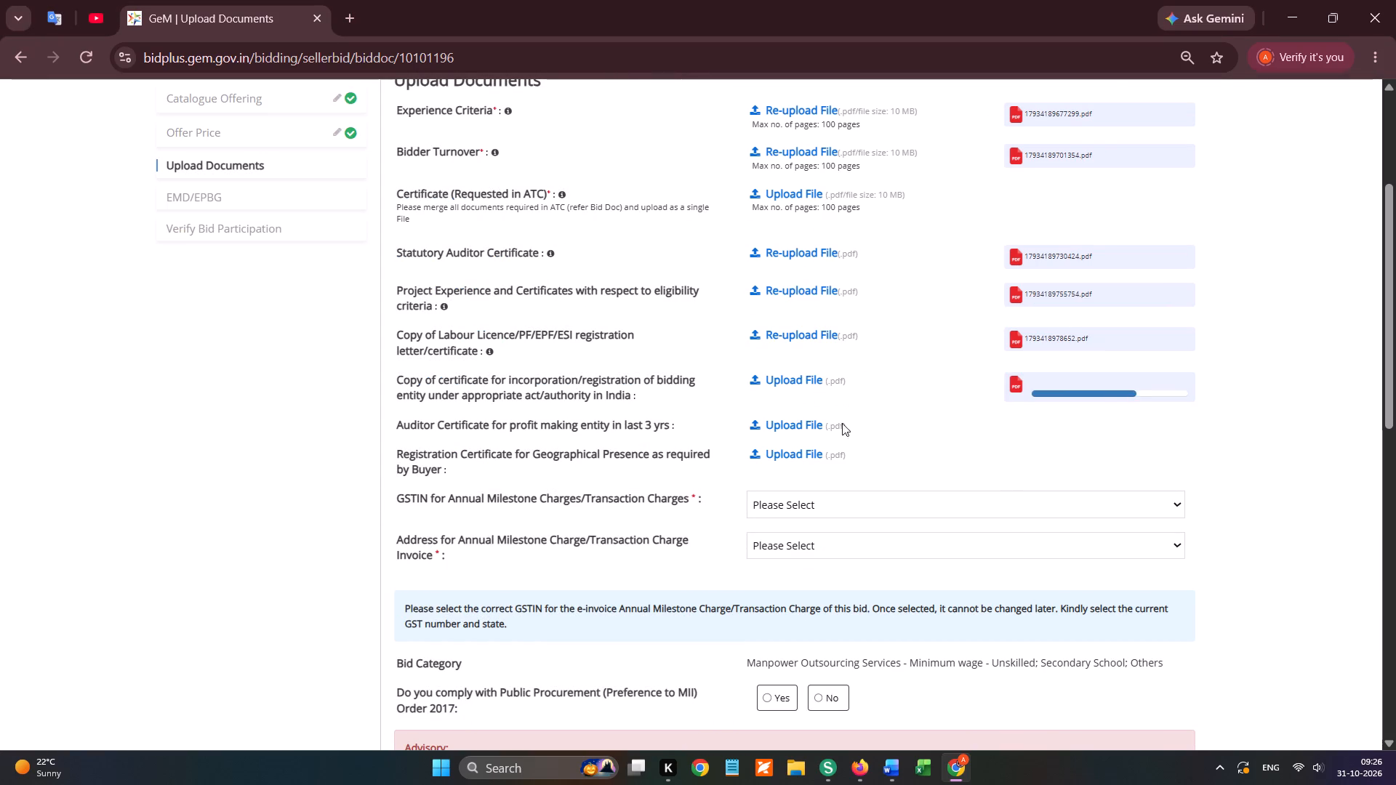
{"action": "left_click", "coordinate": [819, 420]}
{"action": "double_click", "coordinate": [351, 484]}
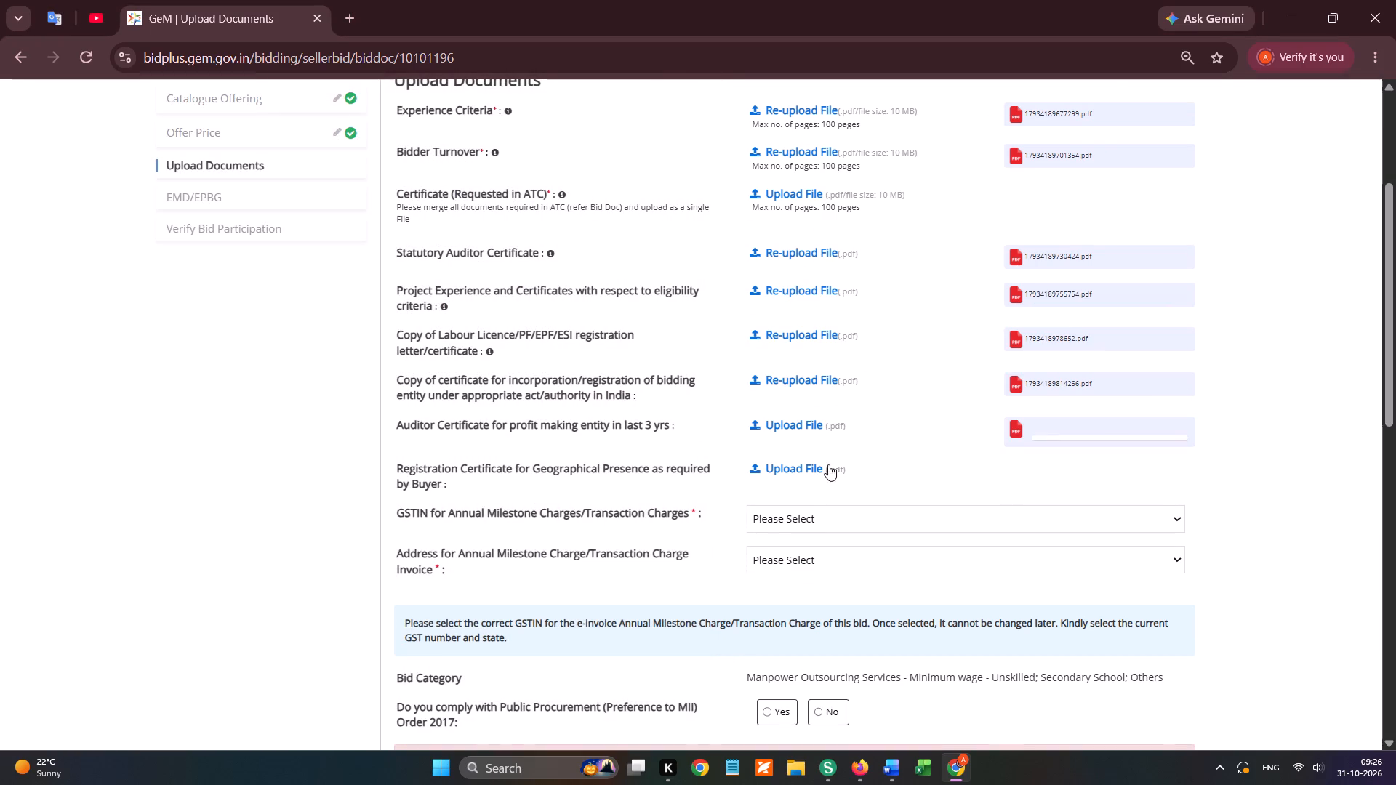
Upload BHAVNAGAR BRANCH OFFICE from the Branch Office folder as the Registration Certificate for Geographical Presence.
{"action": "left_click", "coordinate": [809, 464]}
{"action": "scroll", "coordinate": [137, 335], "scroll_direction": "up", "scroll_amount": 5}
{"action": "left_click", "coordinate": [96, 307]}
{"action": "double_click", "coordinate": [225, 456]}
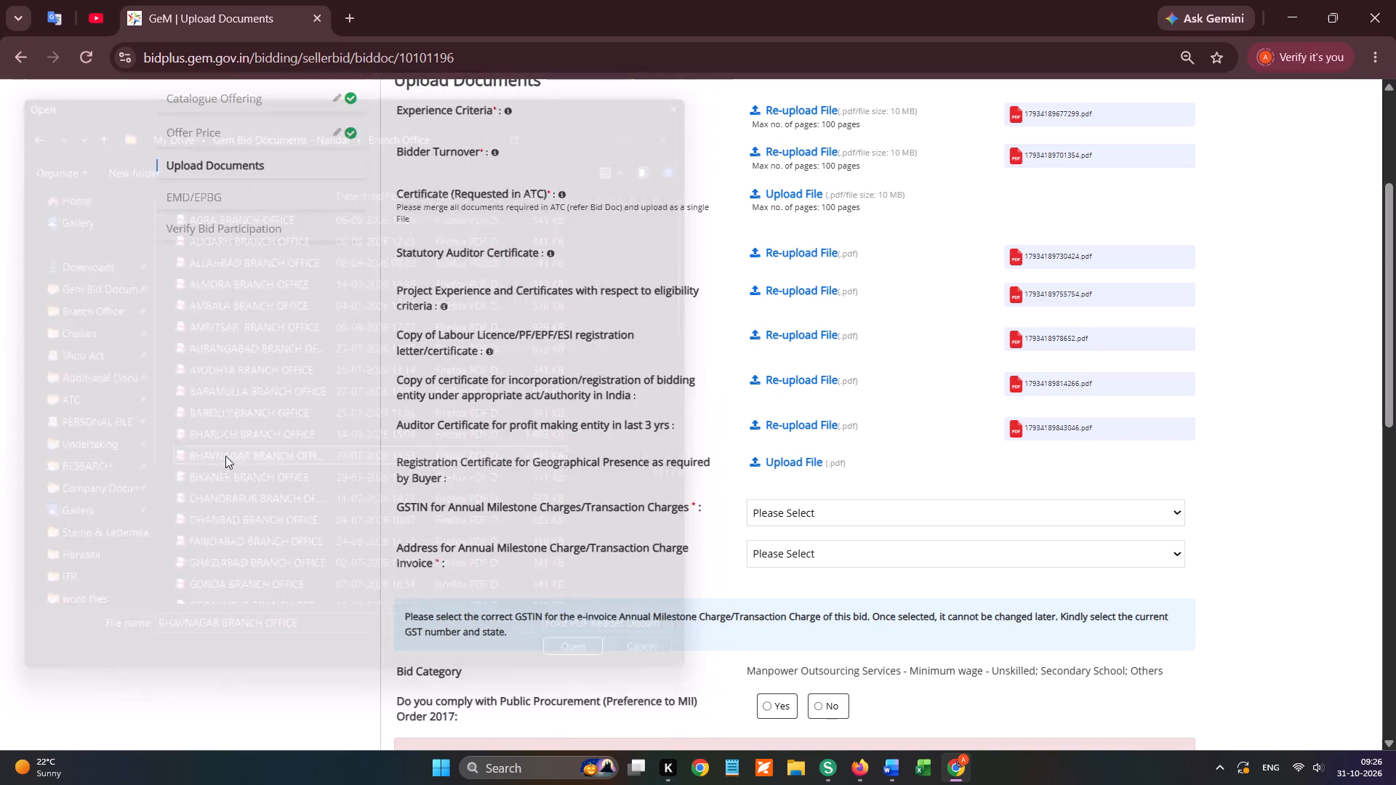
Switch to the bid's Google Drive folder in Firefox and download SCOPE OF WORK 01.pdf.
{"action": "key", "text": "alt+Tab"}
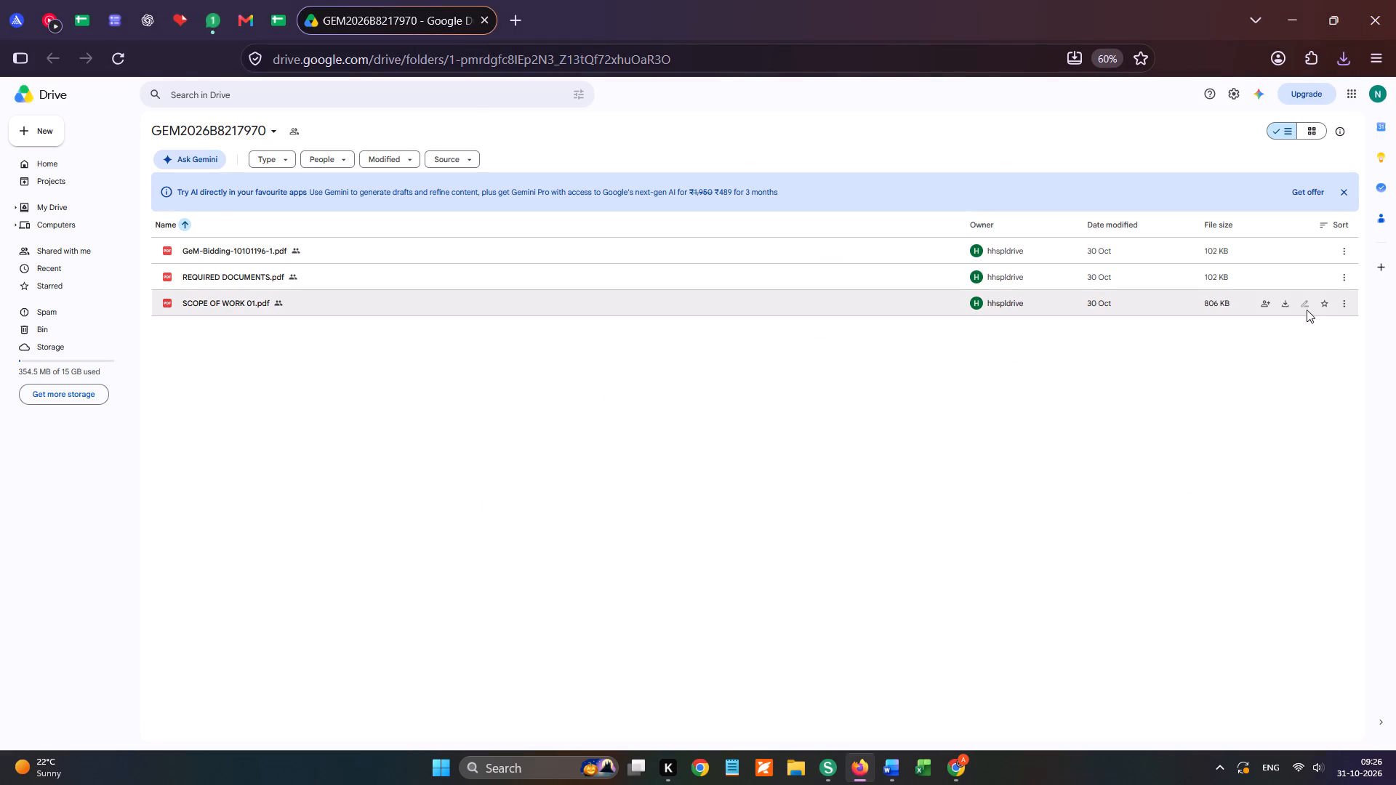
{"action": "left_click", "coordinate": [1280, 299]}
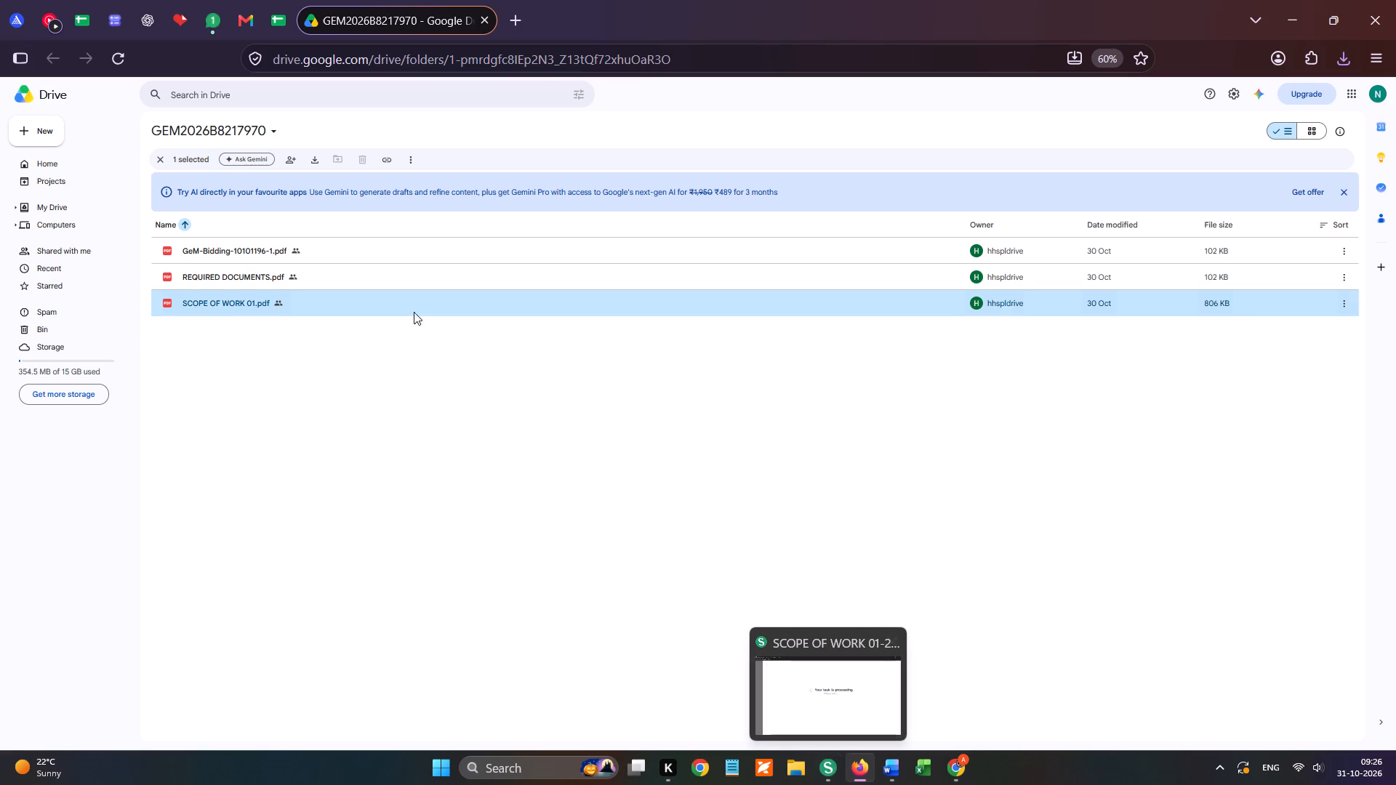
{"action": "left_click", "coordinate": [319, 160]}
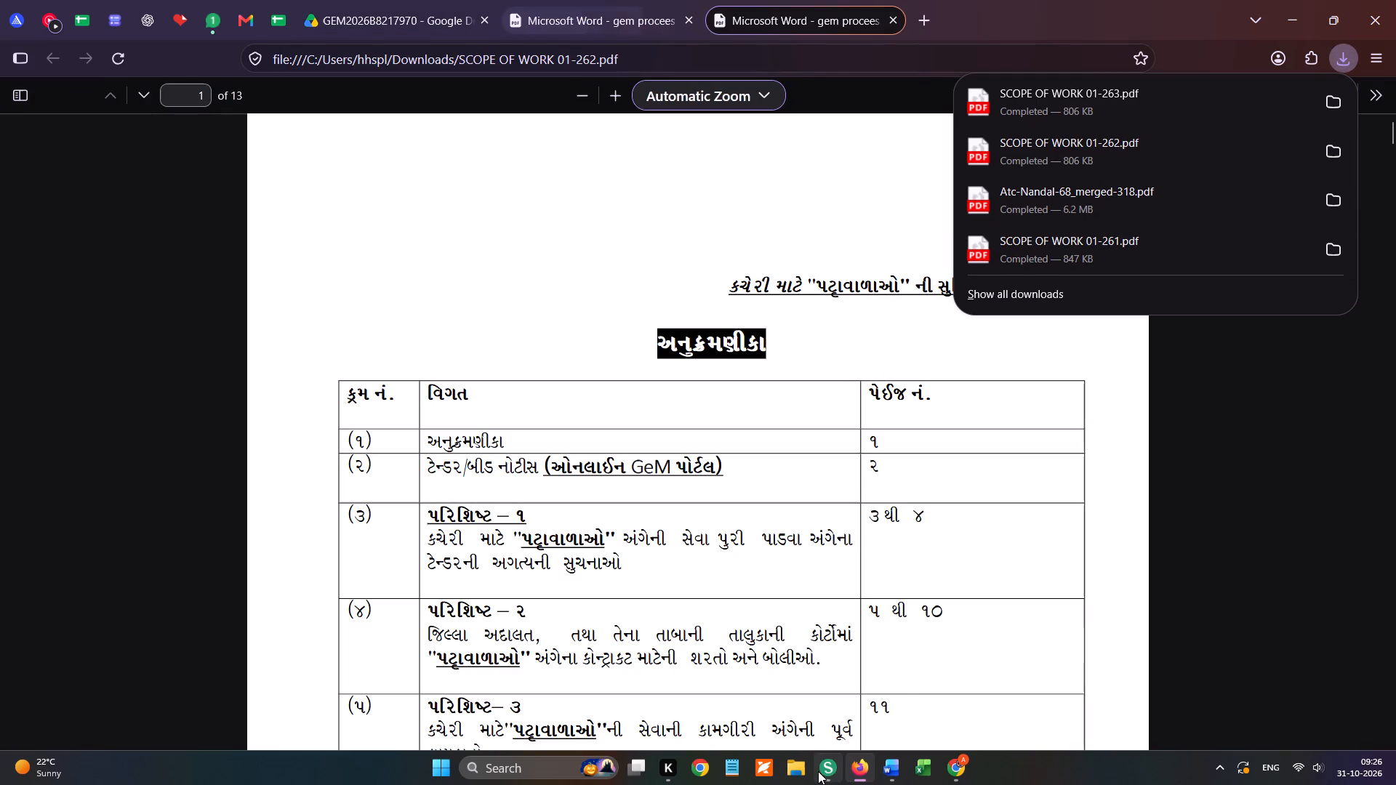
Switch to Sejda PDF Desktop and open SCOPE OF WORK 01-263 from Downloads in the PDF editor.
{"action": "left_click", "coordinate": [818, 770]}
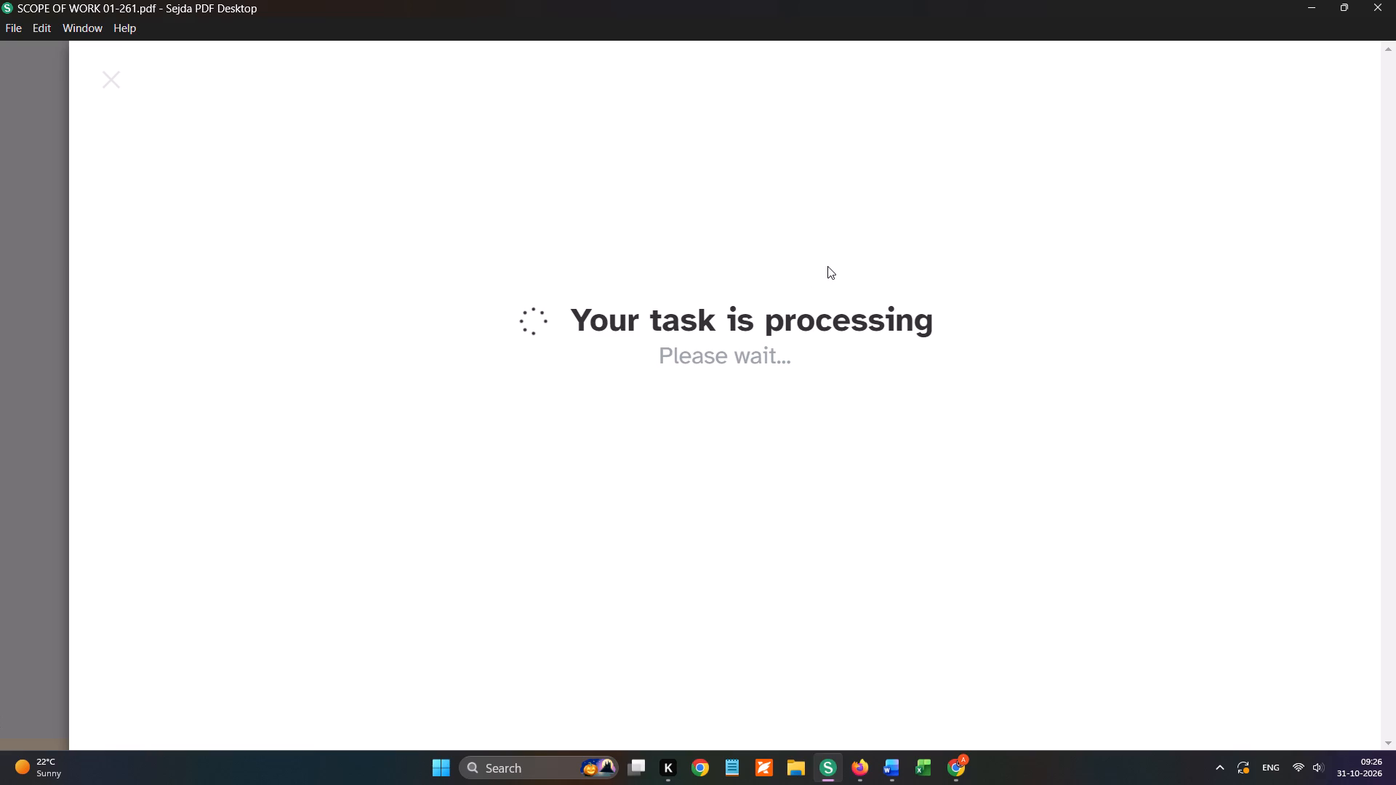
{"action": "left_click", "coordinate": [872, 228]}
{"action": "left_click", "coordinate": [714, 297]}
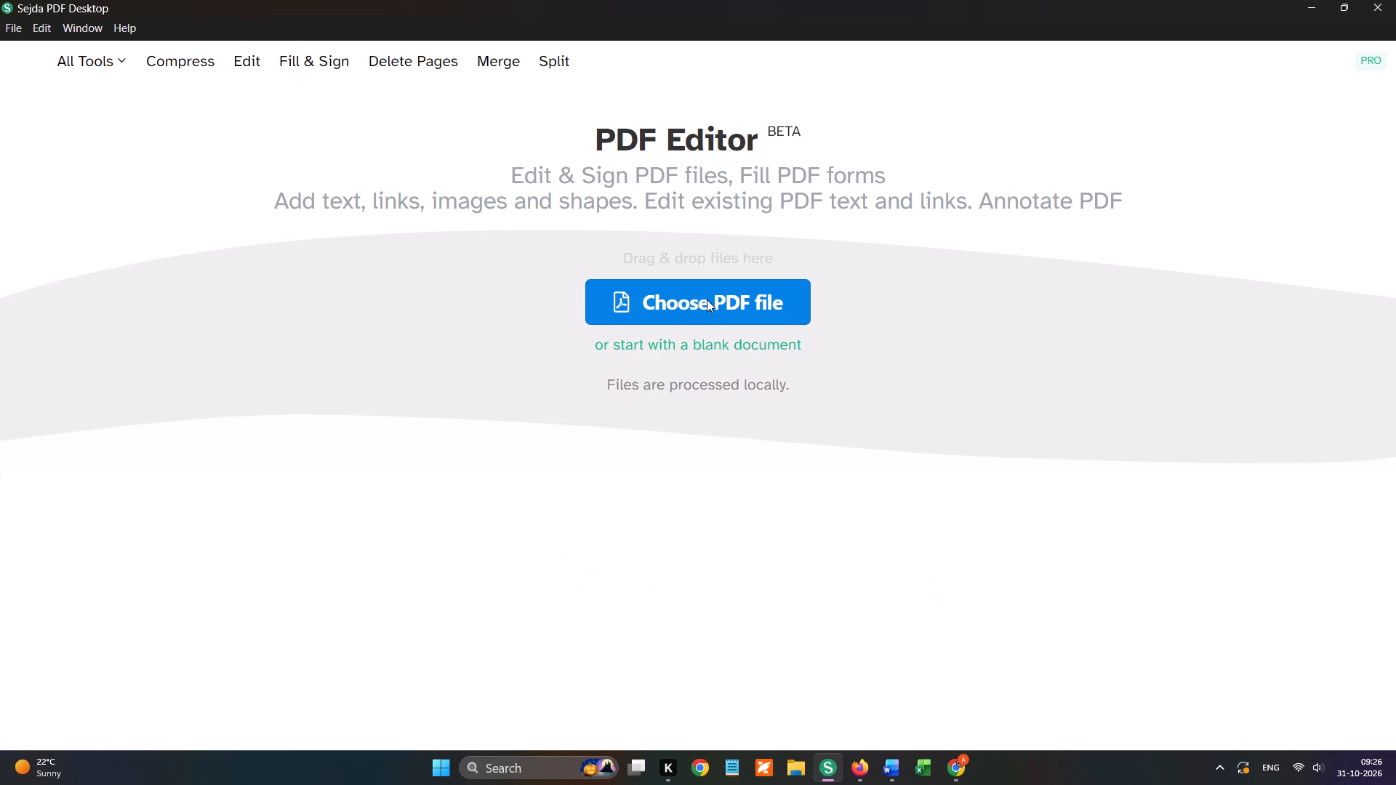
{"action": "scroll", "coordinate": [100, 216], "scroll_direction": "up", "scroll_amount": 6}
{"action": "left_click", "coordinate": [100, 169]}
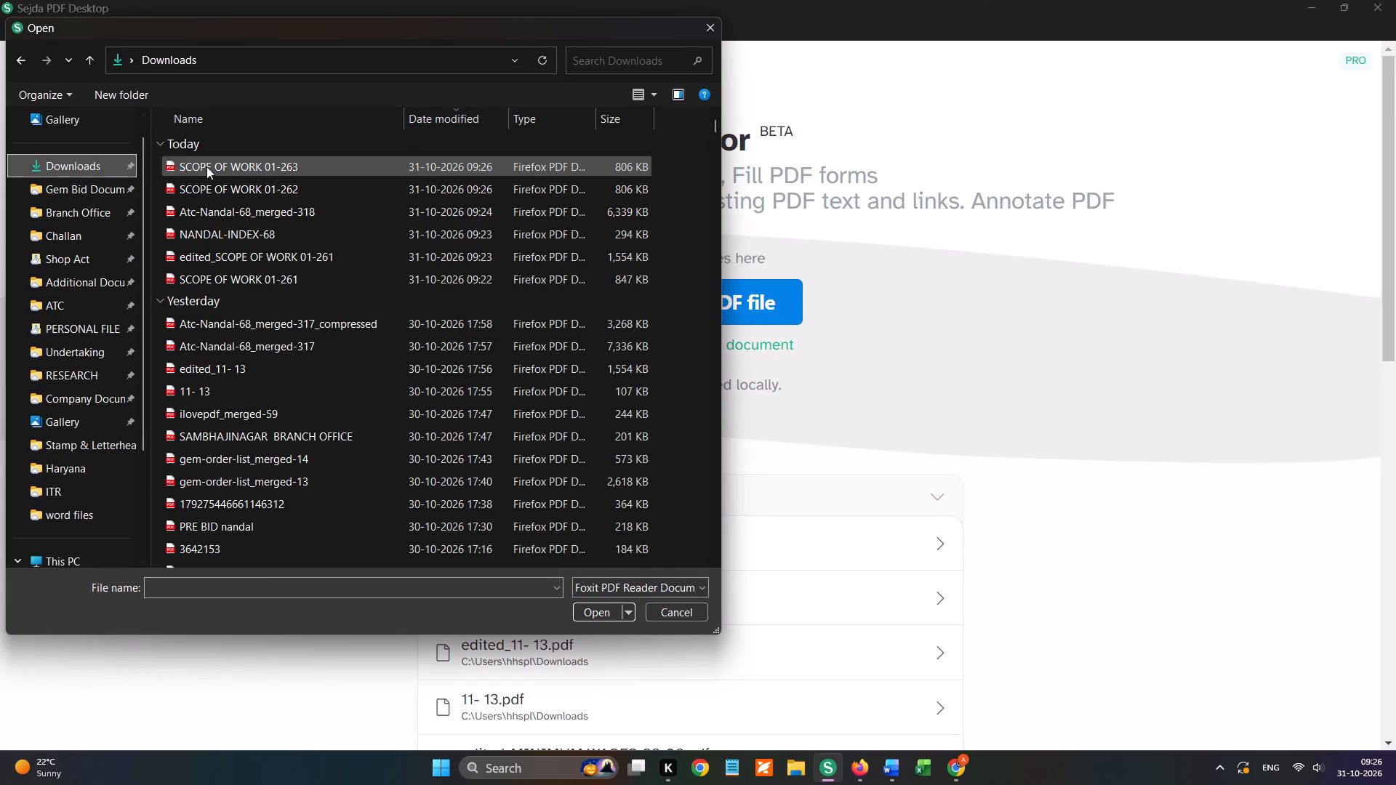
{"action": "double_click", "coordinate": [222, 166]}
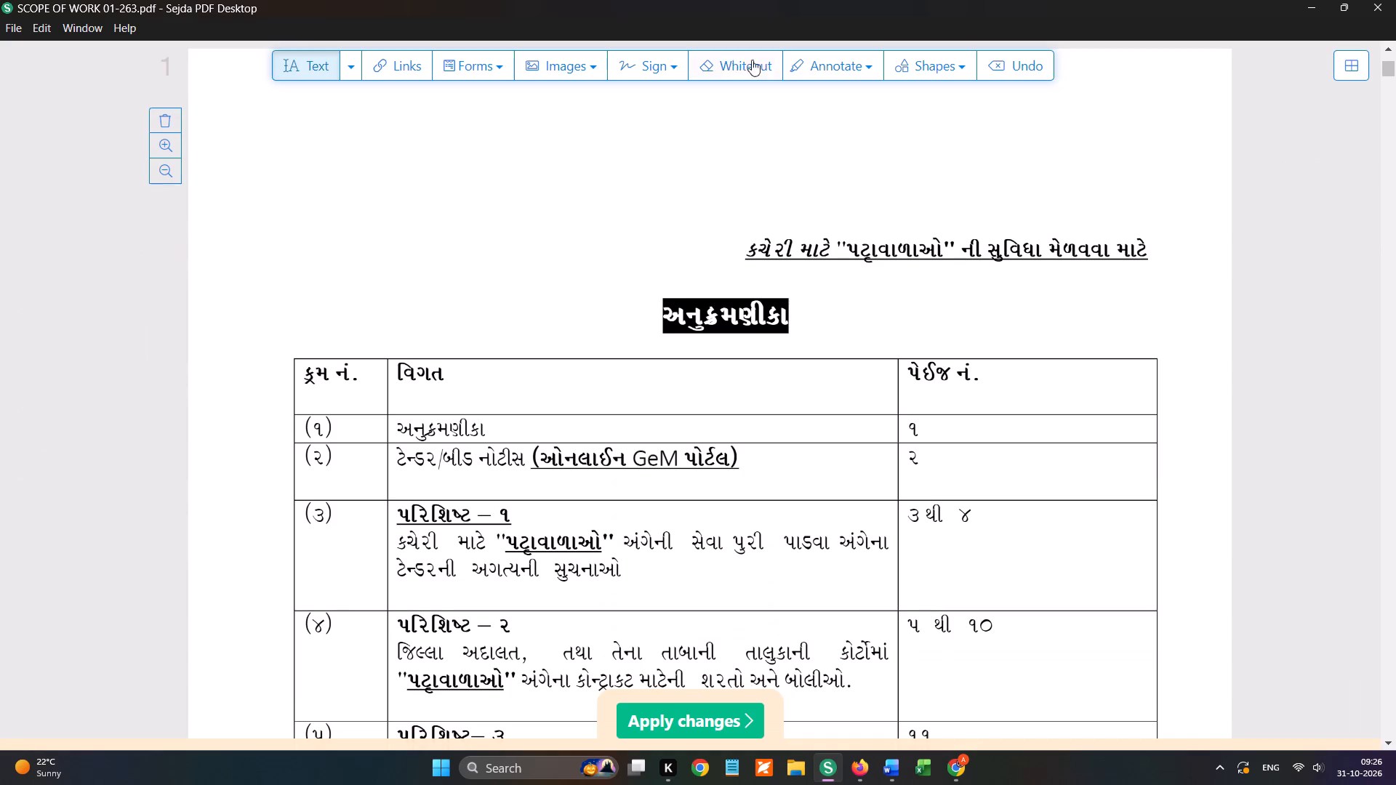
Place the round Nandal Services stamp and the Director signature beside each other at the foot of page 1.
{"action": "left_click", "coordinate": [673, 64]}
{"action": "left_click", "coordinate": [718, 227]}
{"action": "scroll", "coordinate": [730, 240], "scroll_direction": "down", "scroll_amount": 5}
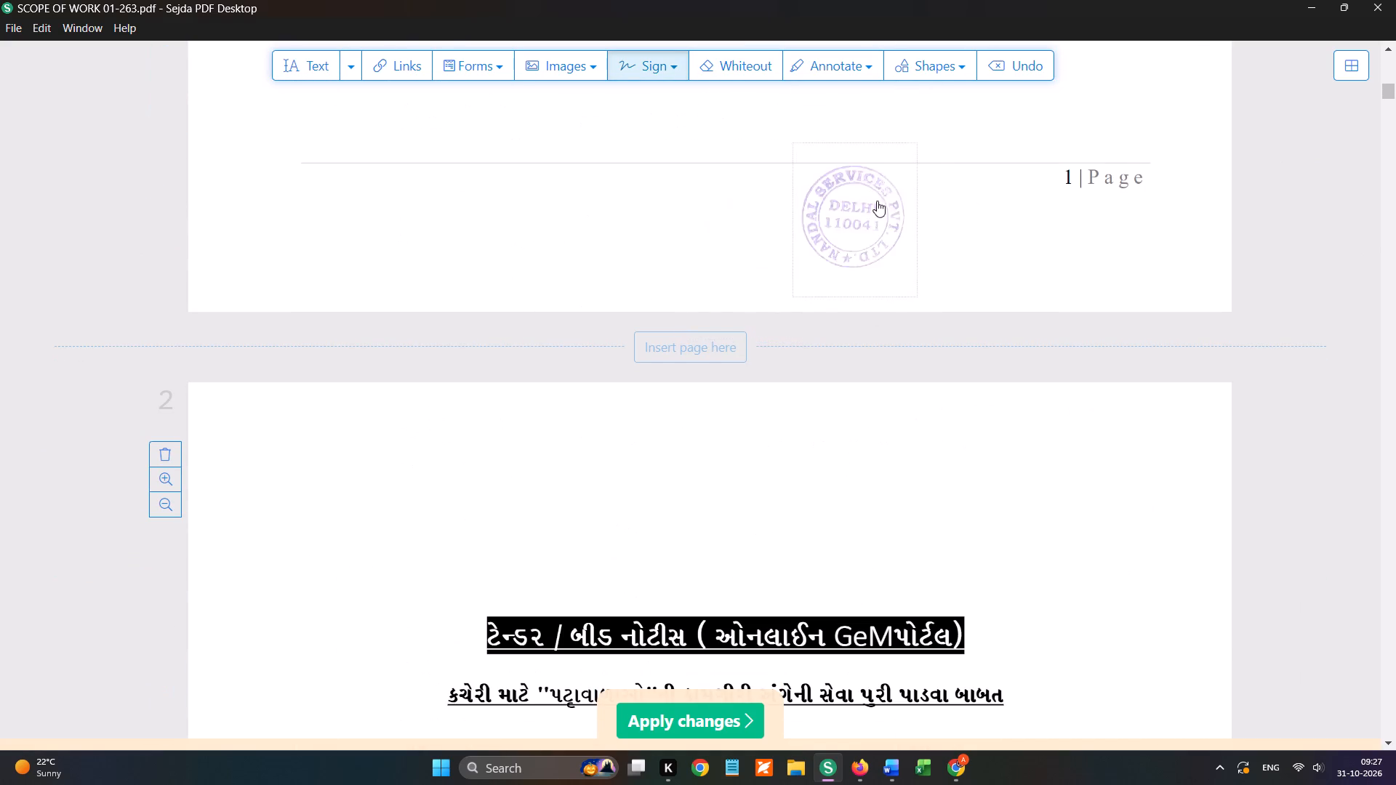
{"action": "left_click", "coordinate": [891, 190]}
{"action": "left_click", "coordinate": [669, 68]}
{"action": "left_click", "coordinate": [706, 140]}
{"action": "left_click", "coordinate": [707, 155]}
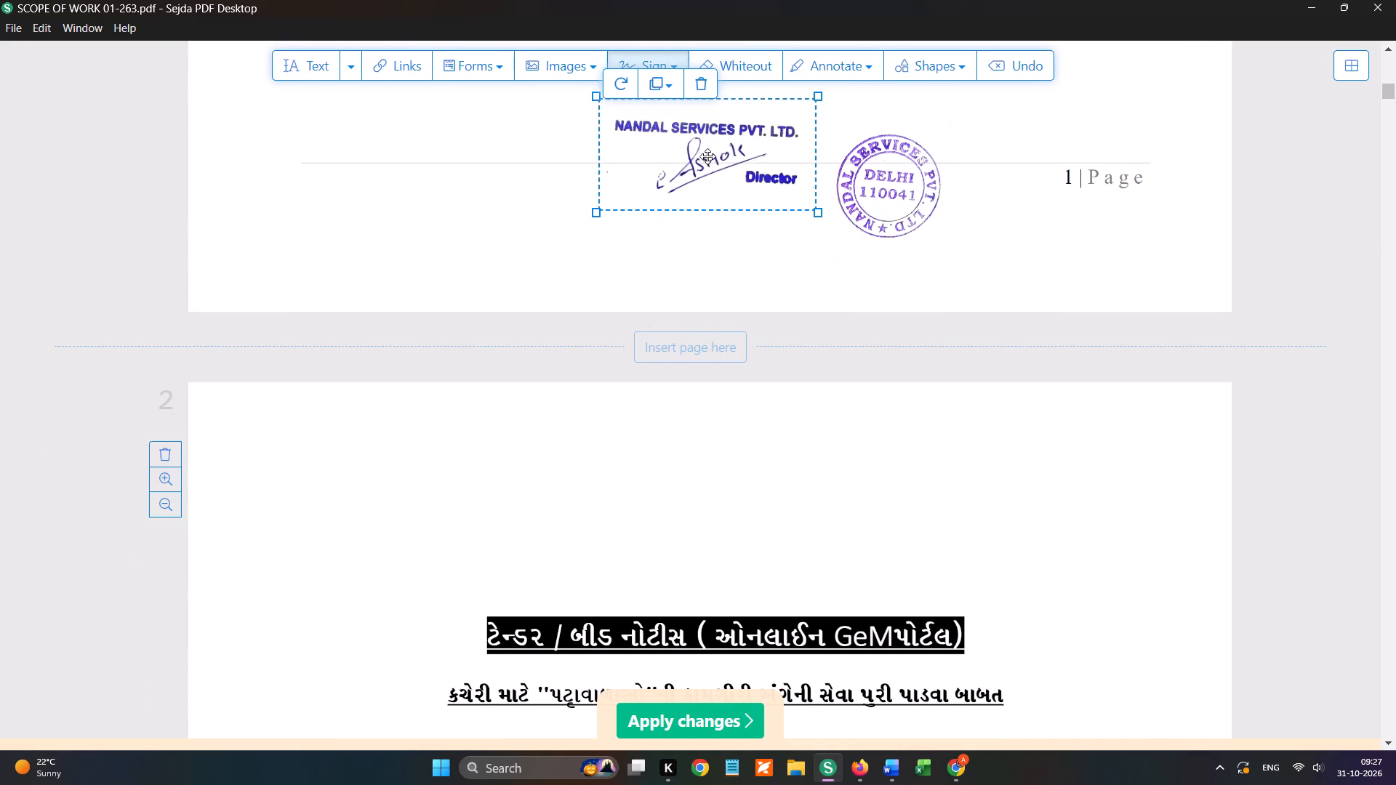
Place the Director signature and the round Nandal Services stamp below the closing paragraph of page 2.
{"action": "scroll", "coordinate": [707, 164], "scroll_direction": "down", "scroll_amount": 4}
{"action": "left_click", "coordinate": [646, 69]}
{"action": "left_click", "coordinate": [710, 143]}
{"action": "left_click", "coordinate": [667, 259]}
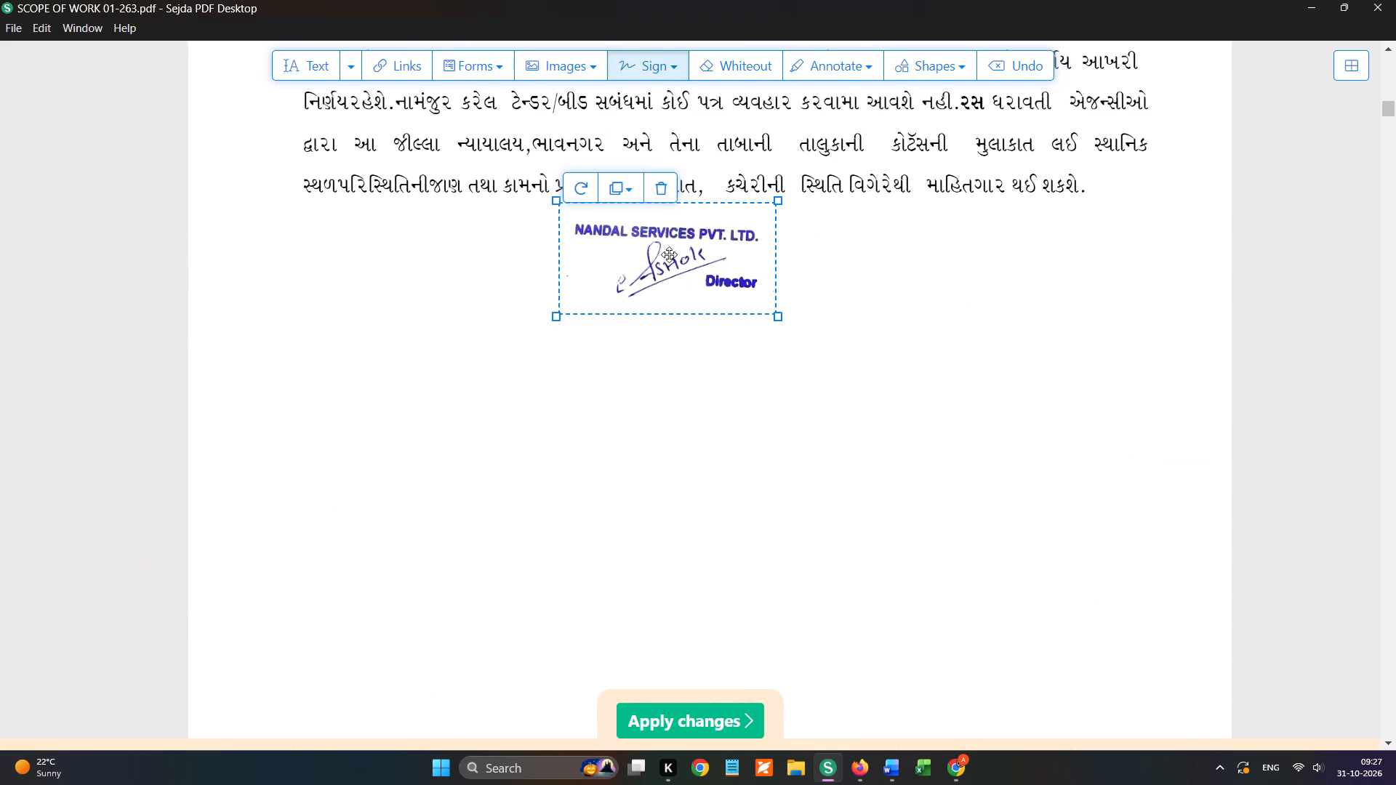
{"action": "left_click", "coordinate": [656, 68]}
{"action": "left_click", "coordinate": [705, 222]}
{"action": "left_click", "coordinate": [855, 261]}
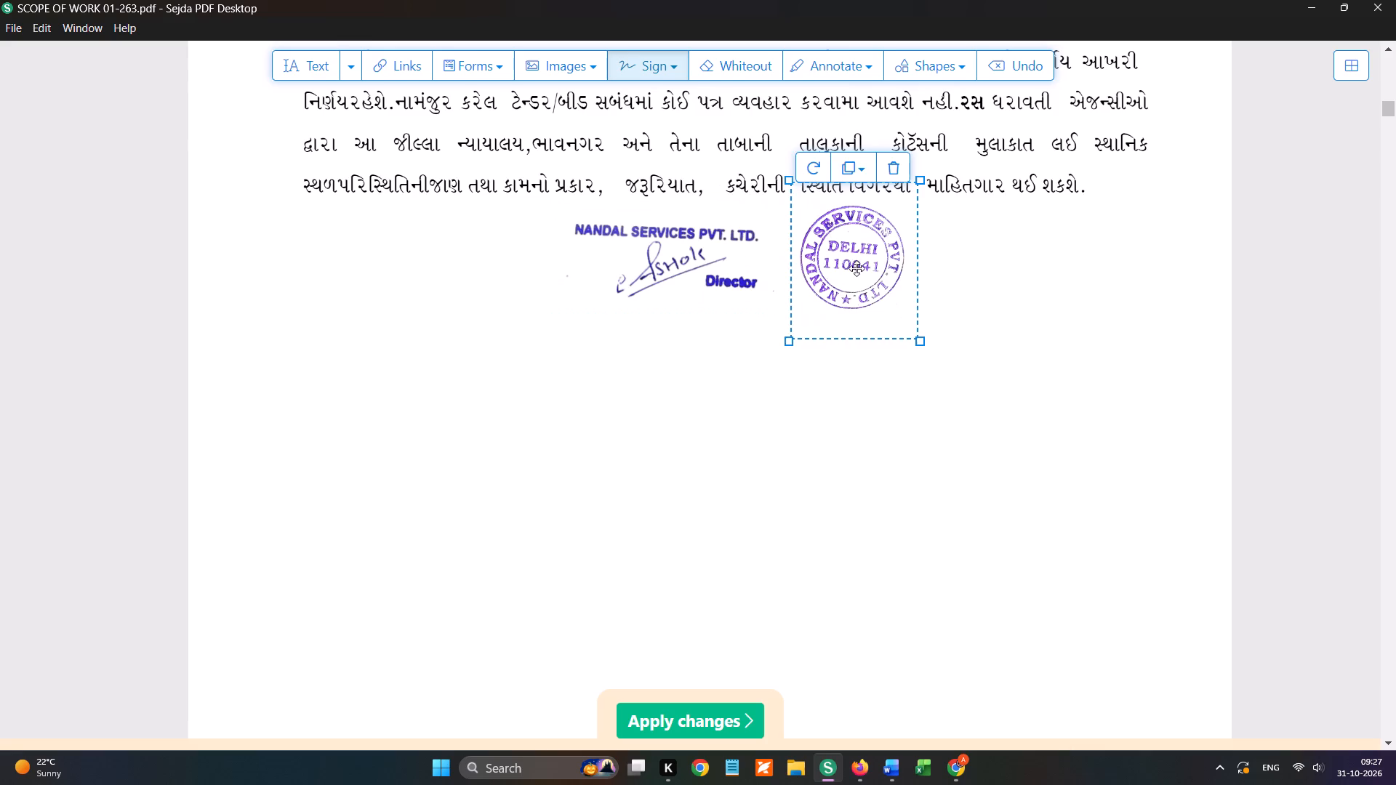
Place the Director signature and the round Nandal Services stamp at the foot of page 3.
{"action": "scroll", "coordinate": [861, 268], "scroll_direction": "down", "scroll_amount": 4}
{"action": "left_click", "coordinate": [644, 69]}
{"action": "left_click", "coordinate": [727, 142]}
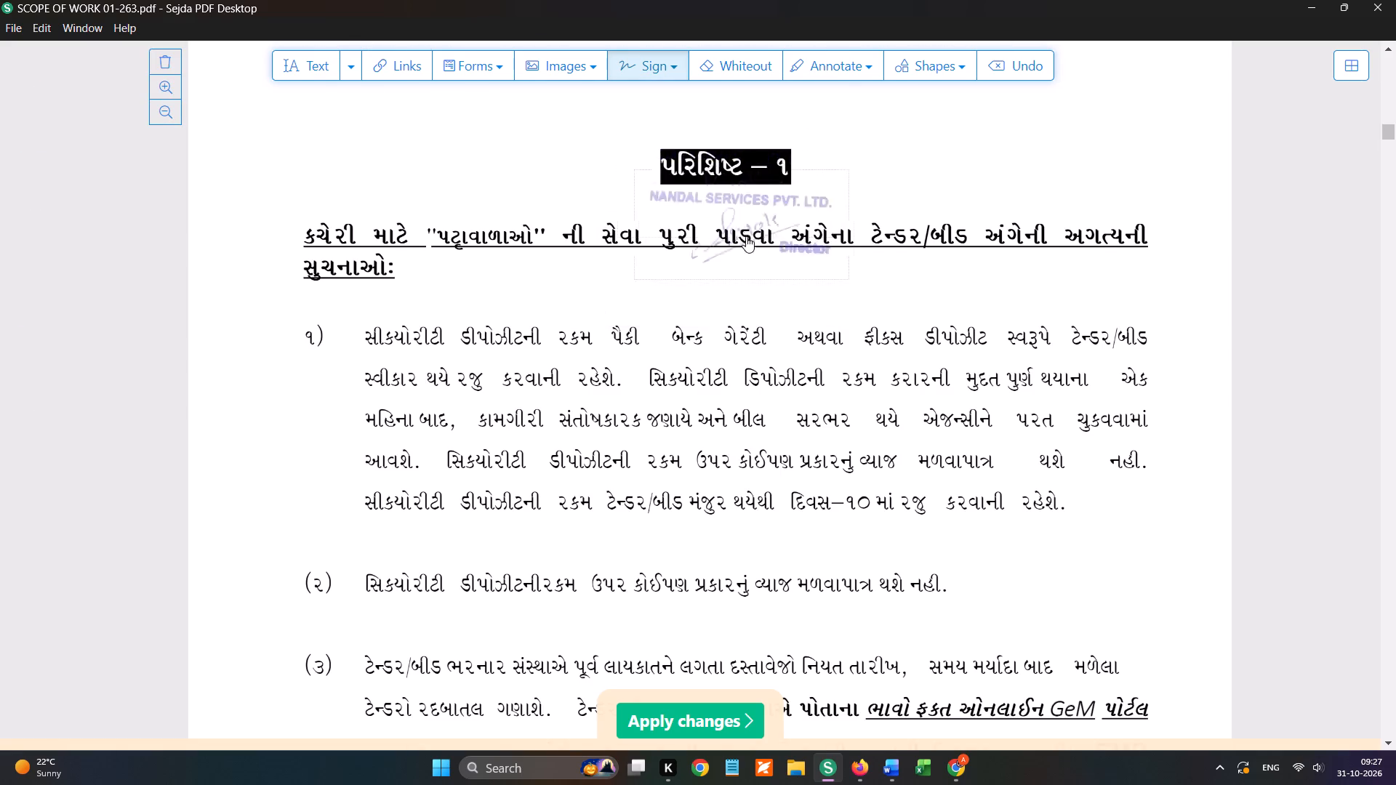
{"action": "scroll", "coordinate": [747, 250], "scroll_direction": "down", "scroll_amount": 5}
{"action": "left_click", "coordinate": [662, 139]}
{"action": "left_click", "coordinate": [644, 70]}
{"action": "left_click", "coordinate": [636, 63]}
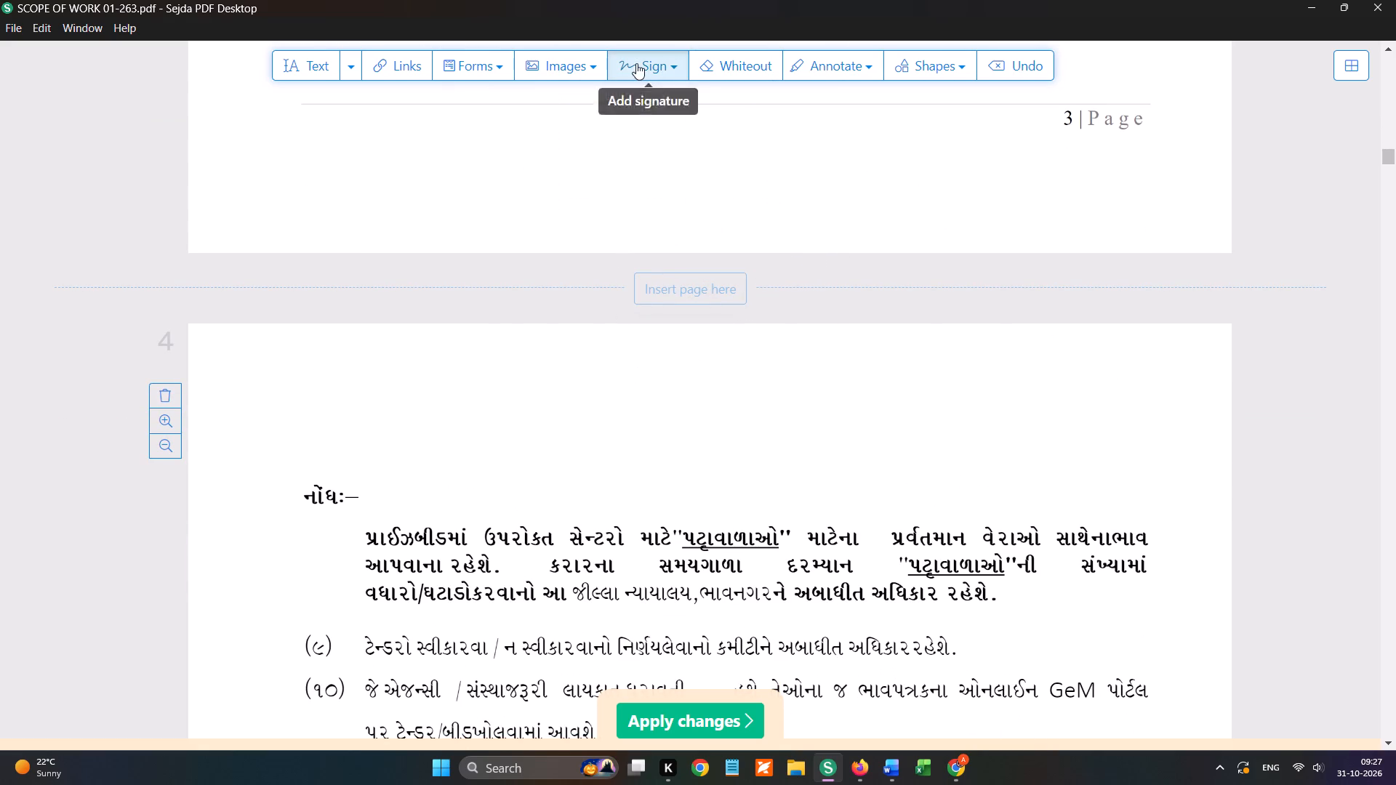
{"action": "left_click", "coordinate": [723, 159]}
{"action": "left_click", "coordinate": [660, 168]}
{"action": "left_click", "coordinate": [657, 56]}
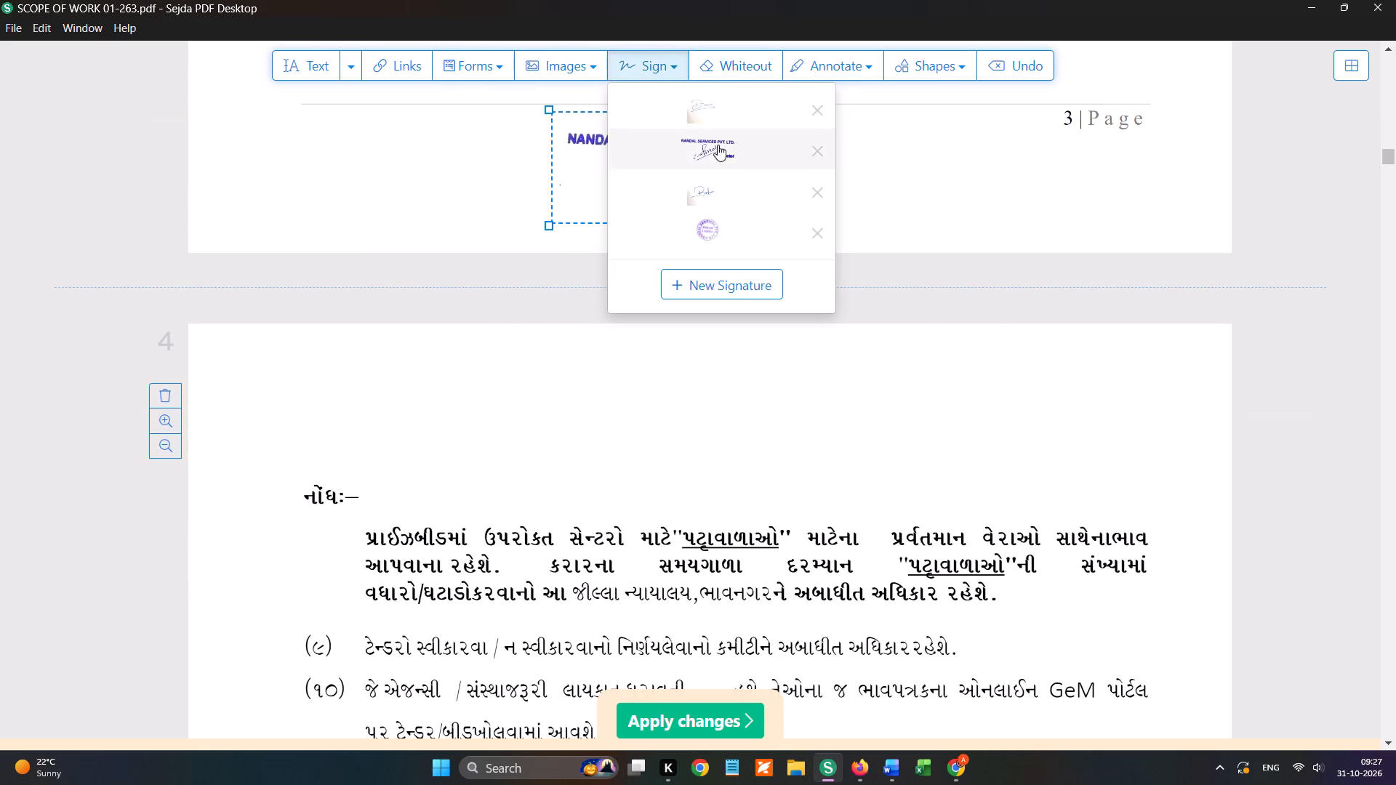
{"action": "left_click", "coordinate": [711, 224]}
{"action": "left_click", "coordinate": [870, 178]}
Place the Director signature and the round Nandal Services stamp beside each other at the foot of page 4.
{"action": "scroll", "coordinate": [875, 188], "scroll_direction": "down", "scroll_amount": 6}
{"action": "left_click", "coordinate": [656, 63]}
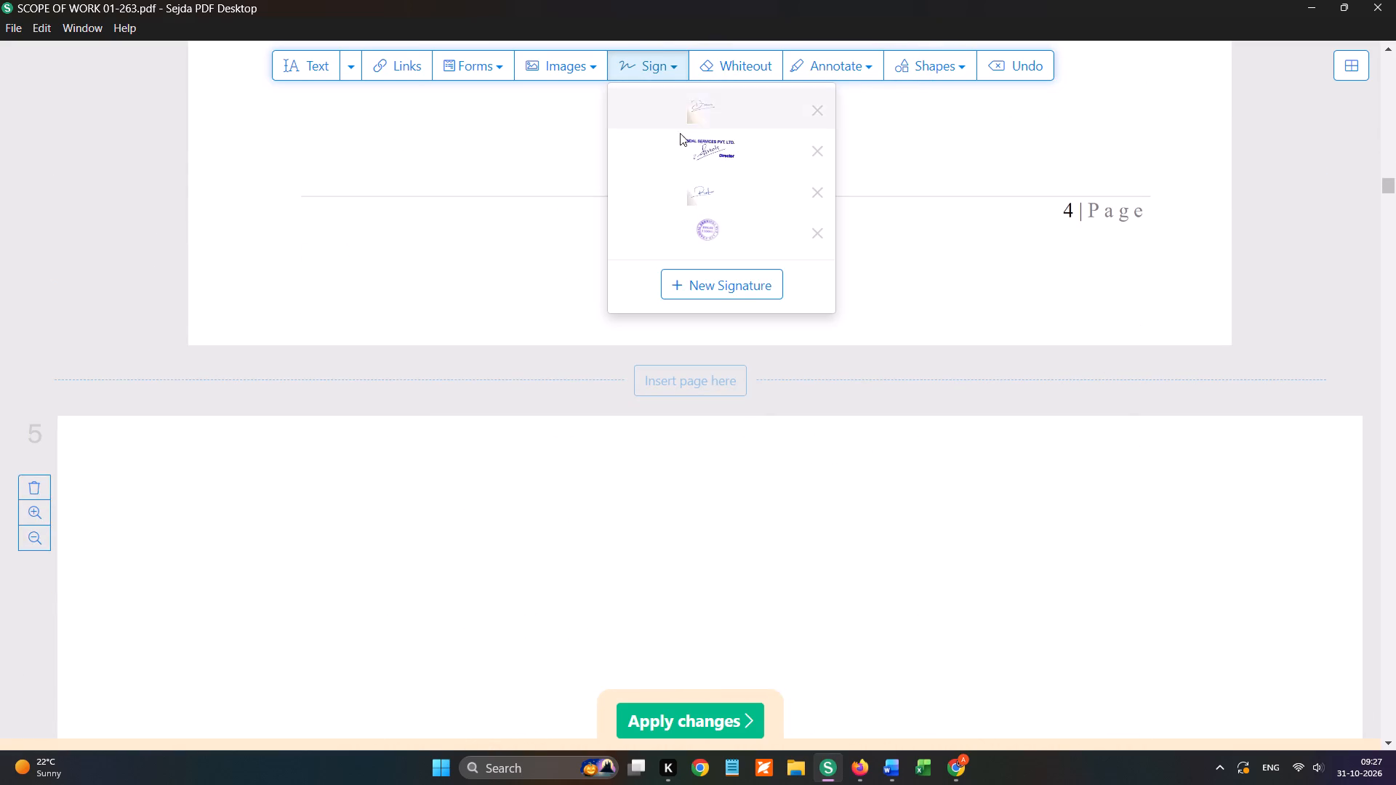
{"action": "left_click", "coordinate": [717, 156]}
{"action": "left_click", "coordinate": [692, 150]}
{"action": "left_click", "coordinate": [647, 65]}
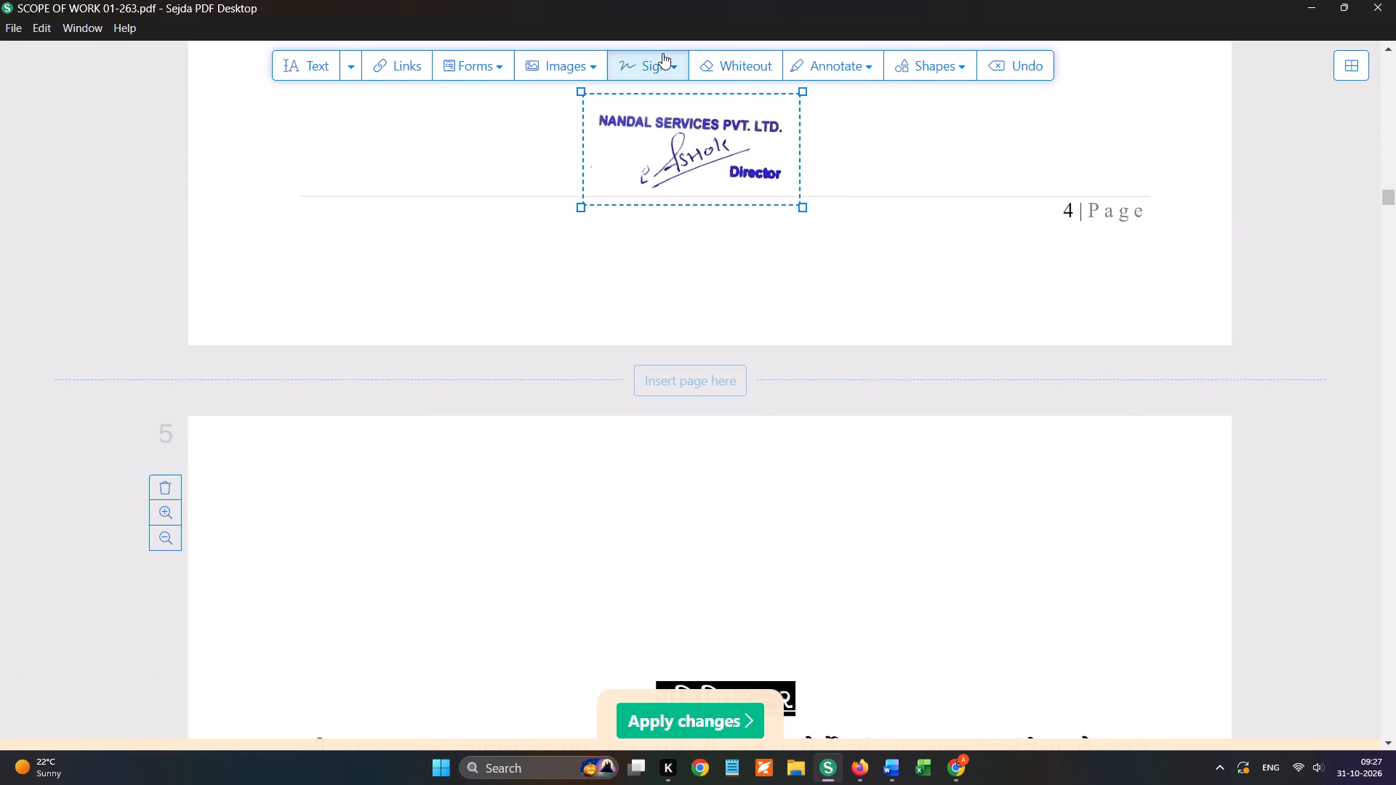
{"action": "left_click", "coordinate": [662, 53]}
{"action": "left_click", "coordinate": [711, 219]}
{"action": "left_click", "coordinate": [934, 158]}
Place the Director signature and the round Nandal Services stamp below the rate table on page 5.
{"action": "scroll", "coordinate": [934, 158], "scroll_direction": "down", "scroll_amount": 3}
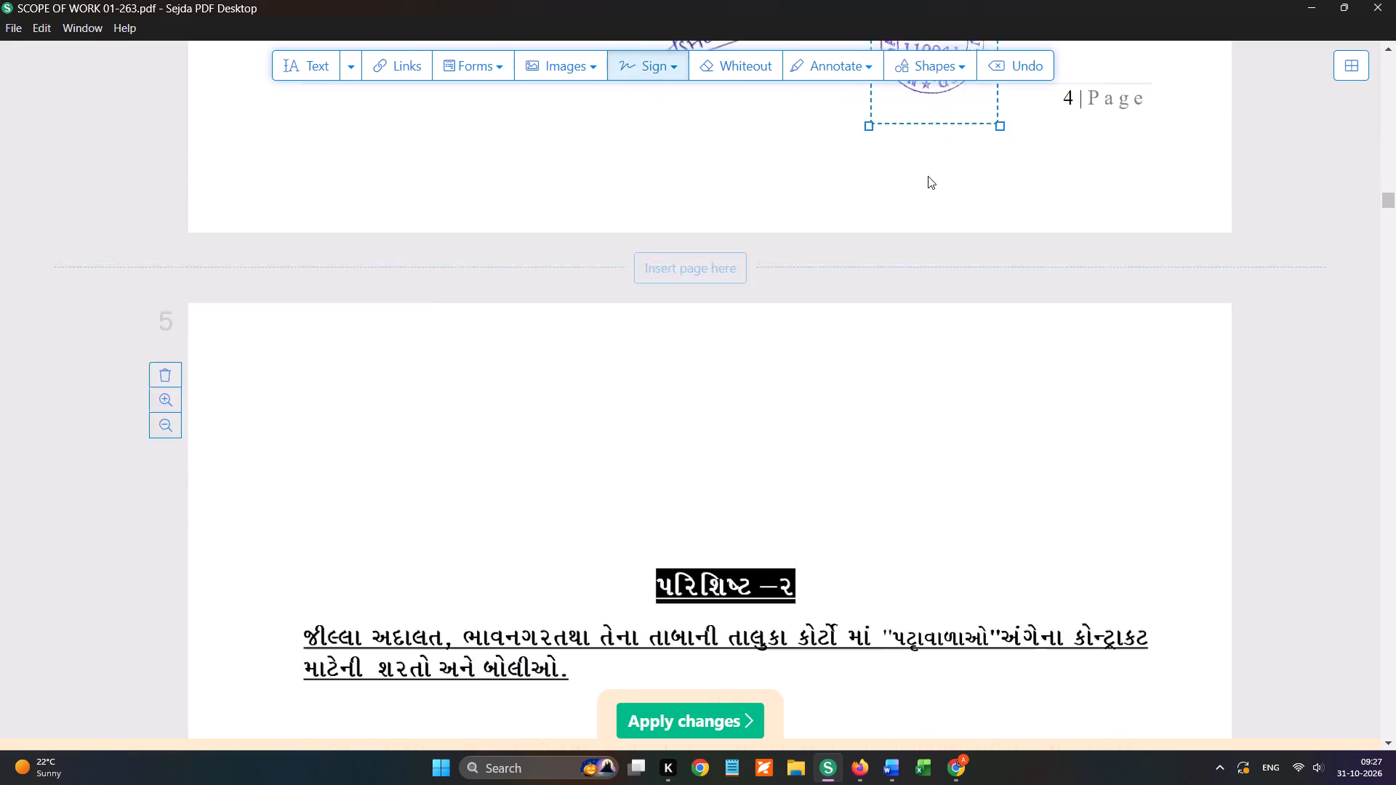
{"action": "scroll", "coordinate": [928, 176], "scroll_direction": "down", "scroll_amount": 3}
{"action": "left_click", "coordinate": [649, 51]}
{"action": "left_click", "coordinate": [715, 155]}
{"action": "left_click", "coordinate": [665, 201]}
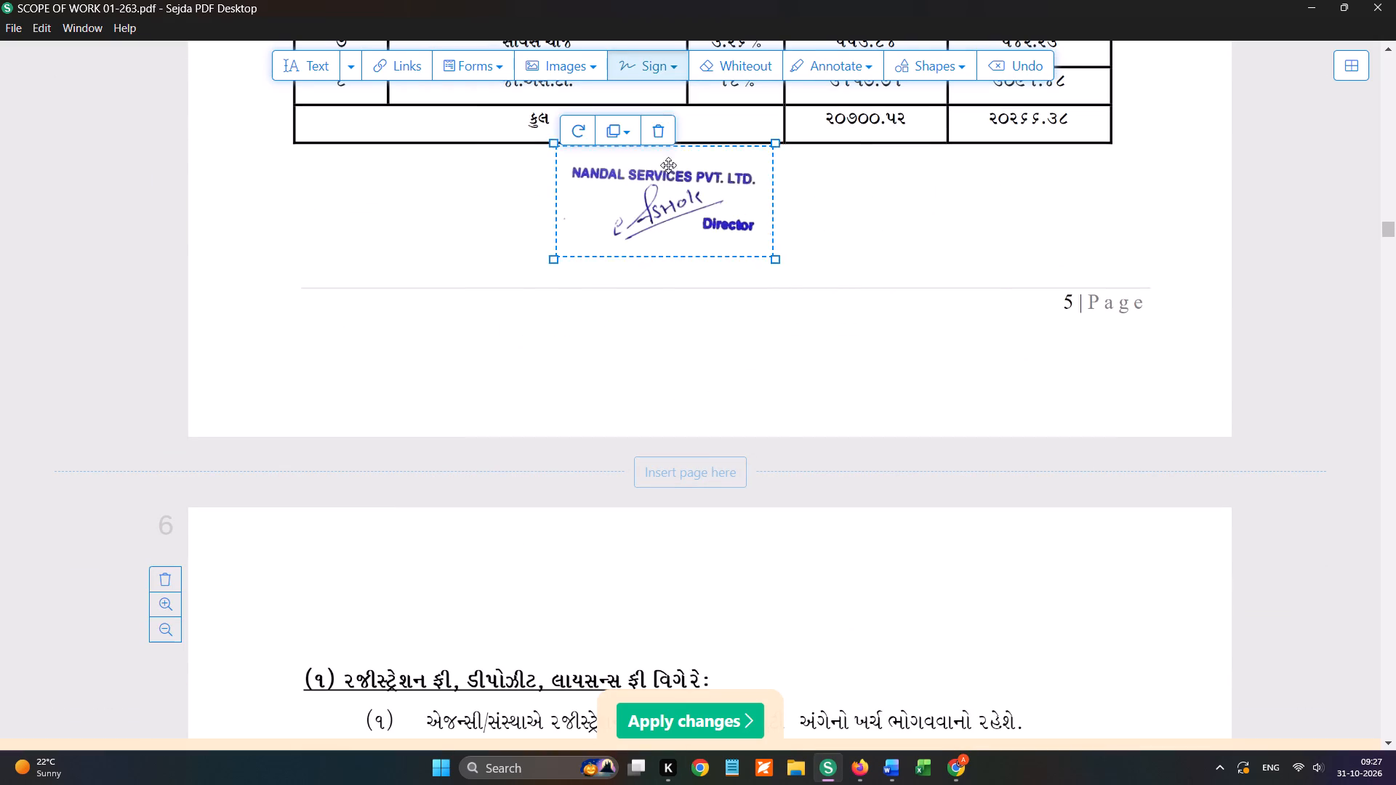
{"action": "left_click", "coordinate": [645, 71]}
{"action": "left_click", "coordinate": [705, 223]}
{"action": "left_click", "coordinate": [858, 222]}
Place the round Nandal Services stamp and the Director signature at the foot of page 6.
{"action": "scroll", "coordinate": [858, 222], "scroll_direction": "down", "scroll_amount": 5}
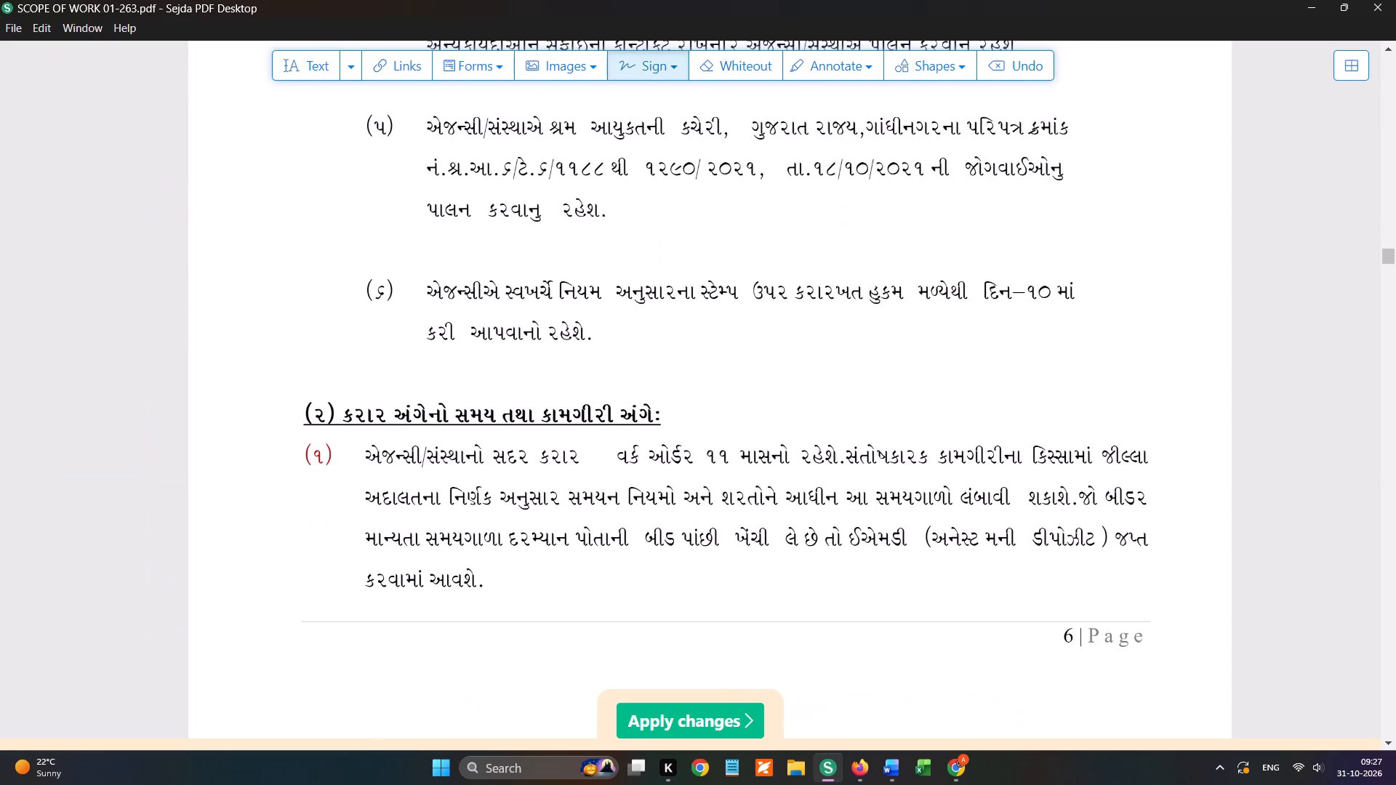
{"action": "left_click", "coordinate": [652, 52]}
{"action": "left_click", "coordinate": [718, 222]}
{"action": "scroll", "coordinate": [826, 279], "scroll_direction": "down", "scroll_amount": 2}
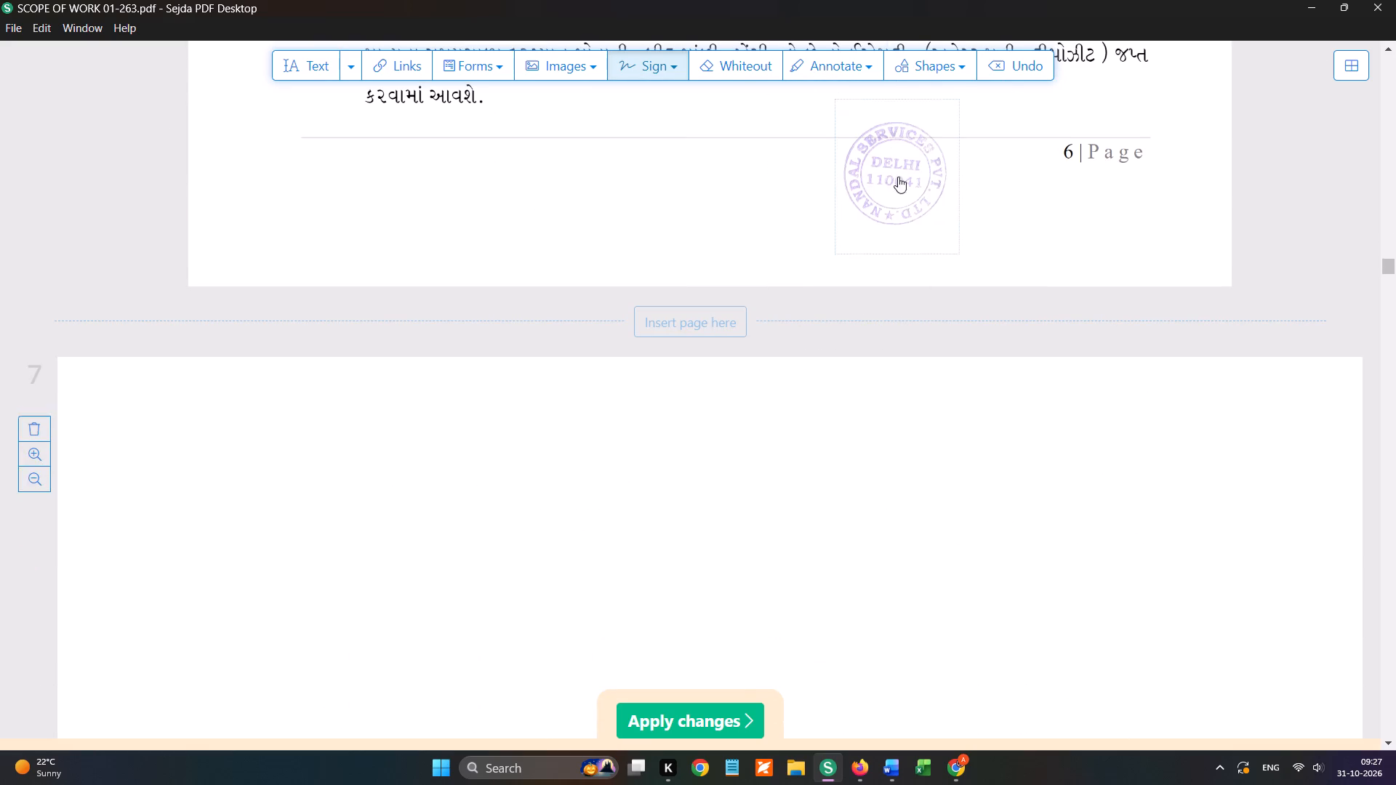
{"action": "left_click", "coordinate": [898, 177]}
{"action": "left_click", "coordinate": [681, 63]}
{"action": "left_click", "coordinate": [707, 130]}
{"action": "left_click", "coordinate": [715, 175]}
Place the round Nandal Services stamp and the Director signature at the foot of page 7.
{"action": "scroll", "coordinate": [719, 176], "scroll_direction": "down", "scroll_amount": 5}
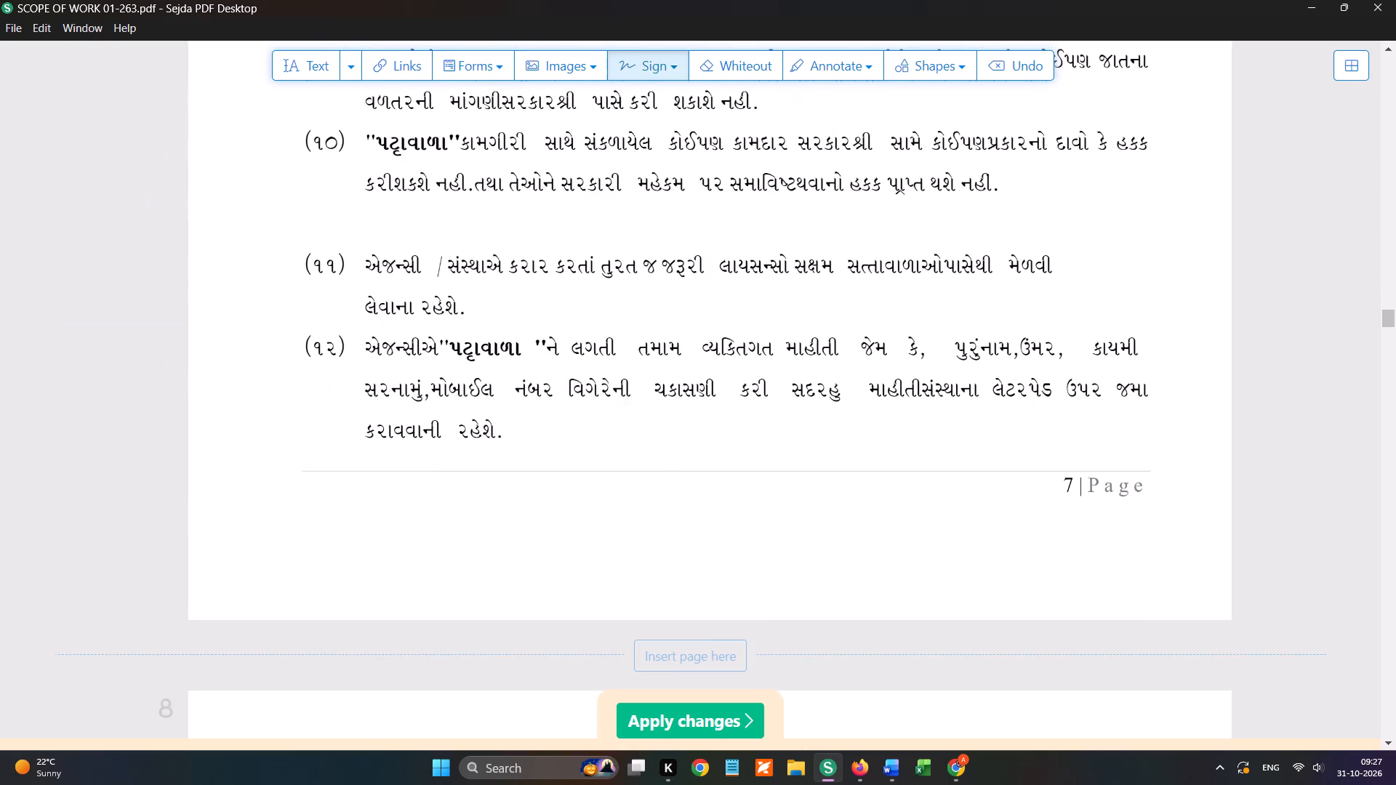
{"action": "left_click", "coordinate": [651, 68]}
{"action": "left_click", "coordinate": [709, 212]}
{"action": "scroll", "coordinate": [754, 244], "scroll_direction": "down", "scroll_amount": 1}
{"action": "left_click", "coordinate": [915, 235]}
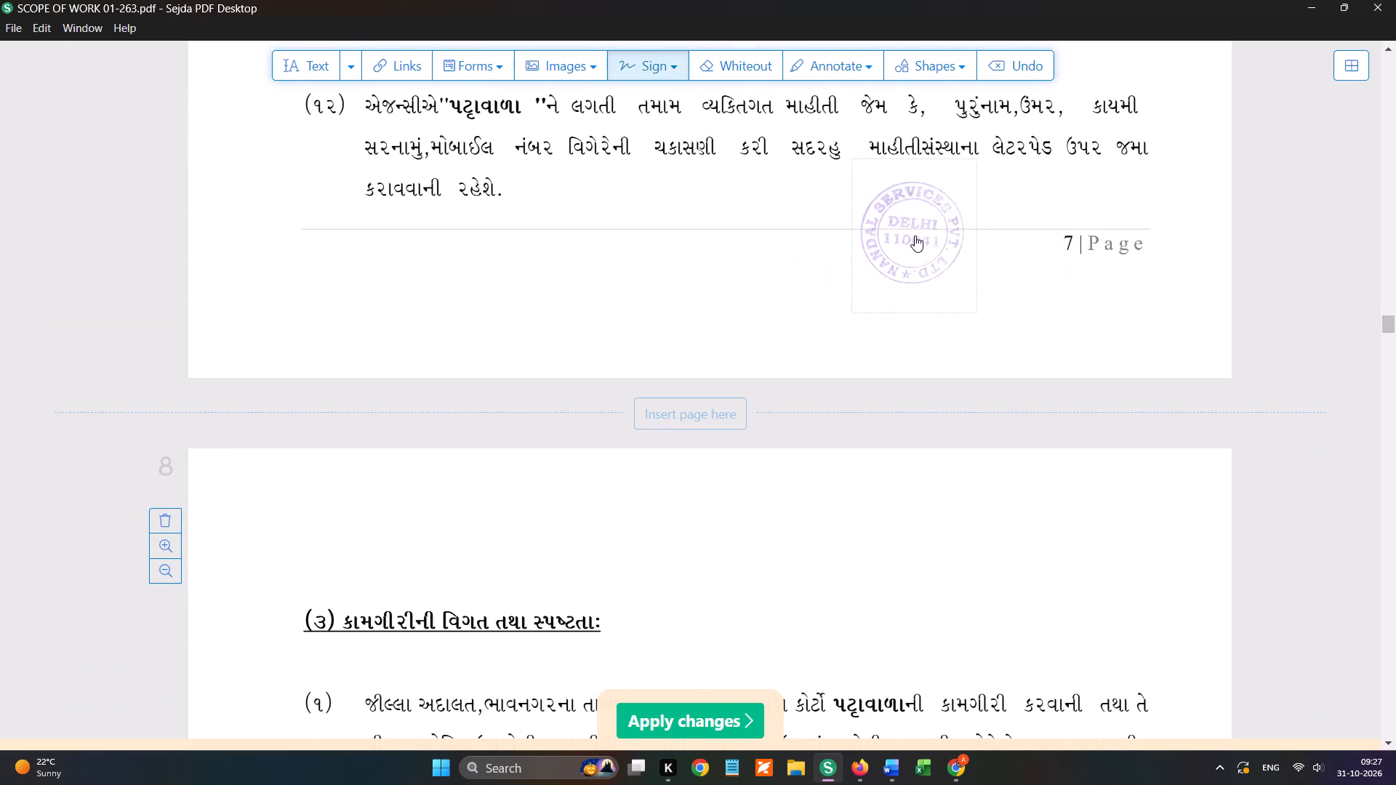
{"action": "left_click", "coordinate": [680, 52]}
{"action": "left_click", "coordinate": [715, 135]}
{"action": "left_click", "coordinate": [723, 228]}
Place the Director signature and the round Nandal Services stamp at the foot of page 8.
{"action": "scroll", "coordinate": [726, 228], "scroll_direction": "down", "scroll_amount": 4}
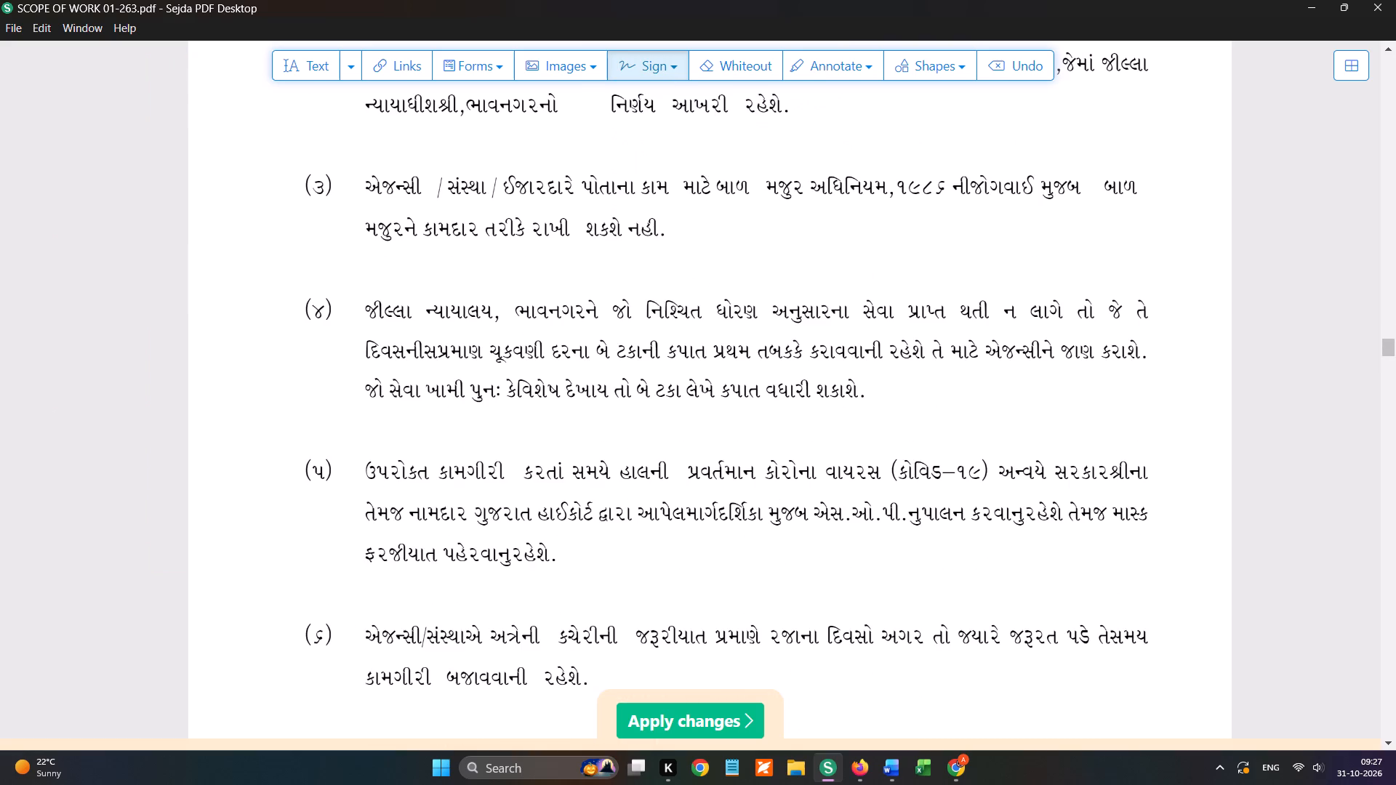
{"action": "left_click", "coordinate": [646, 55]}
{"action": "left_click", "coordinate": [715, 145]}
{"action": "scroll", "coordinate": [734, 193], "scroll_direction": "down", "scroll_amount": 3}
{"action": "left_click", "coordinate": [745, 143]}
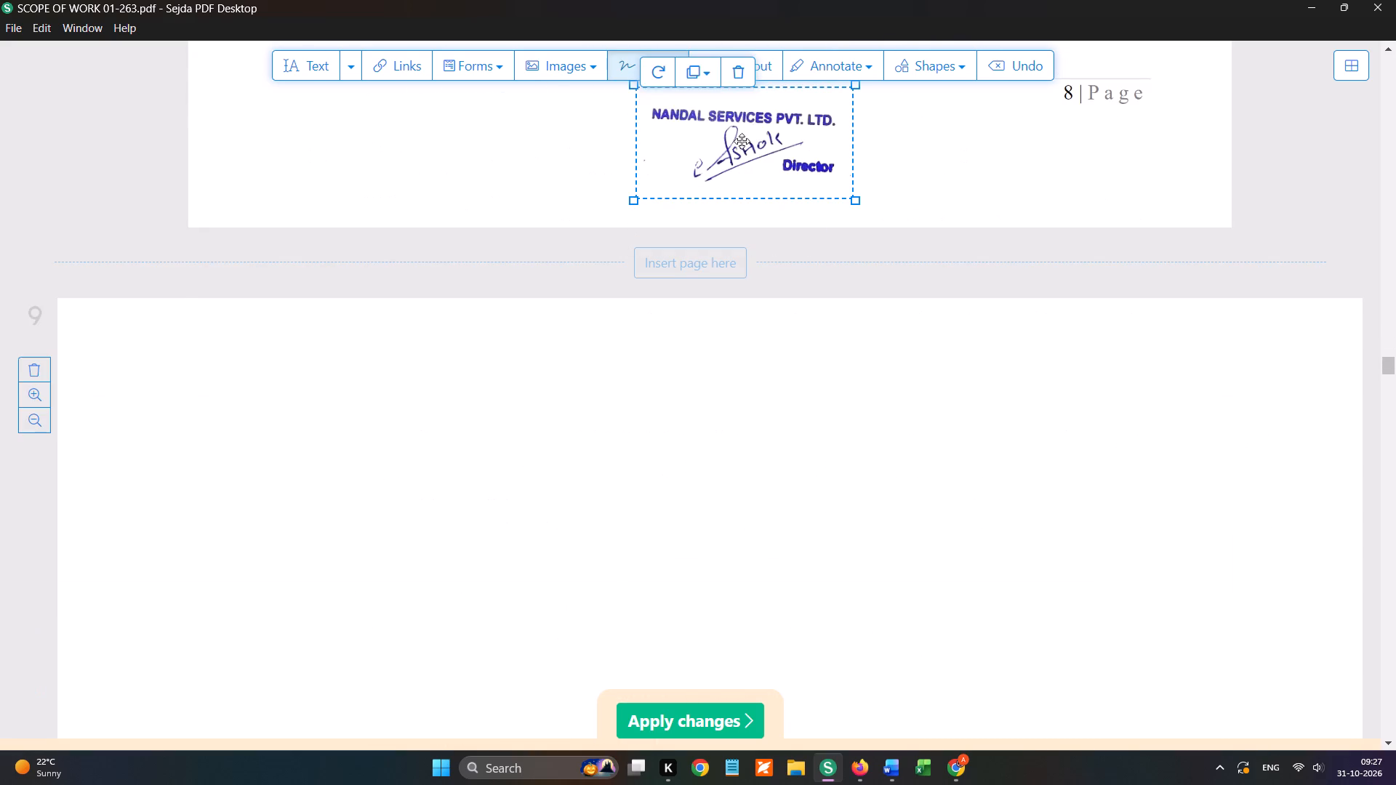
{"action": "left_click", "coordinate": [622, 55]}
{"action": "left_click", "coordinate": [707, 229]}
{"action": "left_click", "coordinate": [971, 137]}
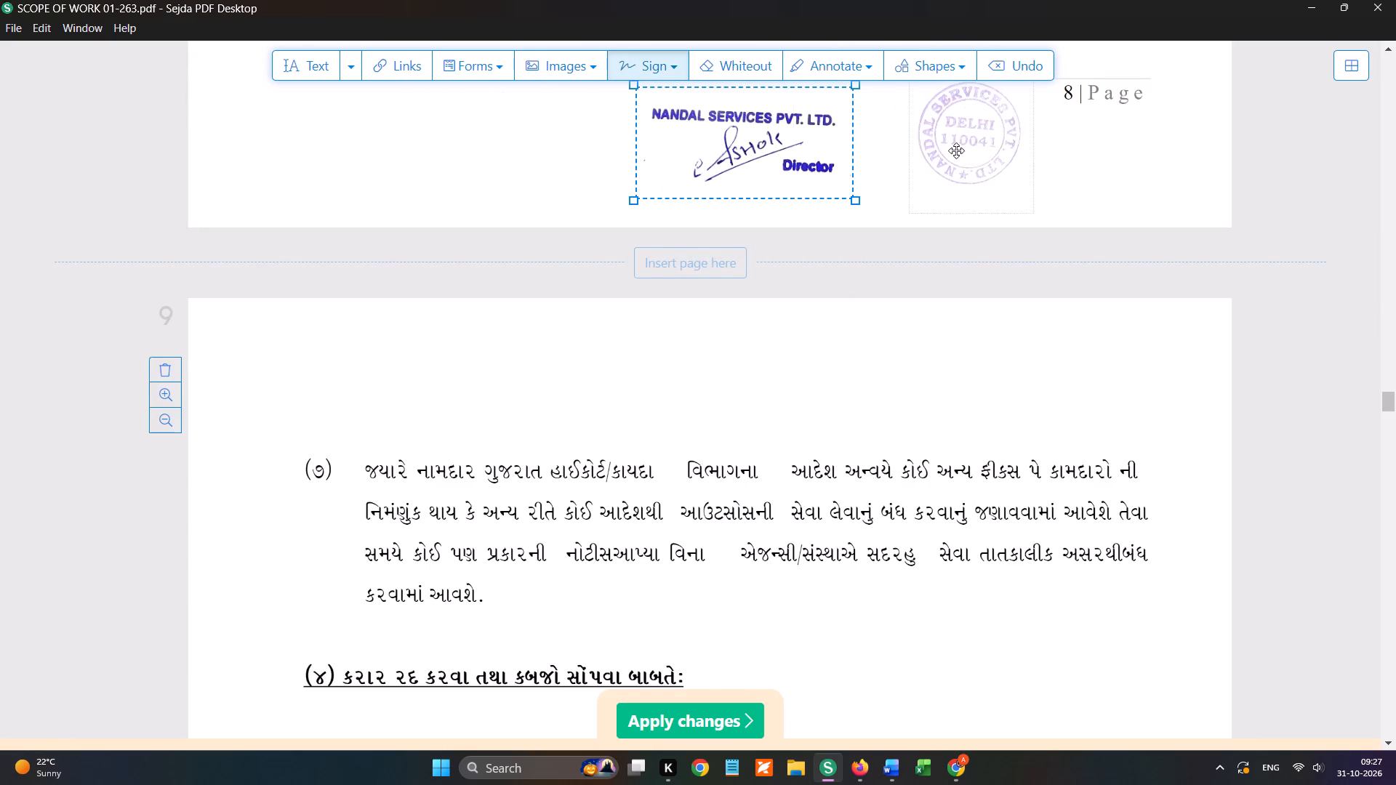
Place the Director signature and the round Nandal Services stamp below the last paragraph of page 9.
{"action": "scroll", "coordinate": [933, 175], "scroll_direction": "down", "scroll_amount": 5}
{"action": "left_click", "coordinate": [681, 54]}
{"action": "left_click", "coordinate": [725, 149]}
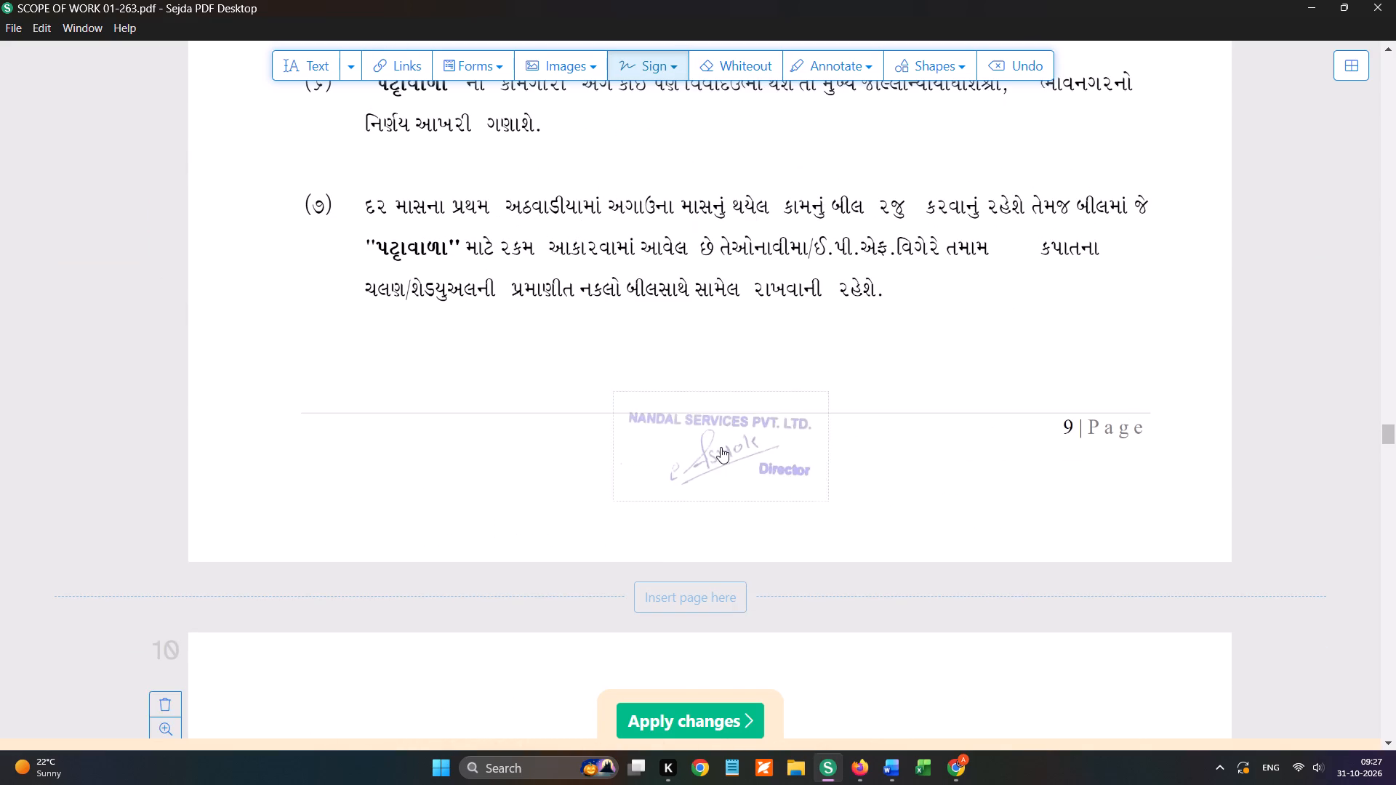
{"action": "left_click", "coordinate": [715, 369]}
{"action": "left_click", "coordinate": [666, 68]}
{"action": "left_click", "coordinate": [707, 228]}
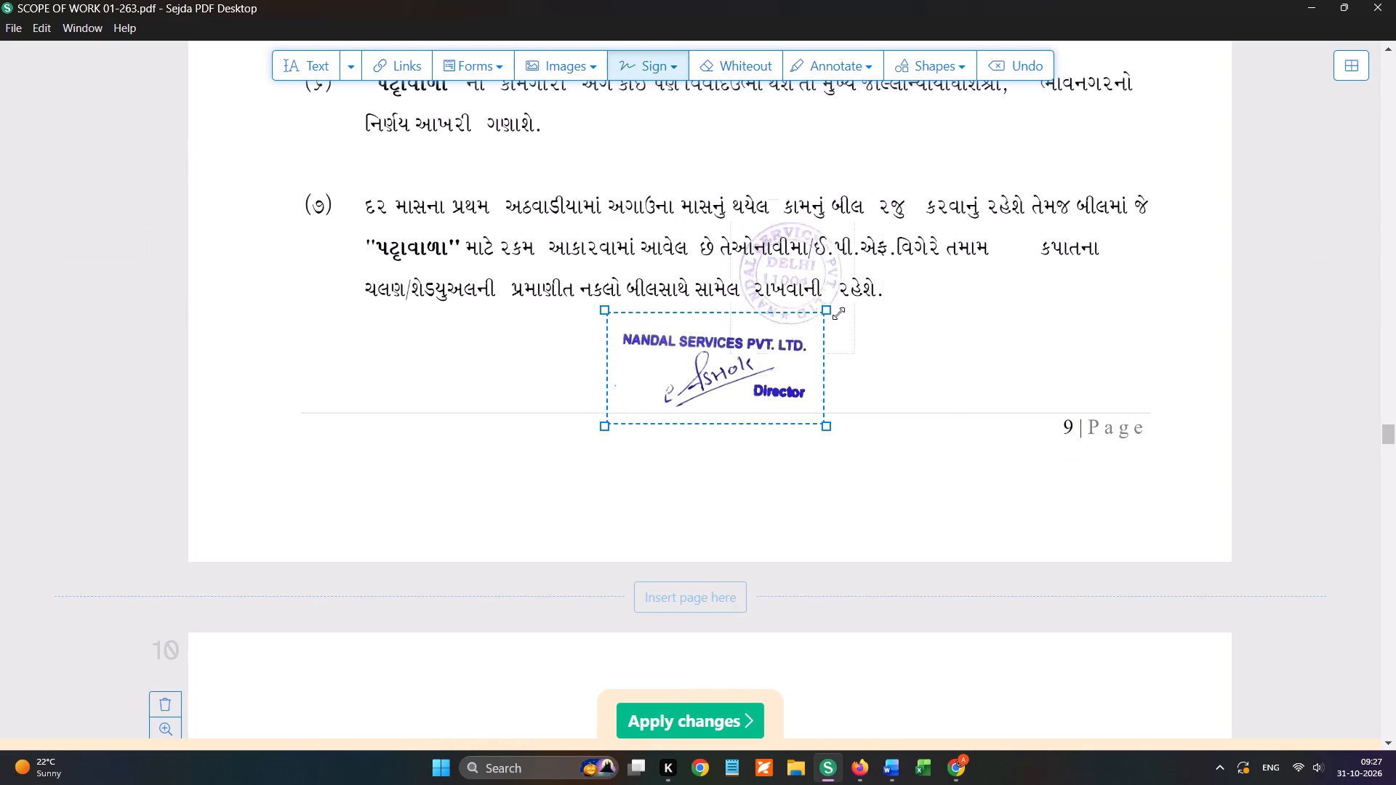
{"action": "left_click", "coordinate": [892, 355]}
Place the round Nandal Services stamp and the Director signature below the court's closing block on page 10.
{"action": "scroll", "coordinate": [899, 359], "scroll_direction": "down", "scroll_amount": 5}
{"action": "left_click", "coordinate": [646, 64]}
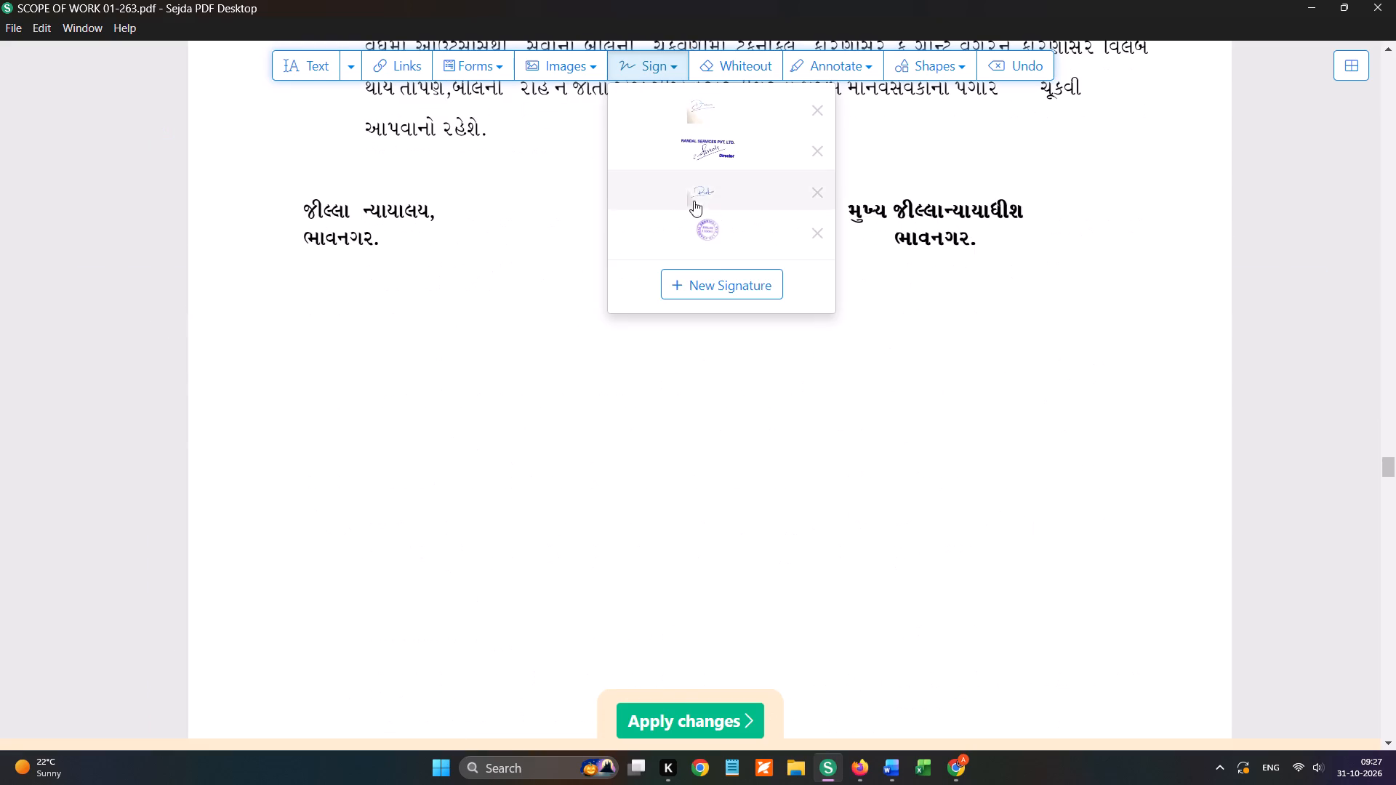
{"action": "left_click", "coordinate": [702, 226]}
{"action": "left_click", "coordinate": [894, 355]}
{"action": "left_click", "coordinate": [660, 57]}
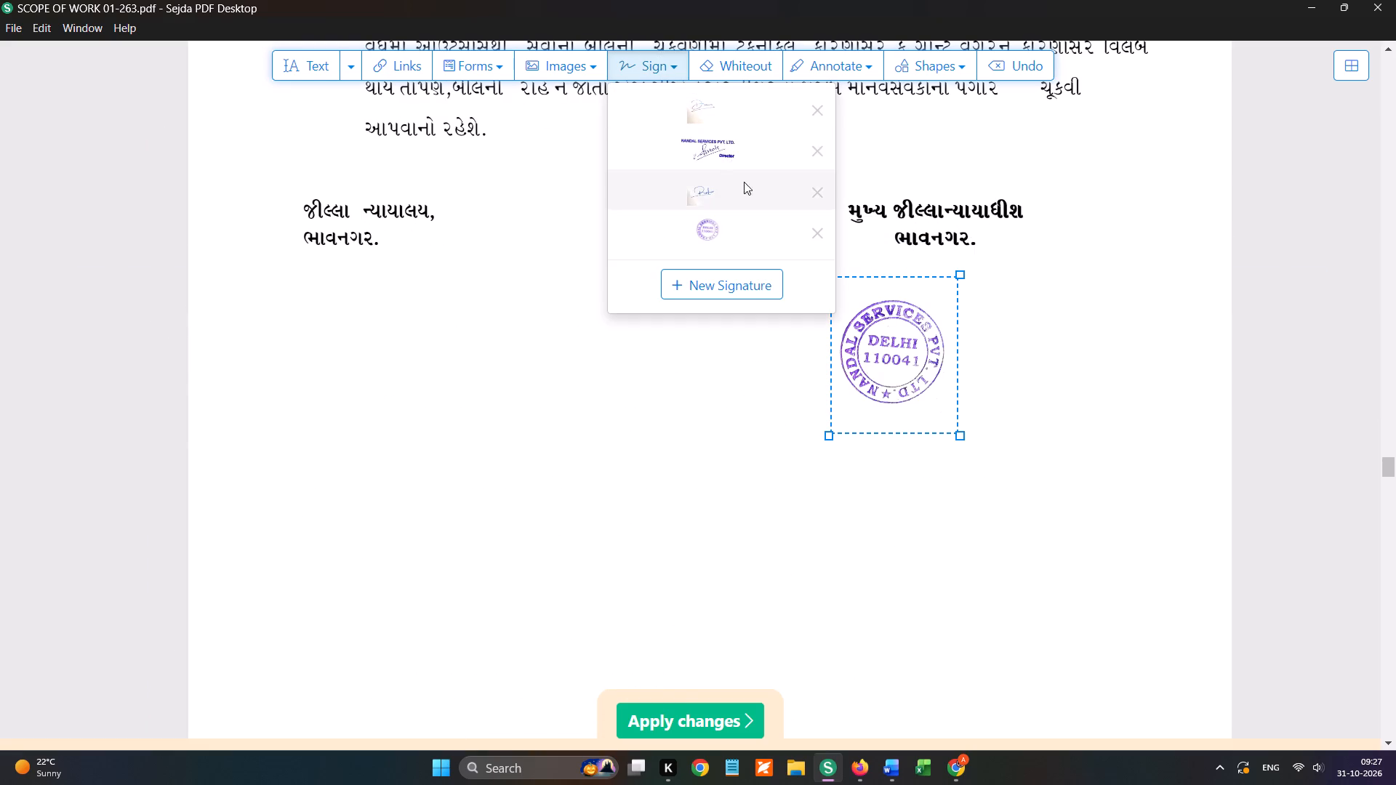
{"action": "left_click", "coordinate": [723, 156]}
{"action": "left_click", "coordinate": [738, 315]}
Place the Director signature and the round Nandal Services stamp at the foot of page 11.
{"action": "scroll", "coordinate": [737, 318], "scroll_direction": "down", "scroll_amount": 6}
{"action": "left_click", "coordinate": [635, 65]}
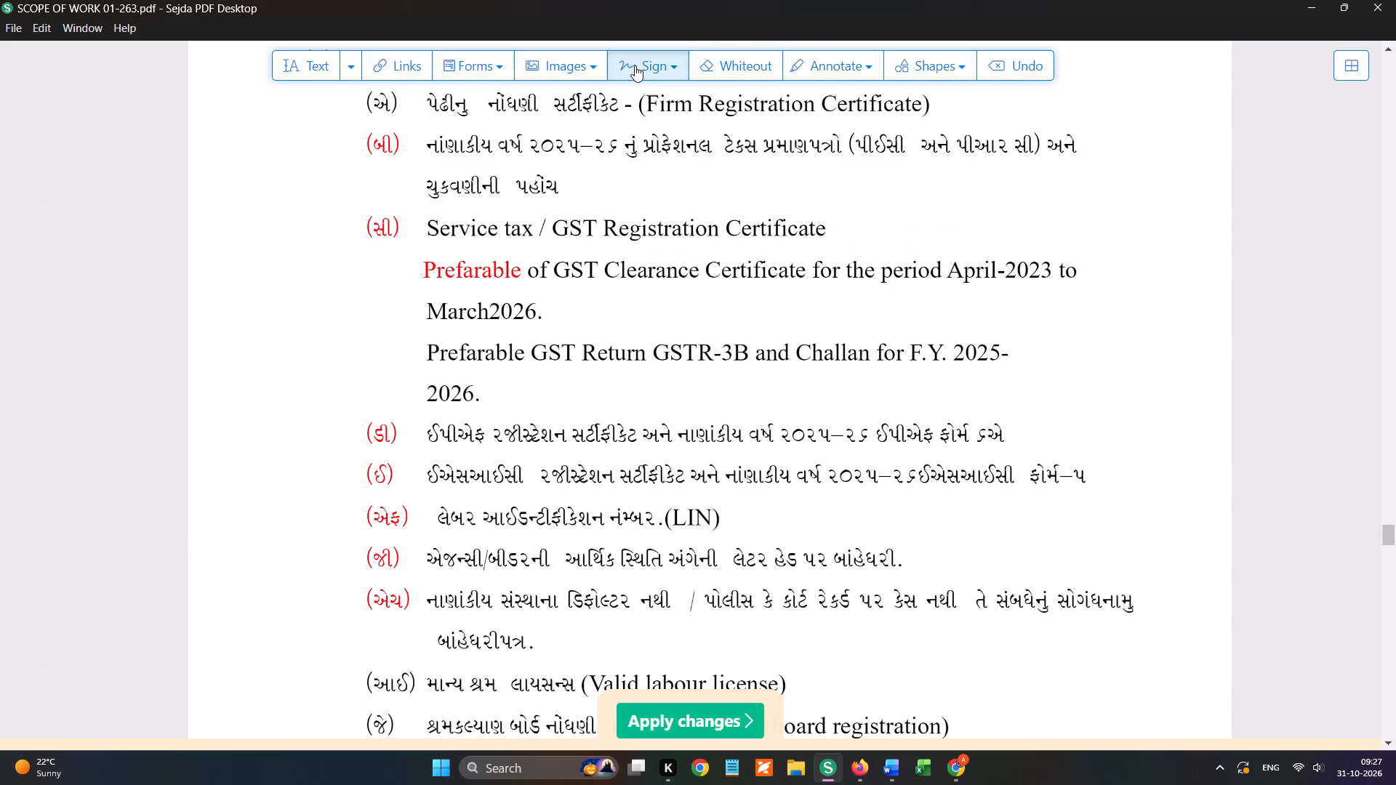
{"action": "left_click", "coordinate": [721, 156]}
{"action": "scroll", "coordinate": [735, 183], "scroll_direction": "down", "scroll_amount": 3}
{"action": "left_click", "coordinate": [742, 188]}
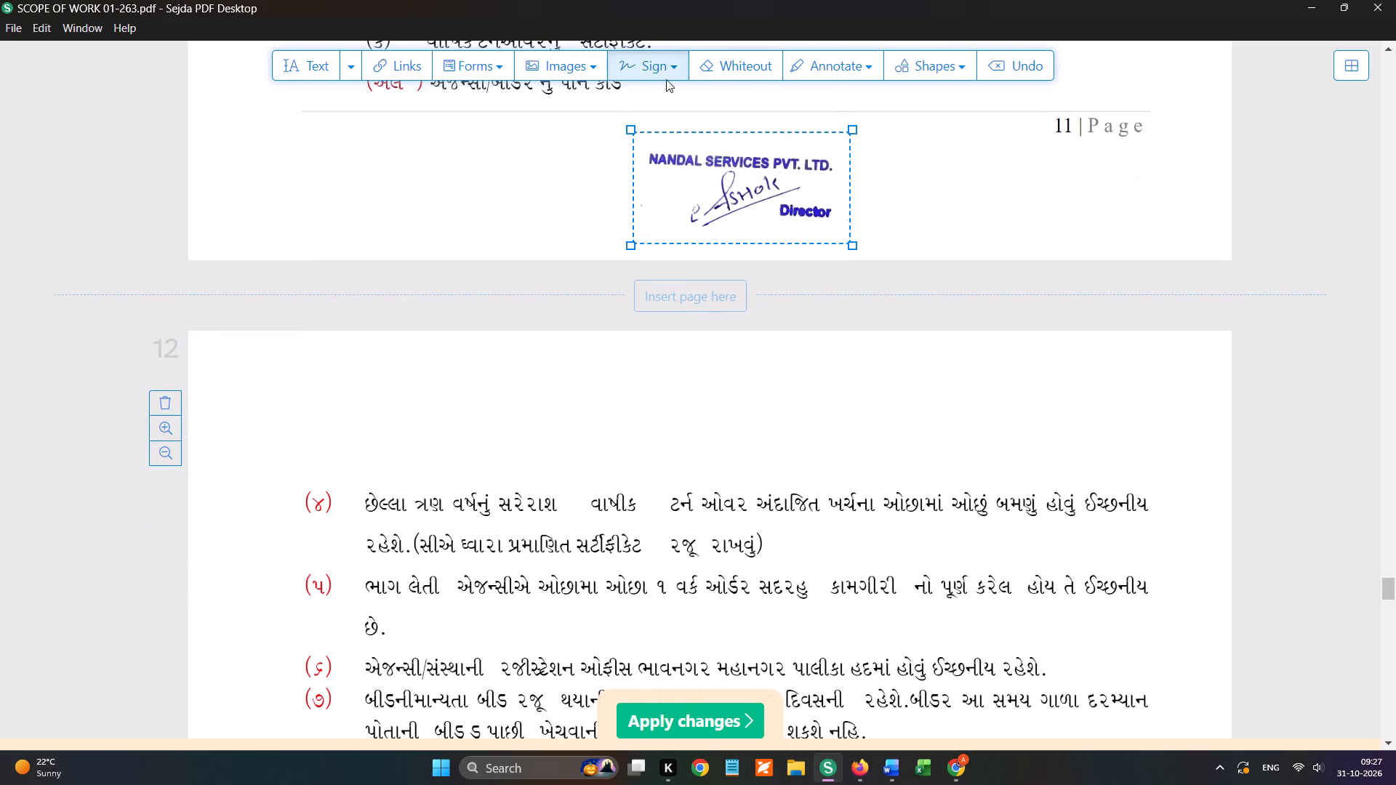
{"action": "left_click", "coordinate": [658, 72]}
{"action": "left_click", "coordinate": [712, 230]}
{"action": "left_click", "coordinate": [964, 172]}
Place the Director signature and the round Nandal Services stamp in the blank area of page 12.
{"action": "scroll", "coordinate": [958, 172], "scroll_direction": "down", "scroll_amount": 5}
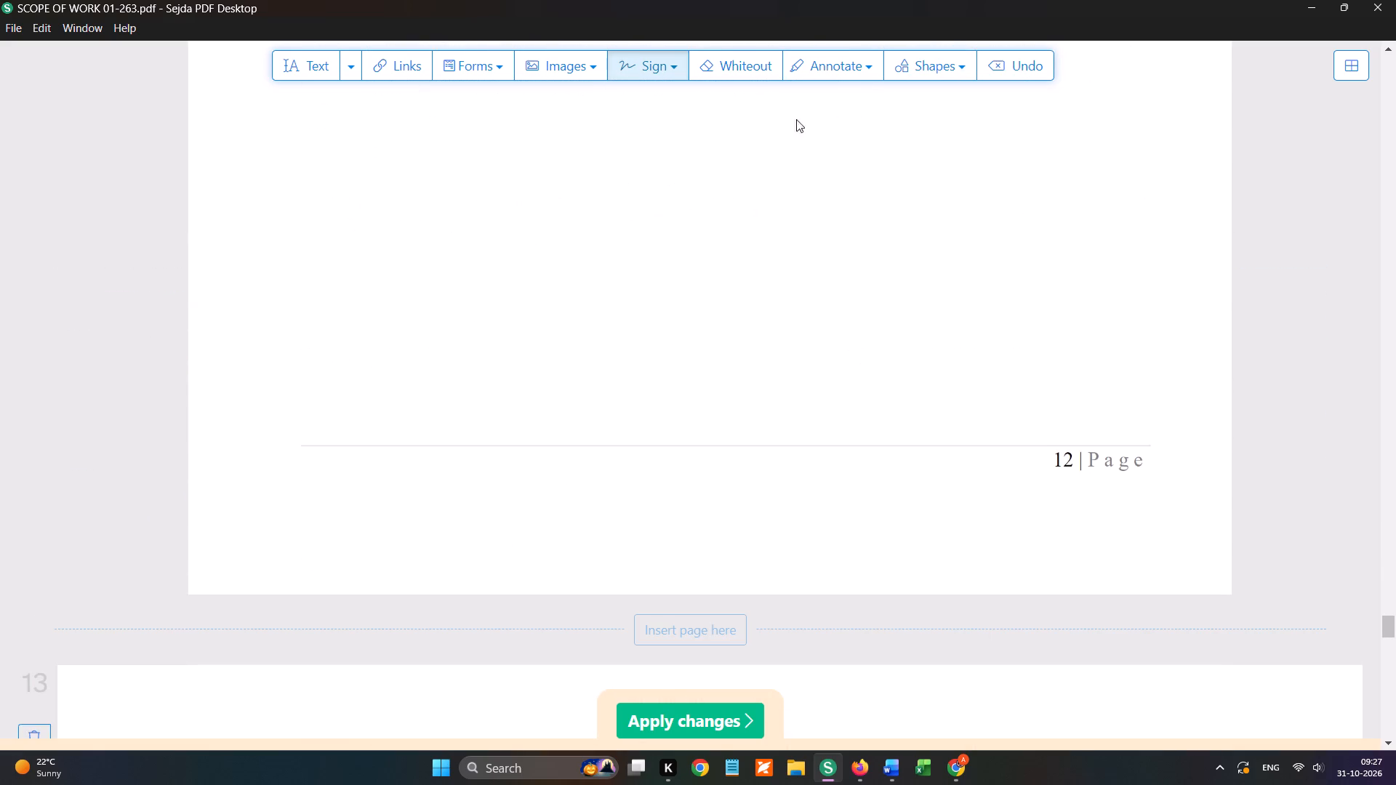
{"action": "left_click", "coordinate": [627, 50]}
{"action": "left_click", "coordinate": [727, 150]}
{"action": "left_click", "coordinate": [713, 158]}
{"action": "left_click", "coordinate": [659, 78]}
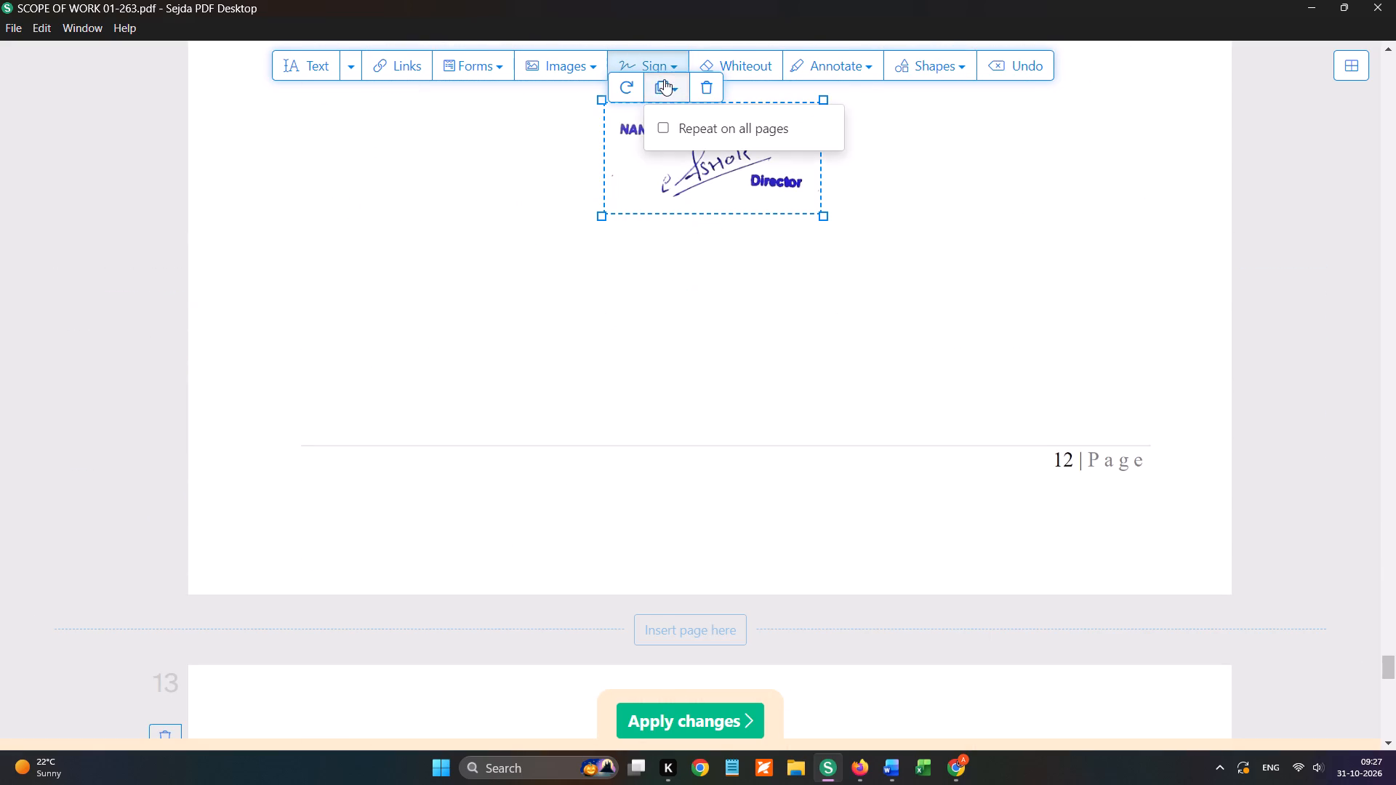
{"action": "left_click", "coordinate": [665, 57]}
{"action": "left_click", "coordinate": [718, 222]}
{"action": "left_click", "coordinate": [987, 203]}
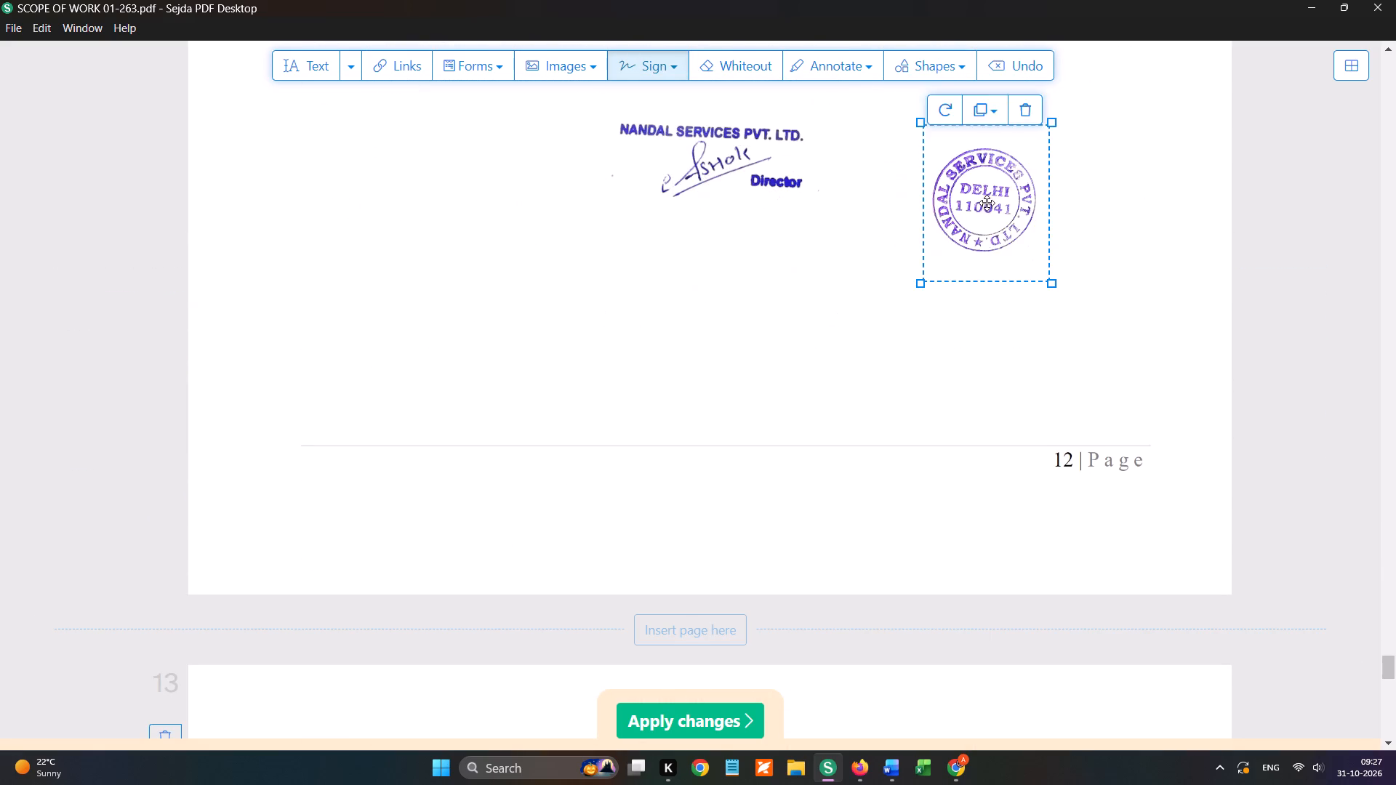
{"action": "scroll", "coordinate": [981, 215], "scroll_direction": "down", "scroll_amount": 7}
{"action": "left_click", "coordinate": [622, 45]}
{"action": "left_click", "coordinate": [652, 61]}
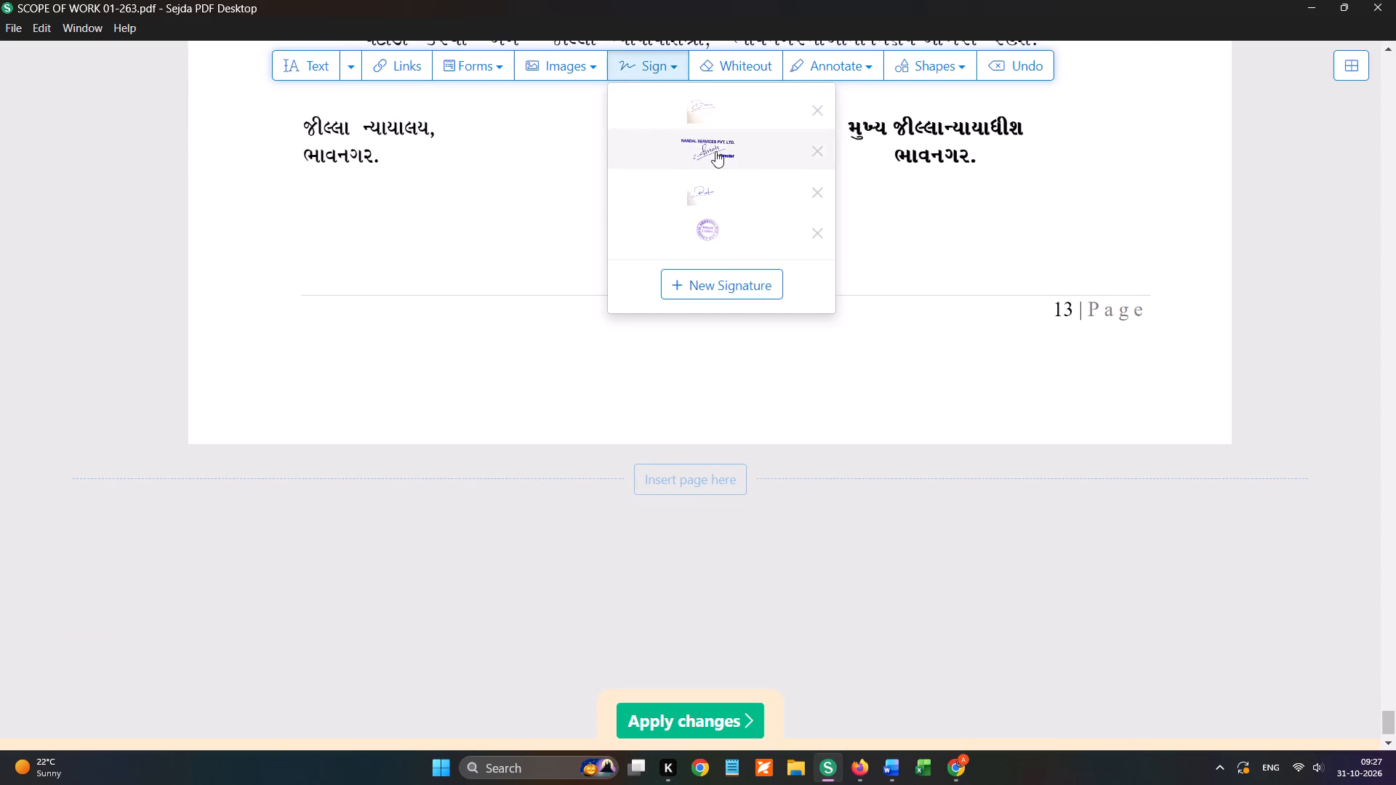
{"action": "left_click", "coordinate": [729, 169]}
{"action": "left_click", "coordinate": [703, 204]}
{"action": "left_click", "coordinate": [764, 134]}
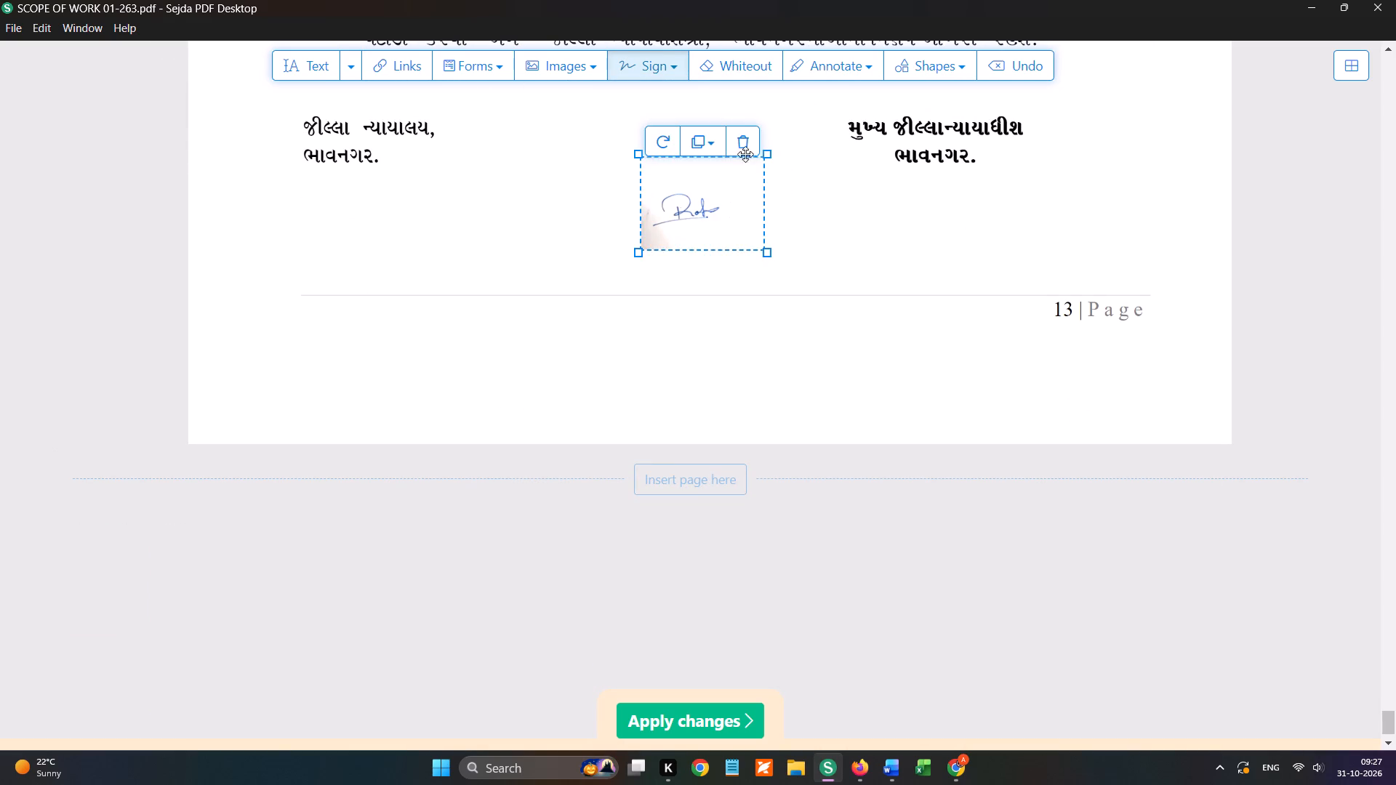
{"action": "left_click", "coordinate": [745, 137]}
Place the Director signature and the round Nandal Services stamp below the court's closing block on page 13.
{"action": "left_click", "coordinate": [673, 55]}
{"action": "left_click", "coordinate": [729, 134]}
{"action": "left_click", "coordinate": [656, 259]}
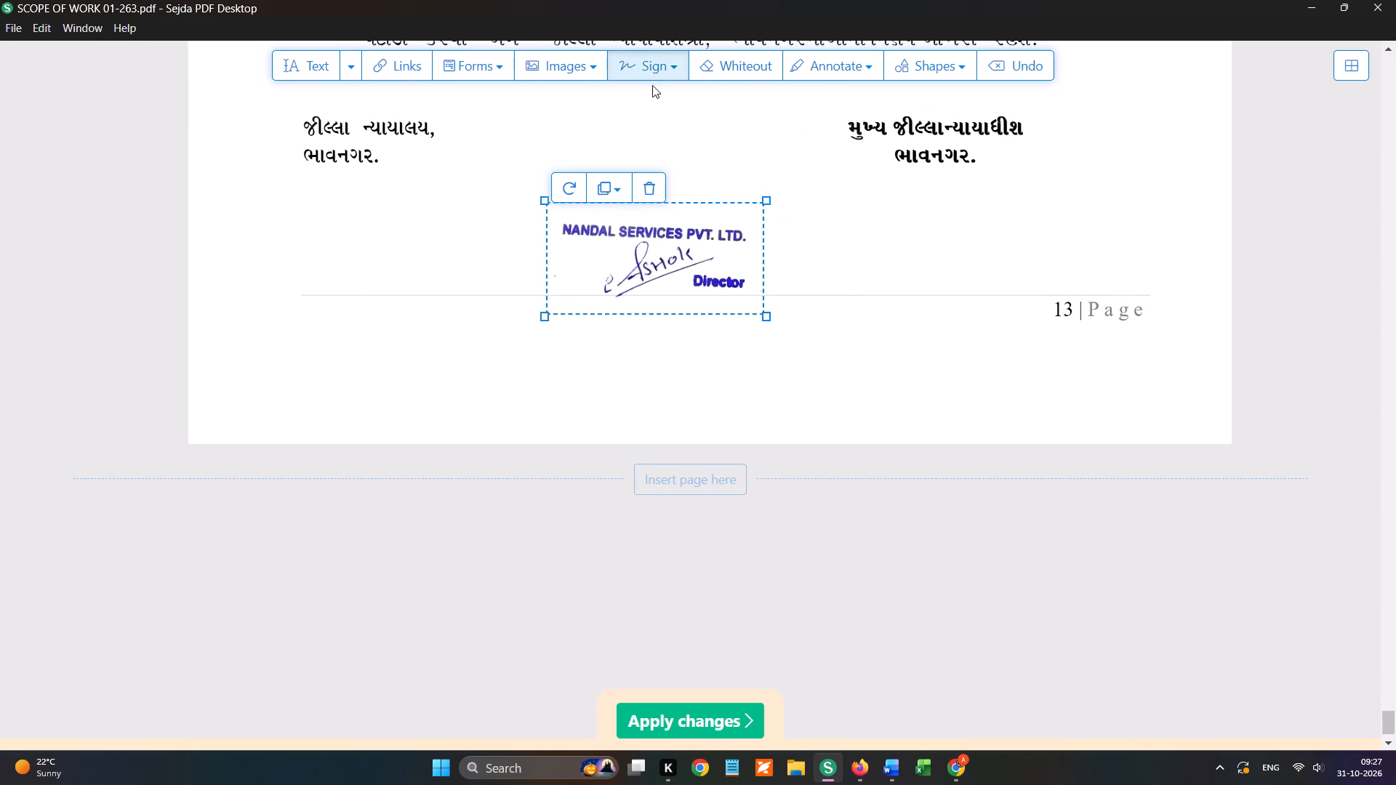
{"action": "left_click", "coordinate": [651, 78]}
{"action": "left_click", "coordinate": [703, 246]}
{"action": "left_click", "coordinate": [850, 249]}
Apply the changes and save the signed PDF to Downloads as edited_SCOPE OF WORK 01-263.
{"action": "scroll", "coordinate": [870, 311], "scroll_direction": "down", "scroll_amount": 5}
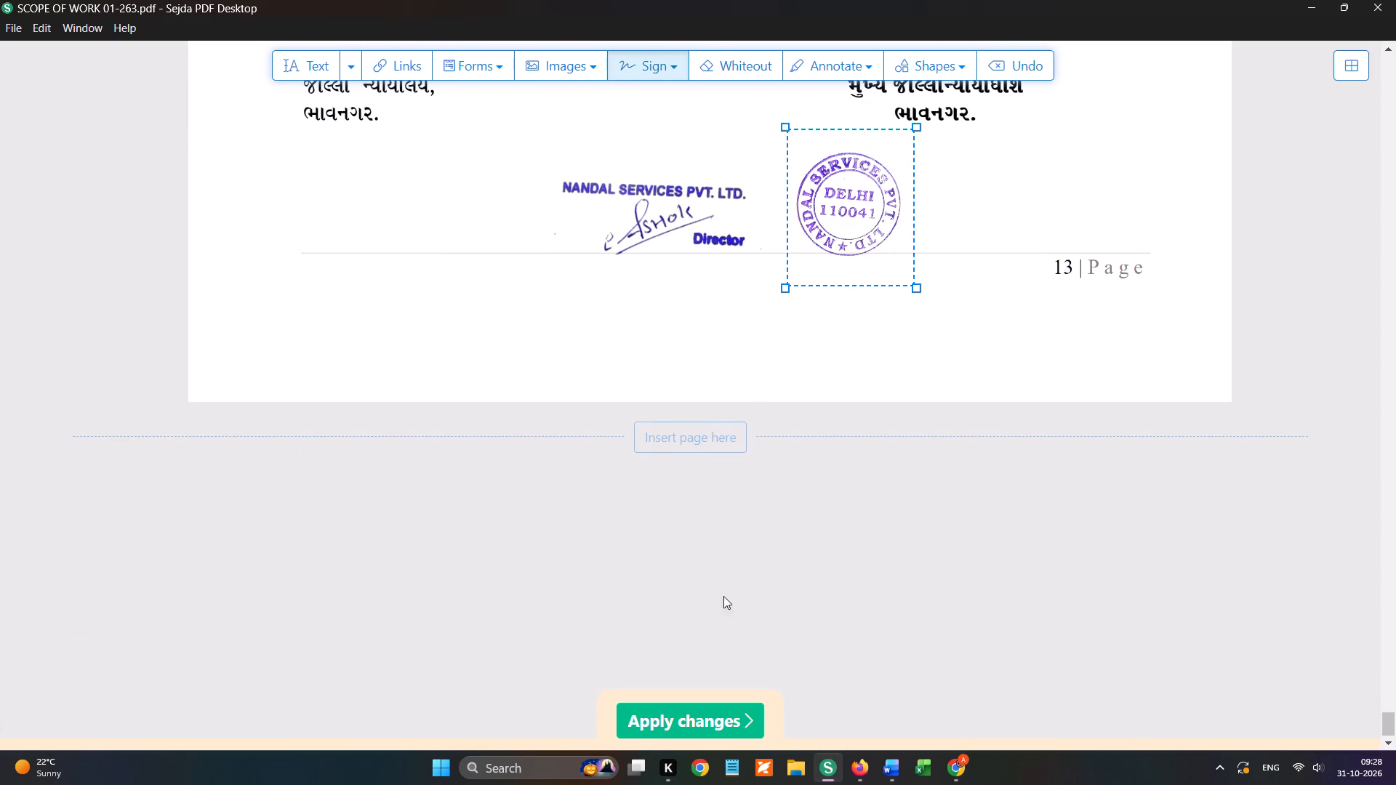
{"action": "left_click", "coordinate": [677, 721]}
{"action": "scroll", "coordinate": [97, 251], "scroll_direction": "up", "scroll_amount": 5}
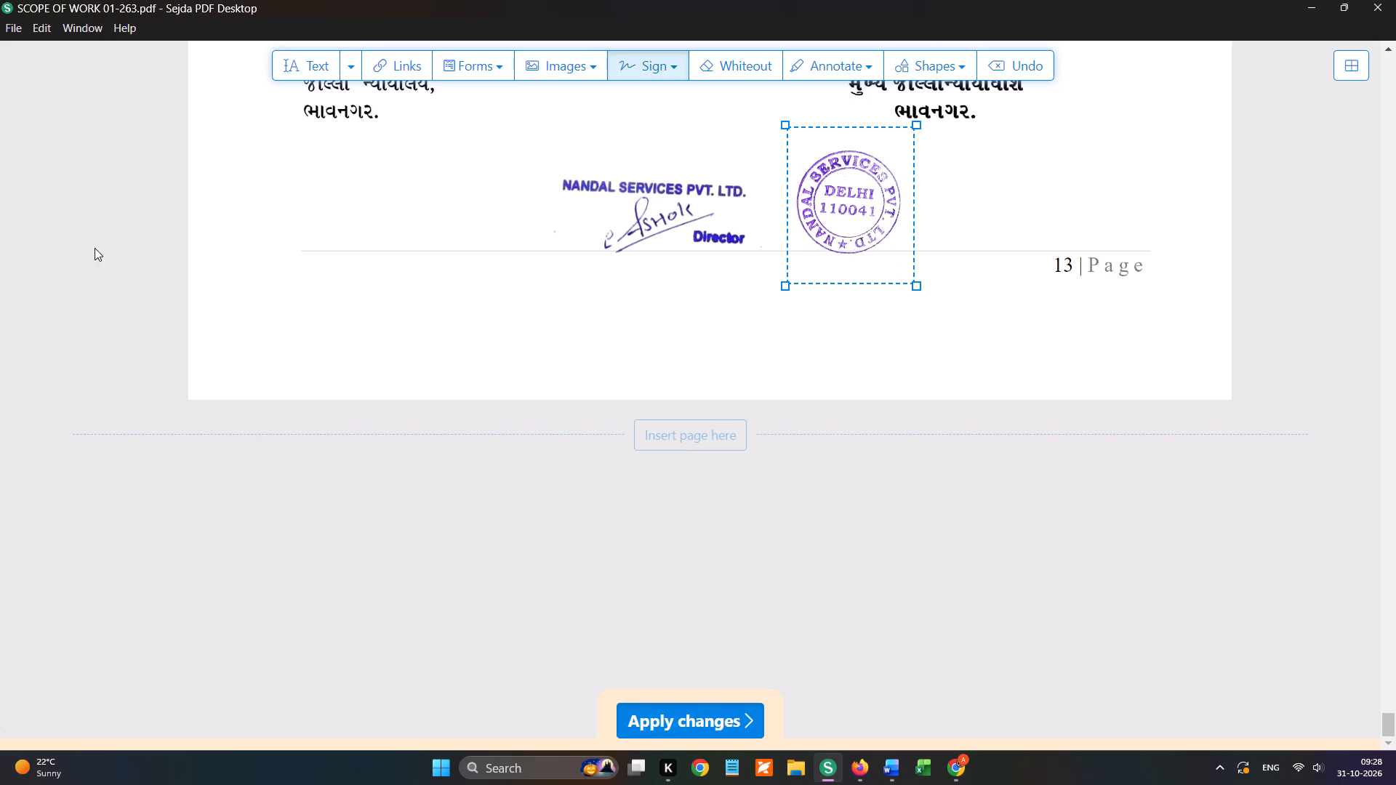
{"action": "scroll", "coordinate": [92, 237], "scroll_direction": "up", "scroll_amount": 16}
{"action": "left_click", "coordinate": [106, 171]}
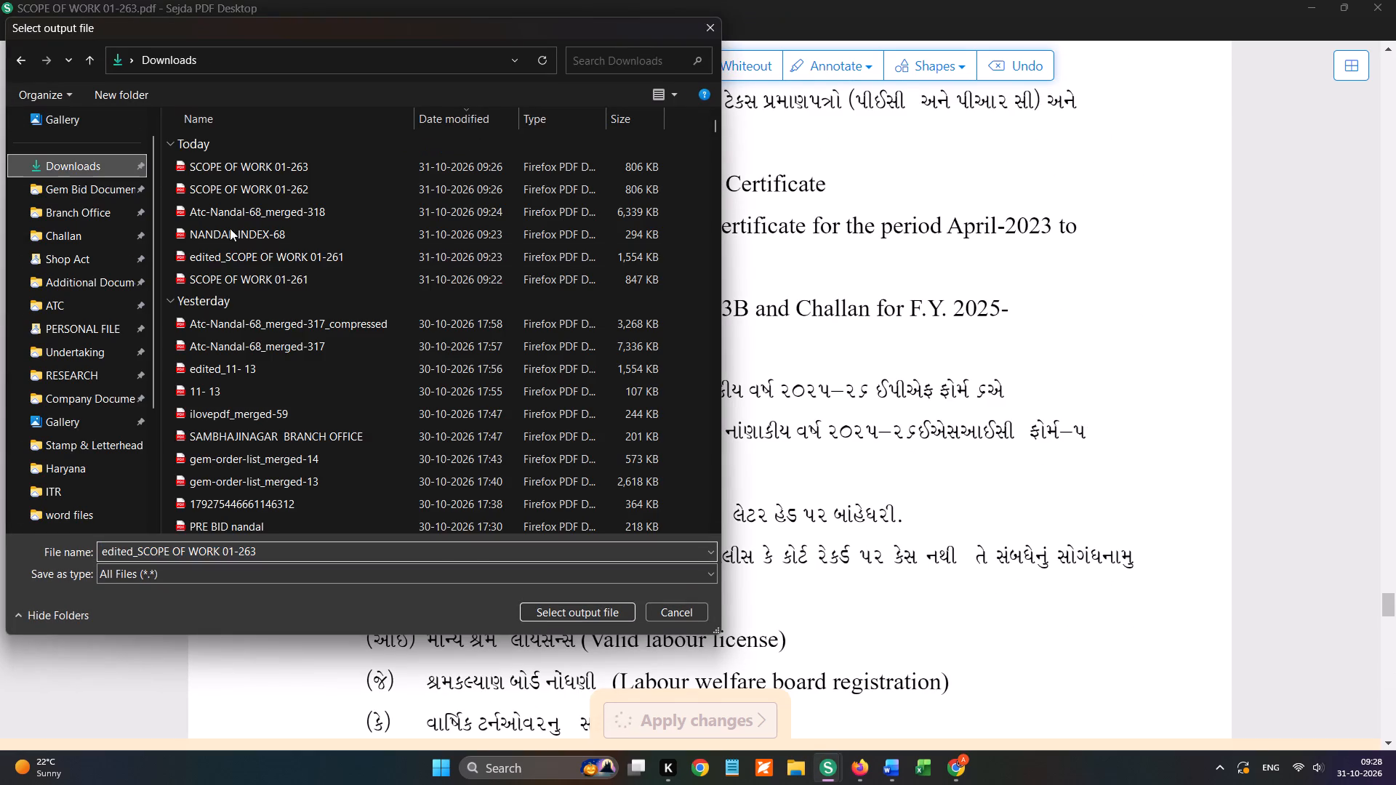
{"action": "left_click", "coordinate": [538, 615]}
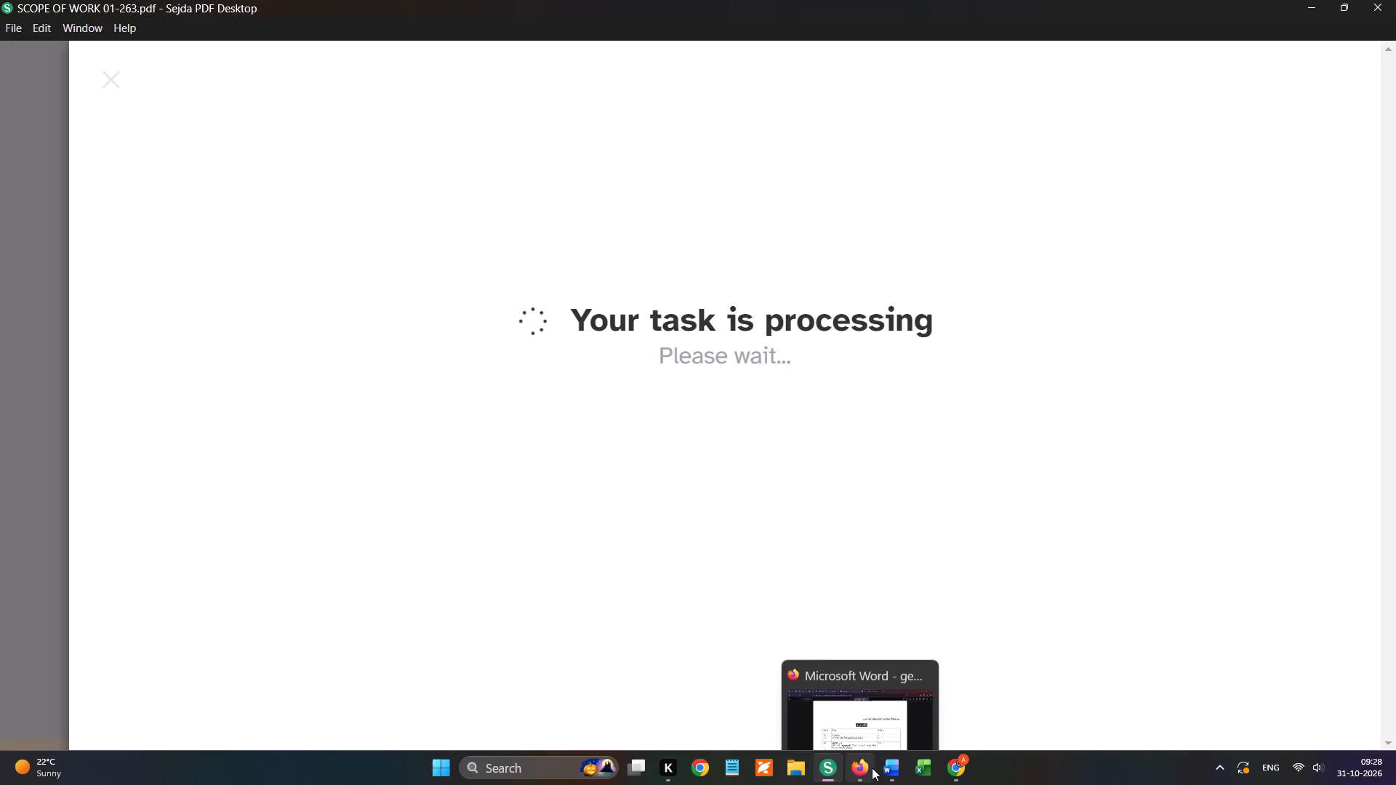
Switch to Firefox and close one of the two duplicate scope of work PDF tabs.
{"action": "left_click", "coordinate": [861, 703]}
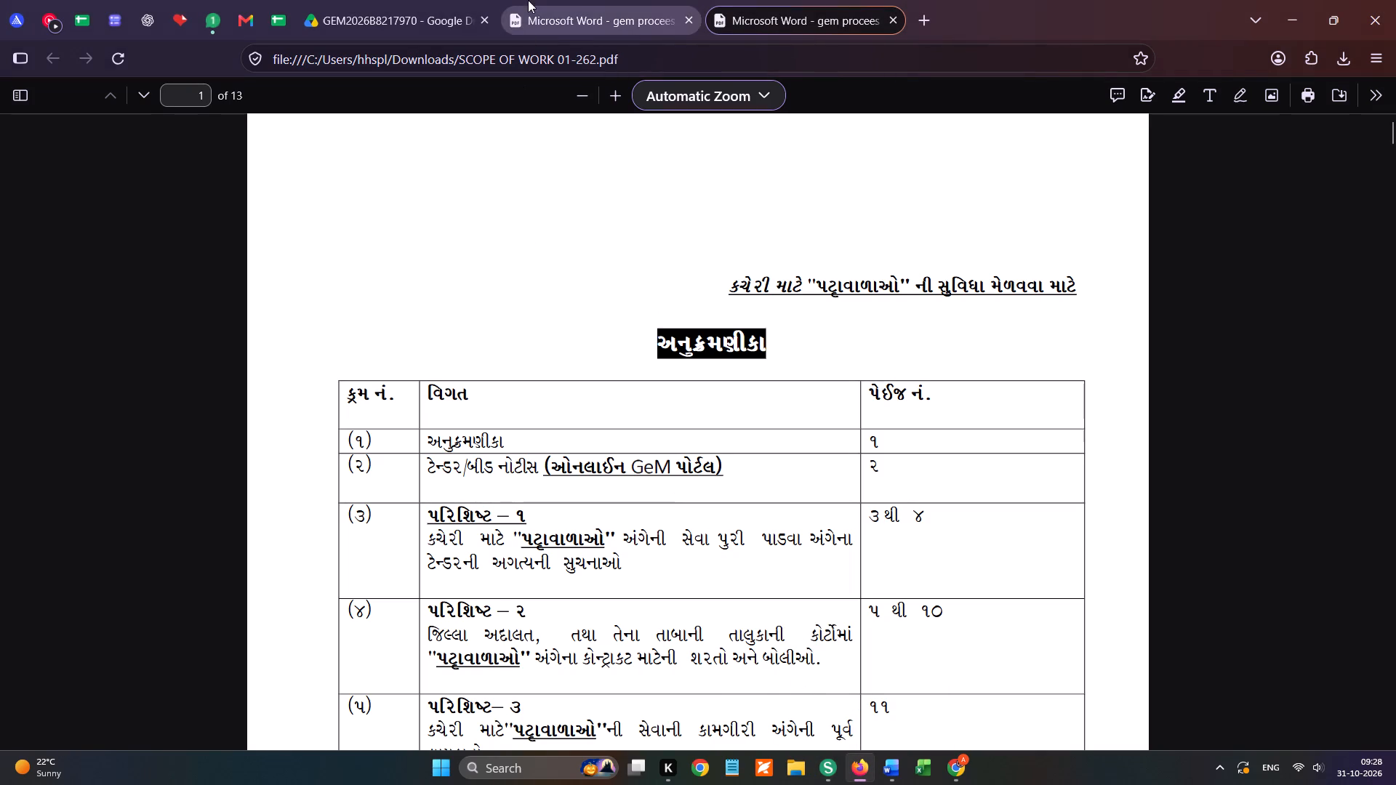
{"action": "left_click", "coordinate": [594, 0]}
{"action": "left_click", "coordinate": [681, 17]}
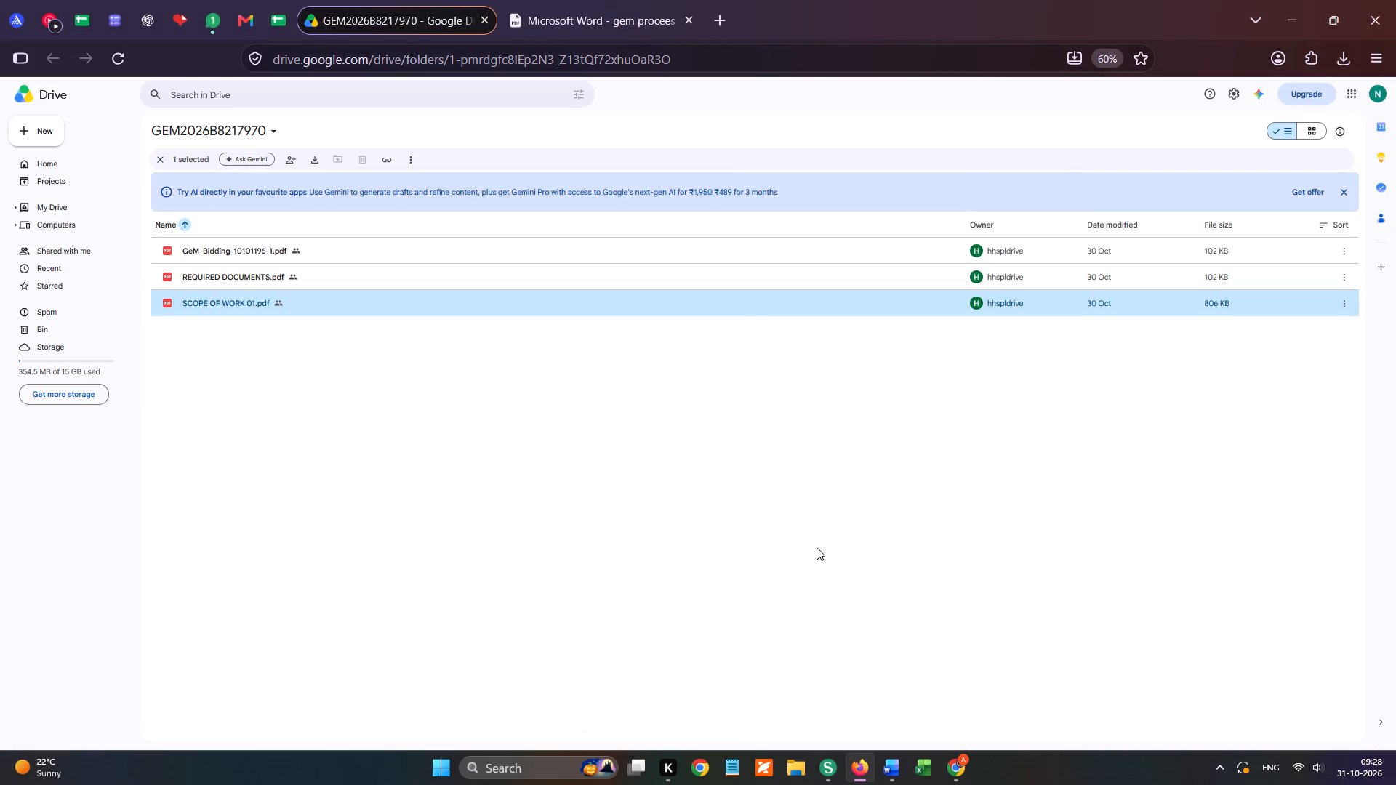
Switch to the NANDAL-INDEX-68 document in Word and set the SCOPE OF WORK page range to A1-A13.
{"action": "left_click", "coordinate": [888, 763]}
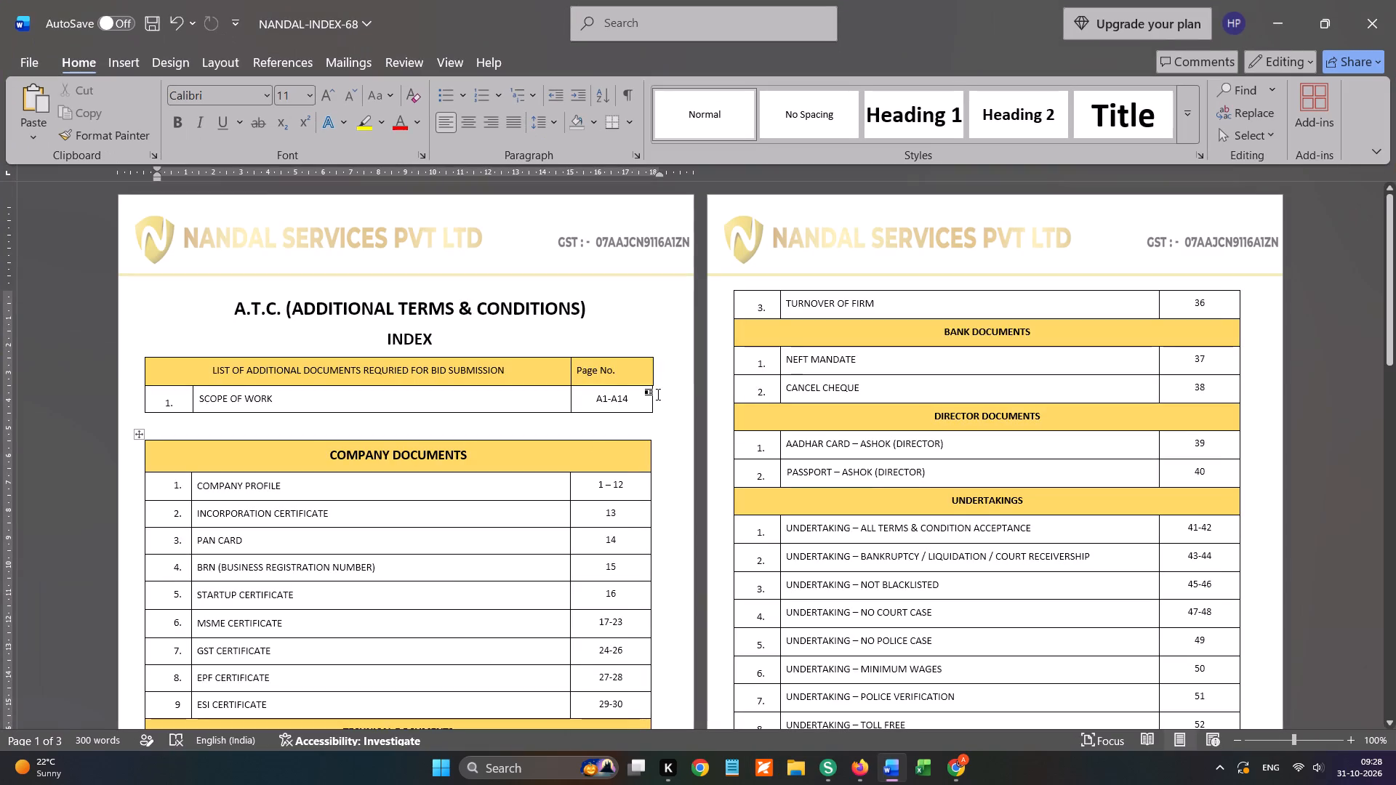
{"action": "left_click", "coordinate": [655, 397]}
{"action": "left_click", "coordinate": [644, 404]}
{"action": "key", "text": "BackSpace"}
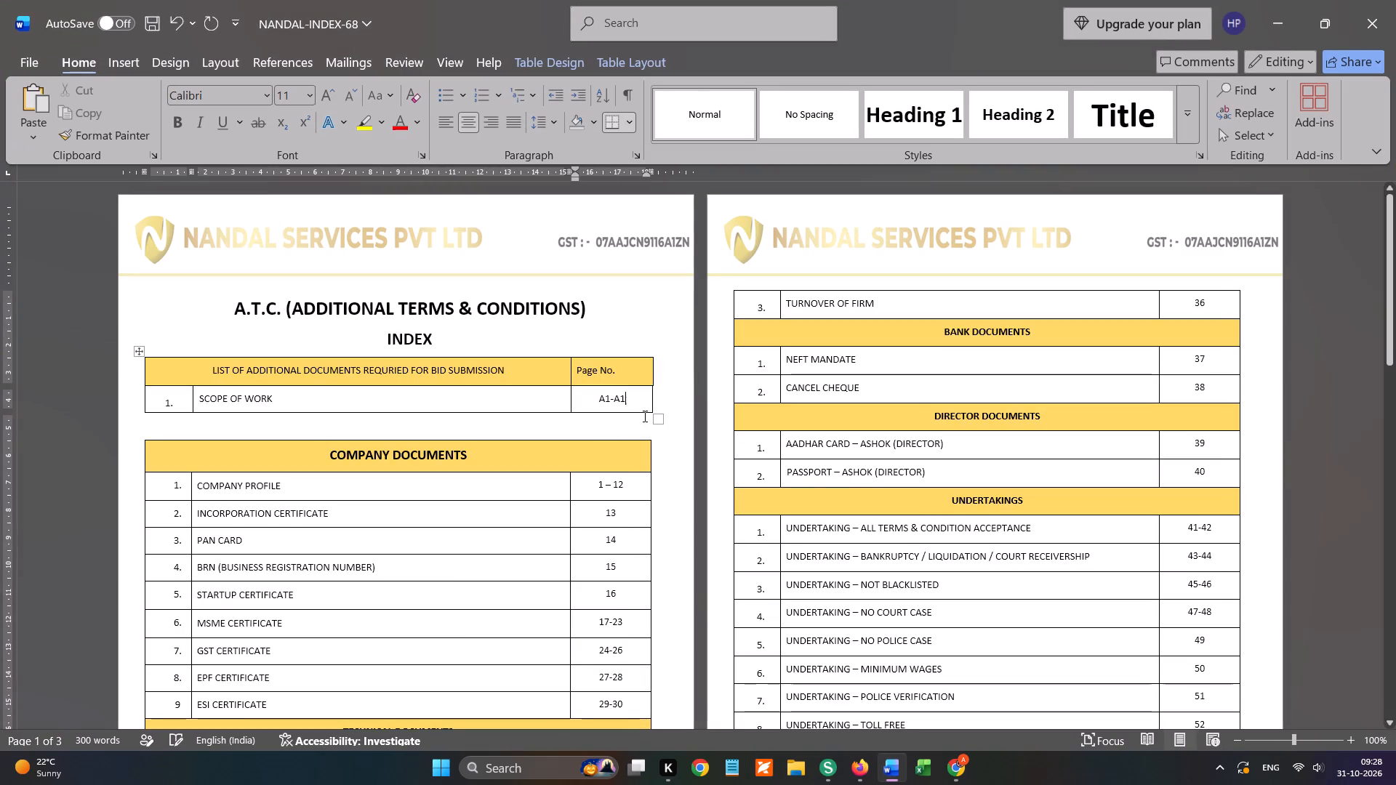
{"action": "key", "text": "3"}
Export the updated index to the Downloads folder as the PDF NANDAL-INDEX-68.
{"action": "key", "text": "alt+f"}
{"action": "type", "text": "EA"}
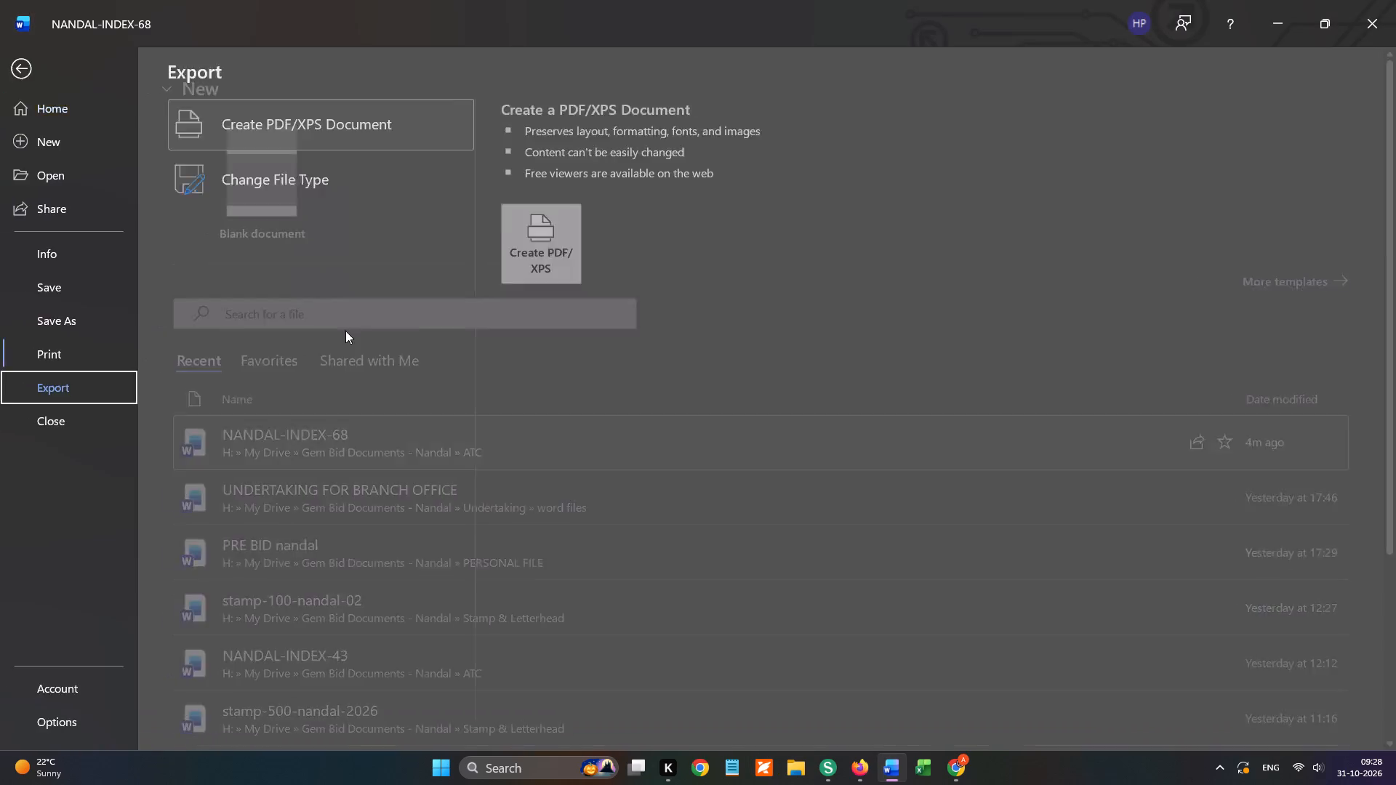
{"action": "scroll", "coordinate": [87, 212], "scroll_direction": "up", "scroll_amount": 6}
{"action": "left_click", "coordinate": [84, 185]}
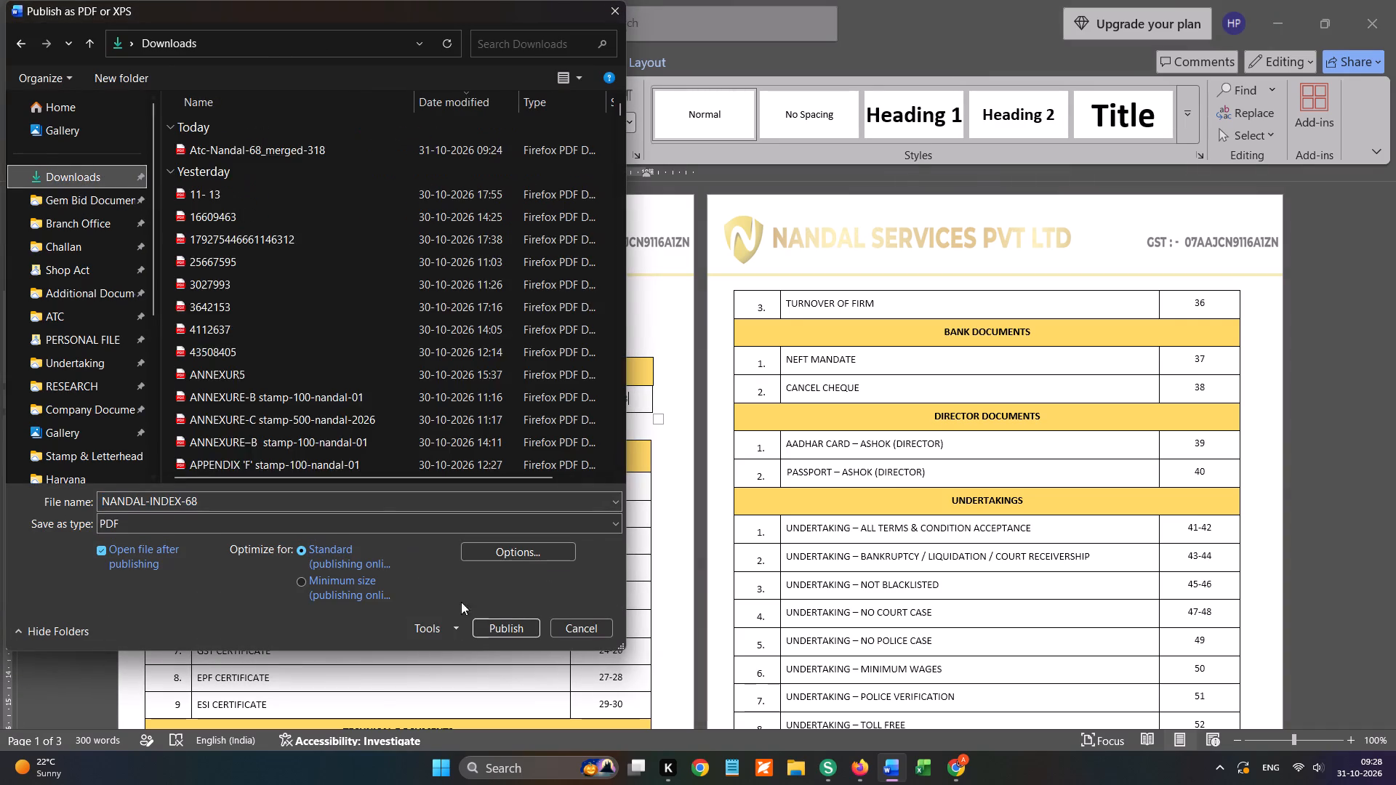
{"action": "left_click", "coordinate": [504, 627]}
{"action": "left_click", "coordinate": [713, 378]}
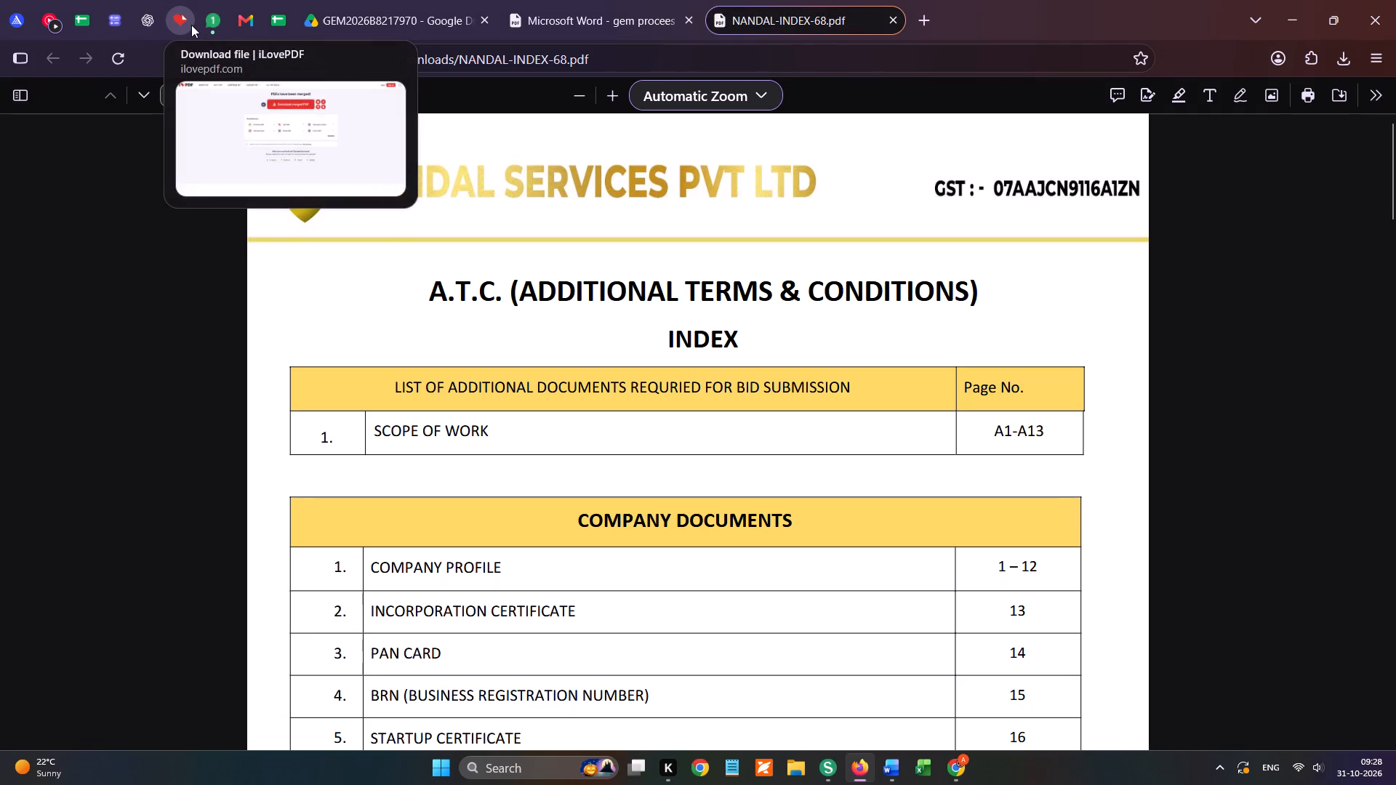
Start a new PDF merge in iLovePDF with NANDAL-INDEX-68 and edited_SCOPE OF WORK 01-263 from Downloads.
{"action": "left_click", "coordinate": [186, 36]}
{"action": "left_click", "coordinate": [176, 98]}
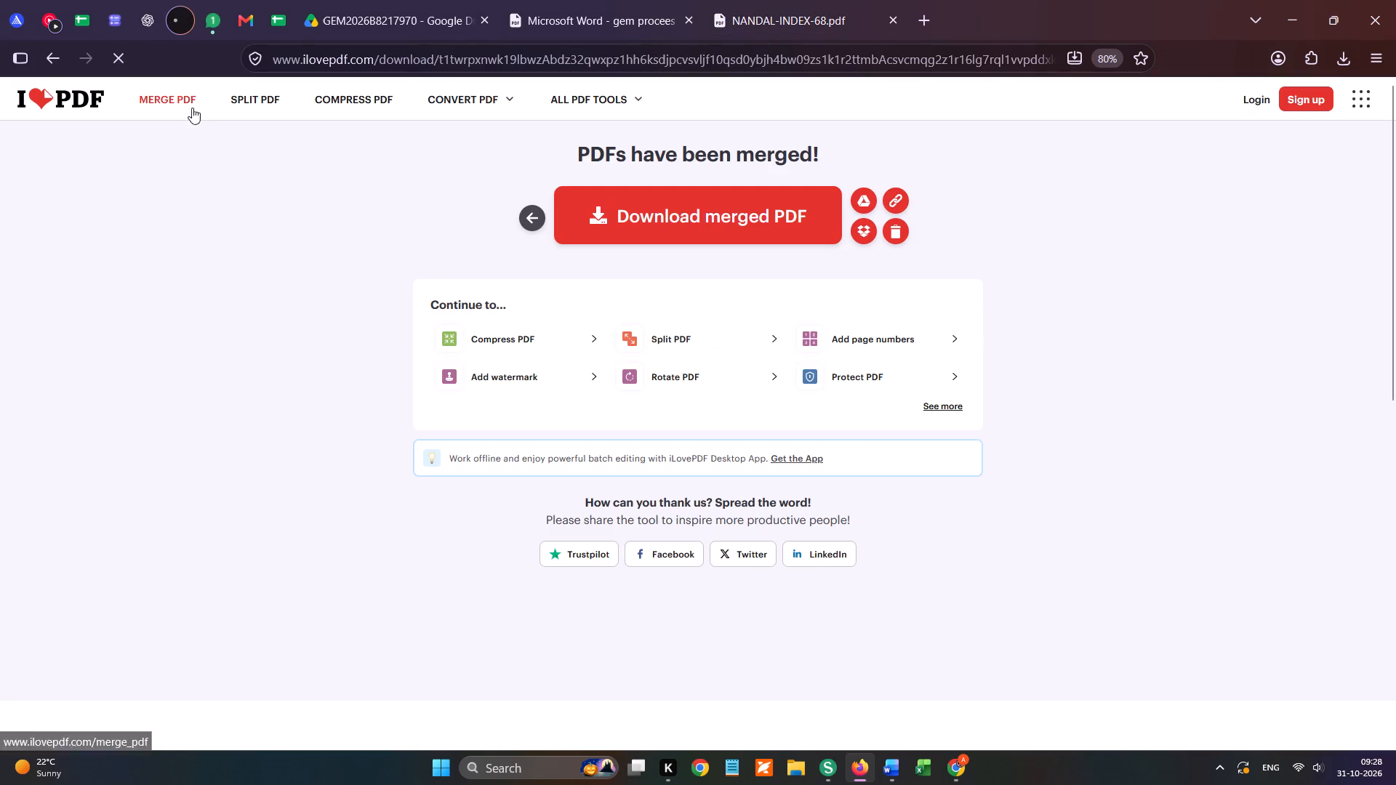
{"action": "left_click", "coordinate": [680, 227]}
{"action": "left_click", "coordinate": [686, 265]}
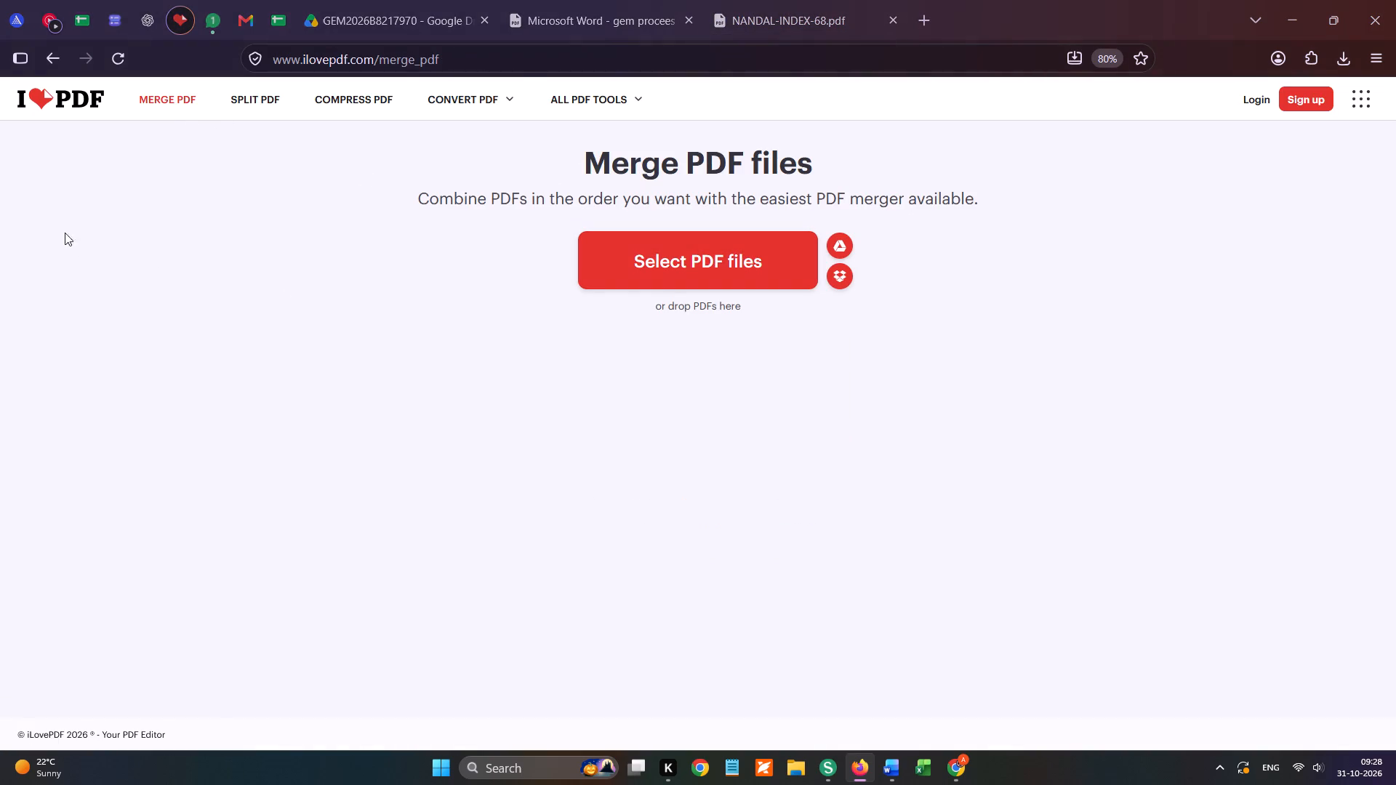
{"action": "scroll", "coordinate": [89, 202], "scroll_direction": "up", "scroll_amount": 4}
{"action": "left_click", "coordinate": [88, 173]}
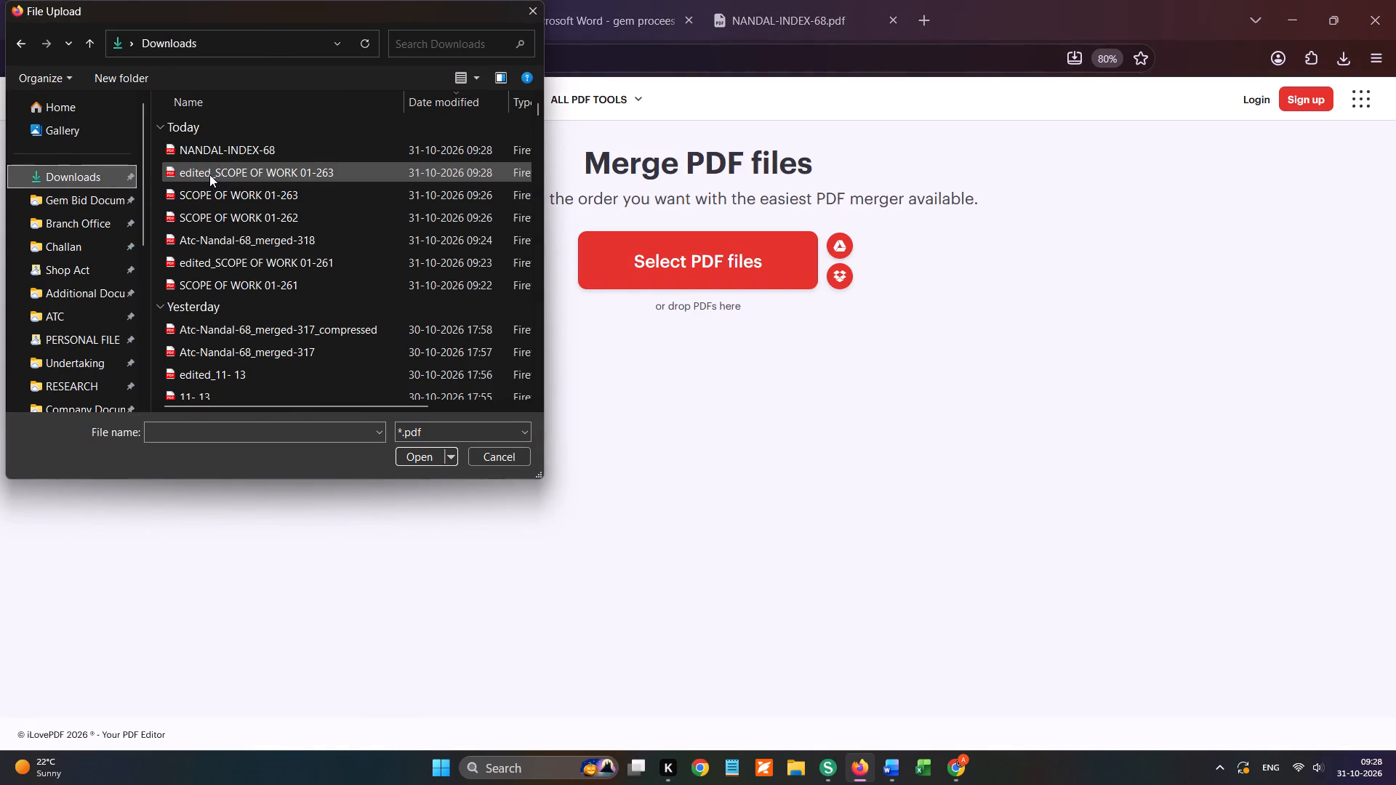
{"action": "left_click", "coordinate": [209, 174], "text": "ctrl"}
{"action": "left_click", "coordinate": [220, 153], "text": "ctrl"}
{"action": "left_click", "coordinate": [435, 453]}
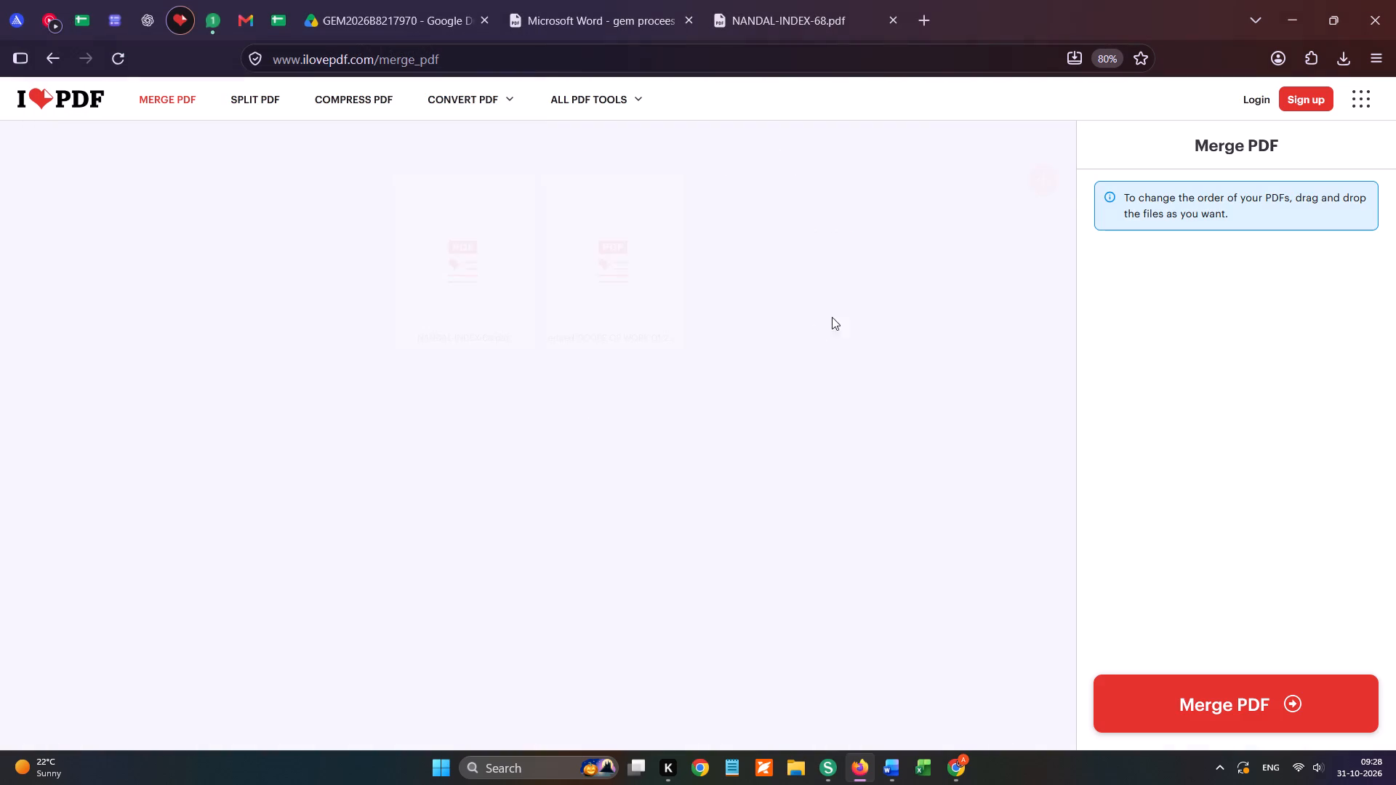
Add Atc-Nandal-68 from the Gem Bid Documents - Nandal ATC folder and merge the three PDFs.
{"action": "left_click", "coordinate": [1043, 179]}
{"action": "scroll", "coordinate": [135, 254], "scroll_direction": "up", "scroll_amount": 4}
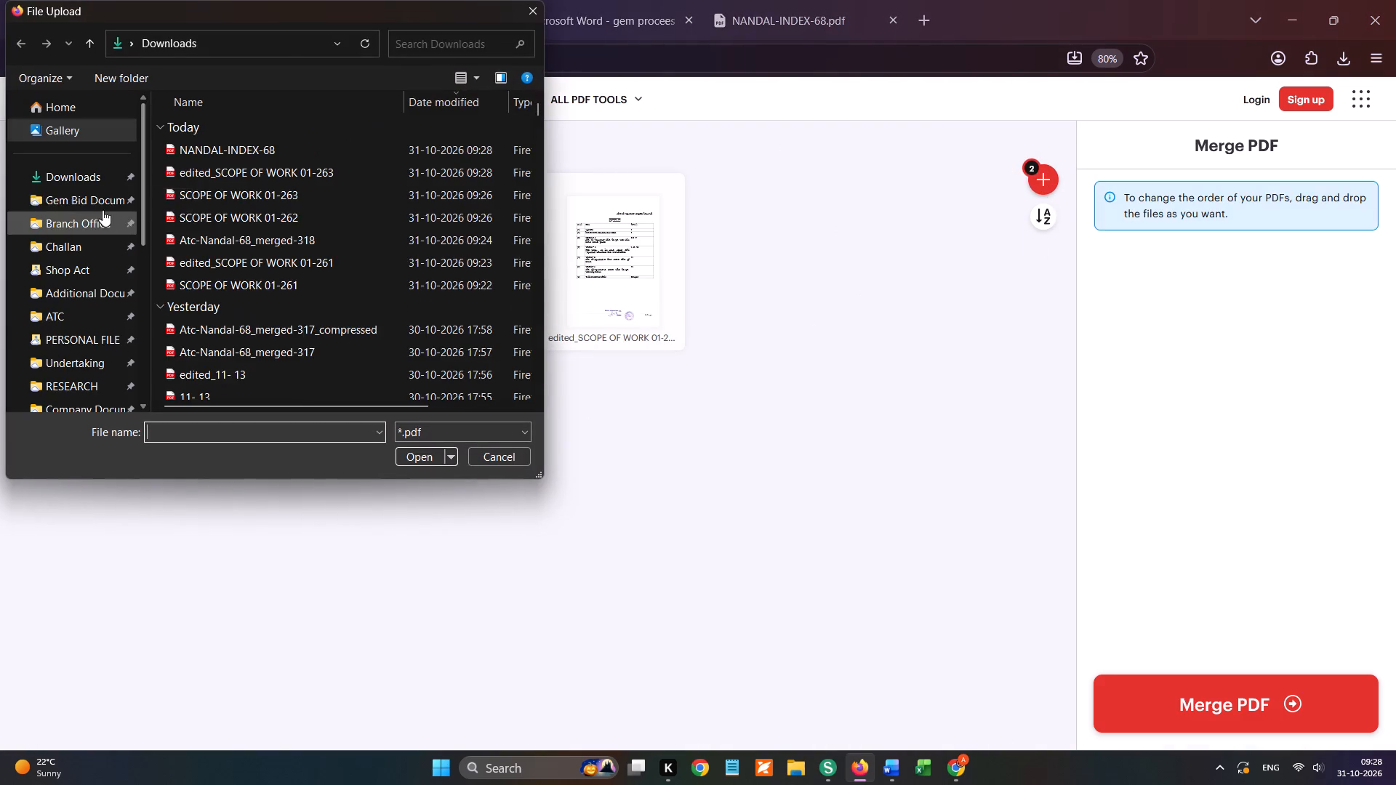
{"action": "left_click", "coordinate": [101, 205]}
{"action": "double_click", "coordinate": [260, 150]}
{"action": "double_click", "coordinate": [265, 233]}
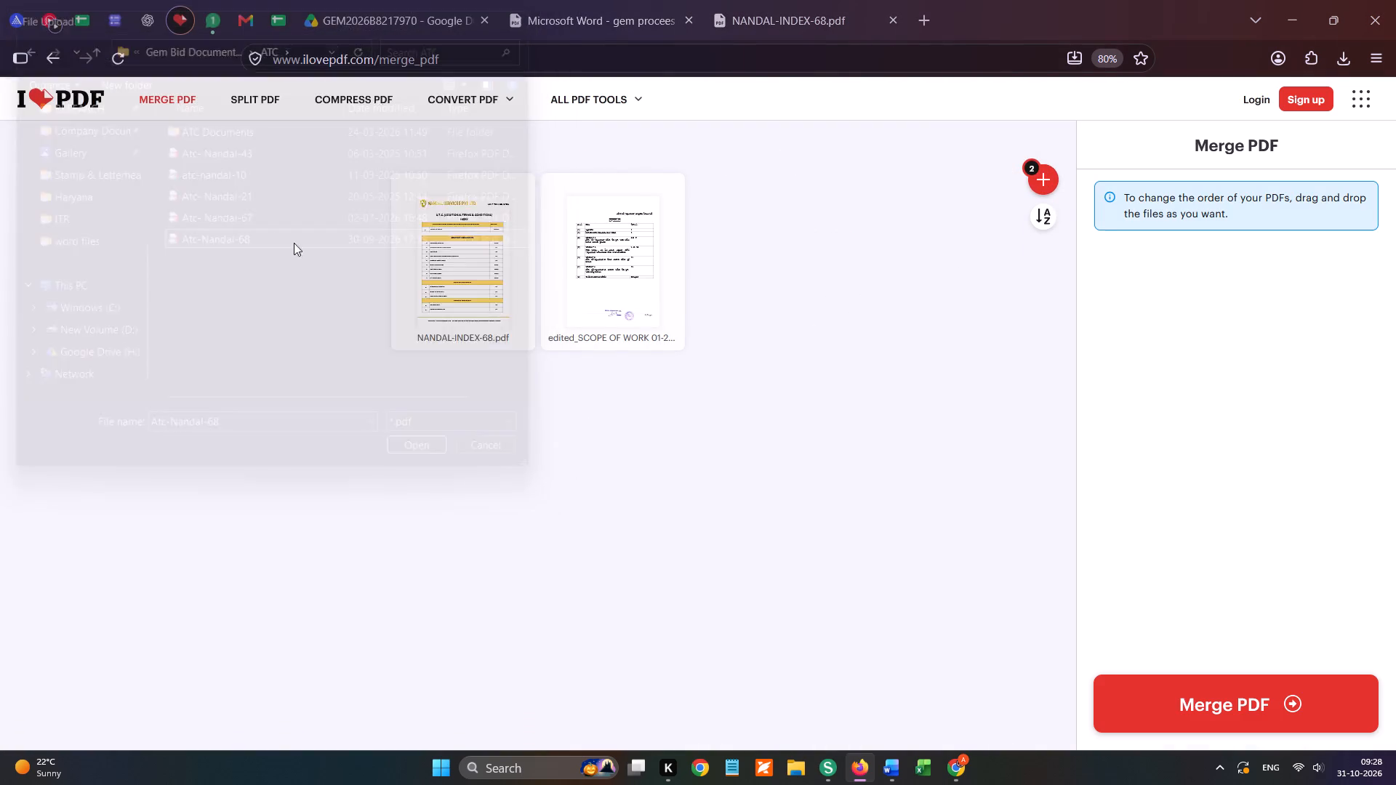
{"action": "left_click", "coordinate": [1226, 714]}
Switch to the GeM bid page in Chrome and select the registered GSTIN and the Delhi invoice address for the milestone/transaction charges.
{"action": "left_click", "coordinate": [961, 765]}
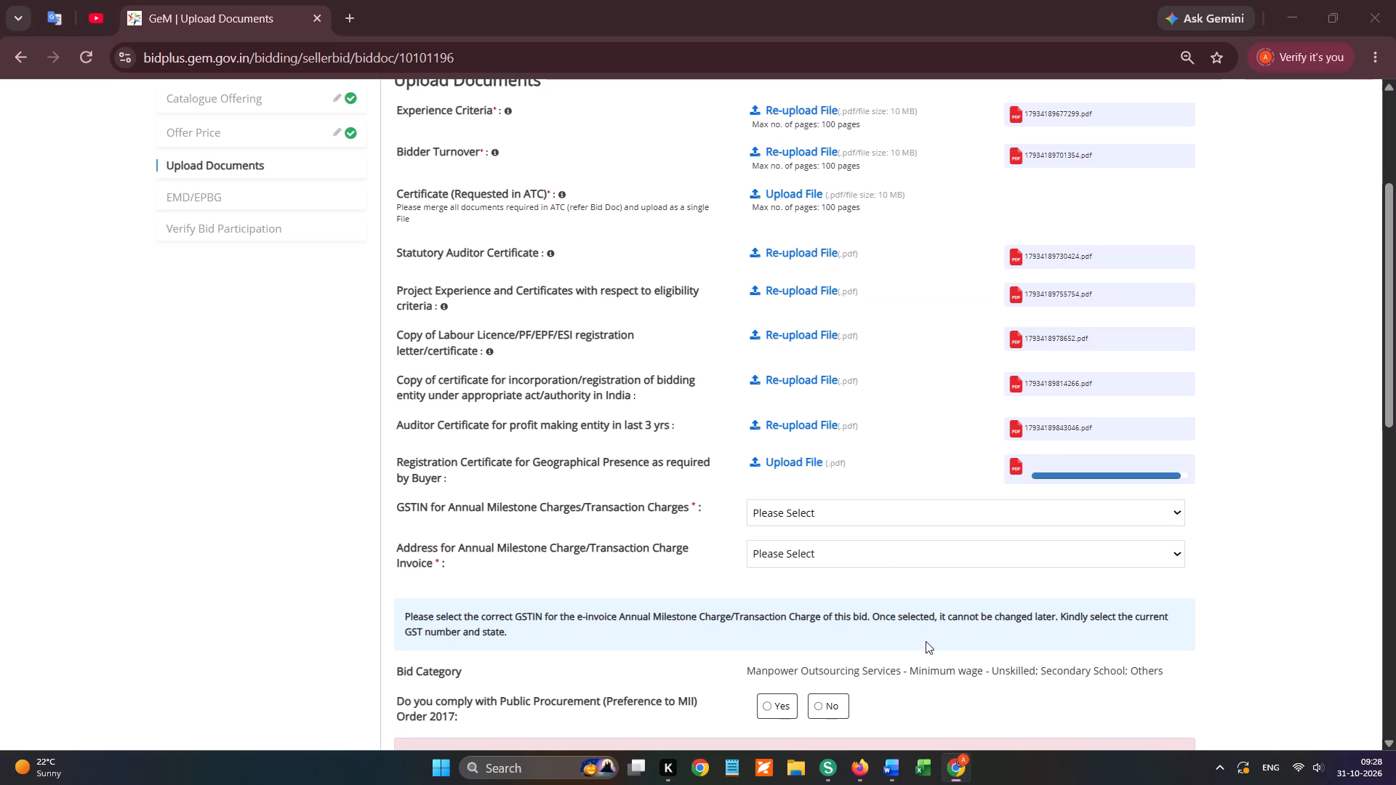
{"action": "left_click", "coordinate": [822, 535]}
{"action": "left_click", "coordinate": [825, 512]}
{"action": "left_click", "coordinate": [822, 560]}
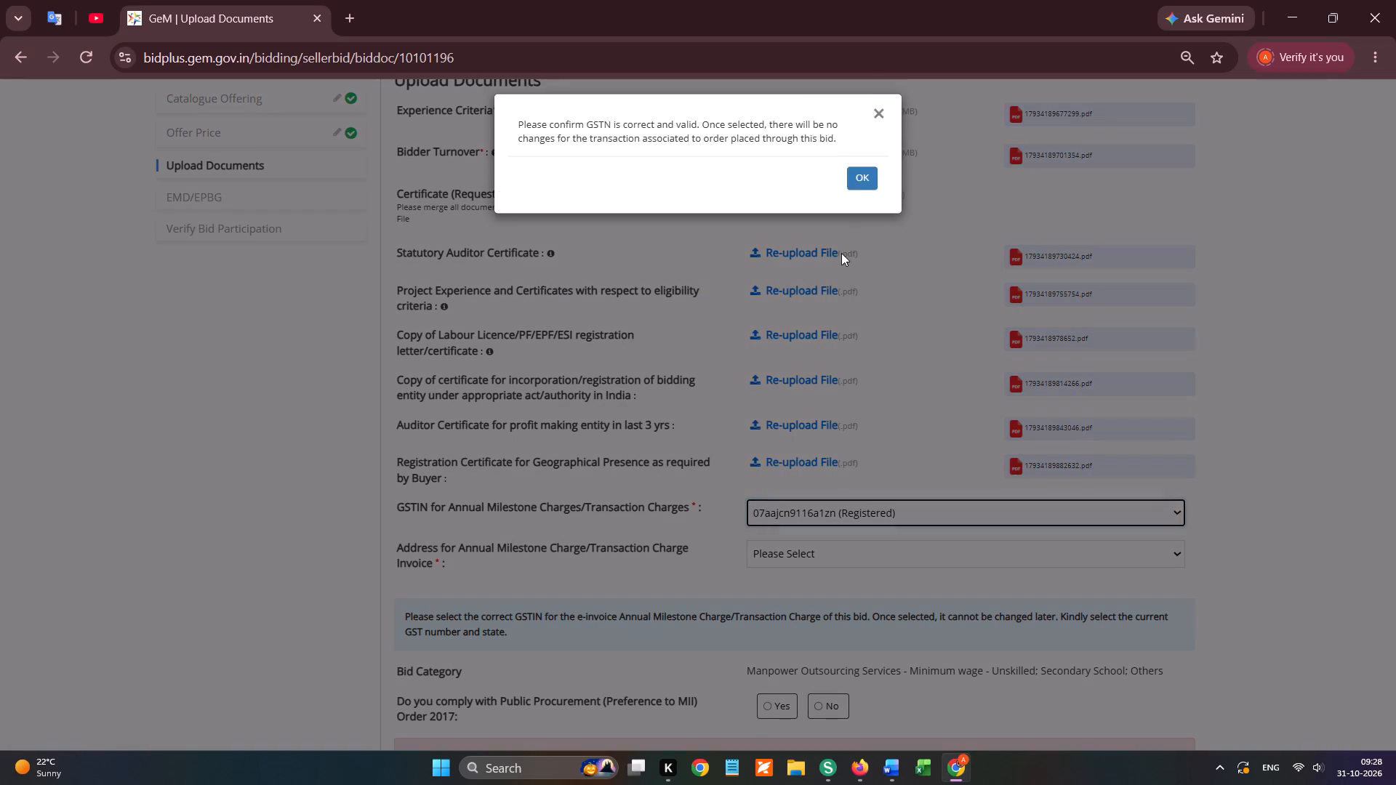
{"action": "left_click", "coordinate": [855, 186]}
{"action": "left_click", "coordinate": [822, 559]}
{"action": "left_click", "coordinate": [822, 597]}
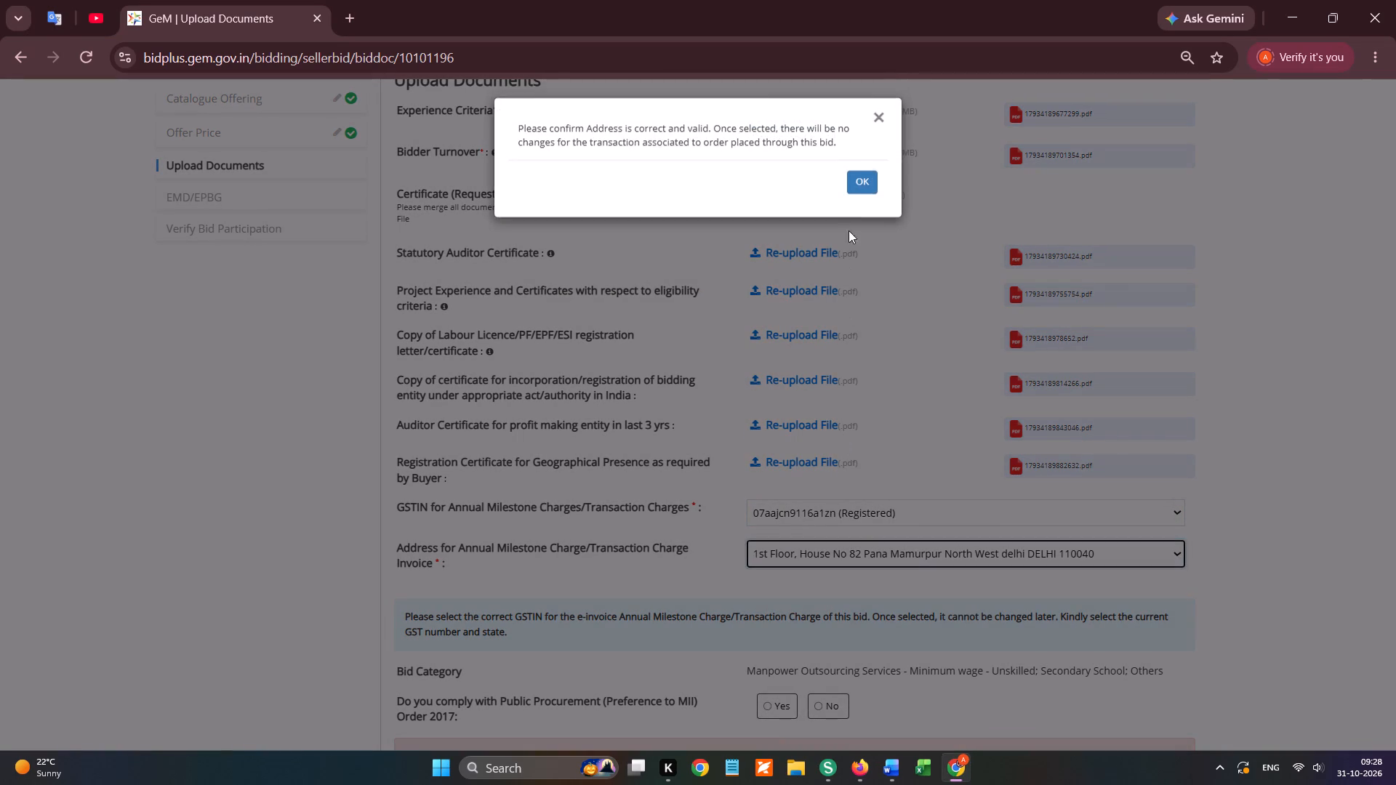
{"action": "left_click", "coordinate": [864, 185]}
Answer Yes to compliance with the Public Procurement (Preference to MII) Order 2017.
{"action": "scroll", "coordinate": [849, 388], "scroll_direction": "down", "scroll_amount": 1}
{"action": "left_click", "coordinate": [766, 467]}
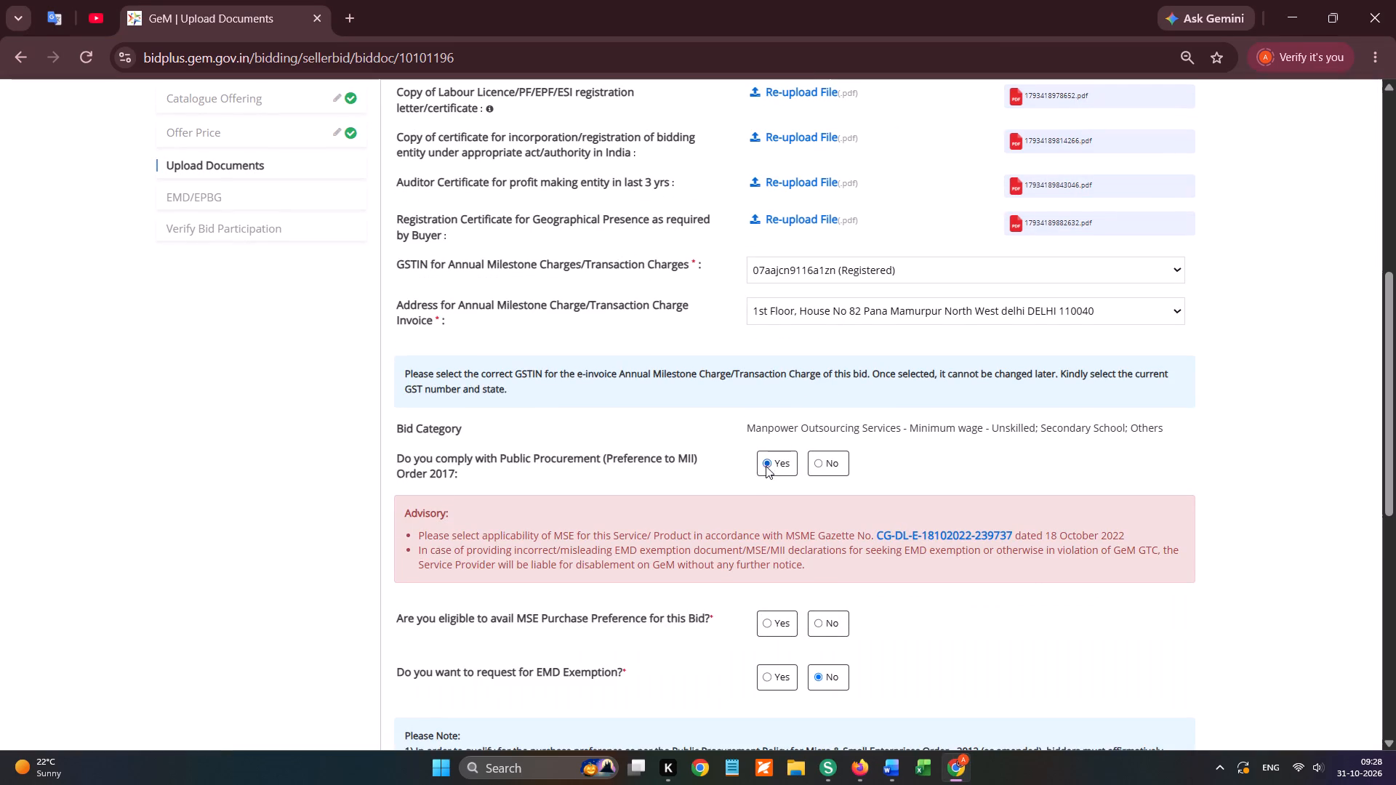
Claim MSE Purchase Preference with Yes and upload msme-certificate-nandal as the MSE category certificate.
{"action": "scroll", "coordinate": [766, 466], "scroll_direction": "down", "scroll_amount": 1}
{"action": "left_click", "coordinate": [771, 379]}
{"action": "left_click", "coordinate": [771, 410]}
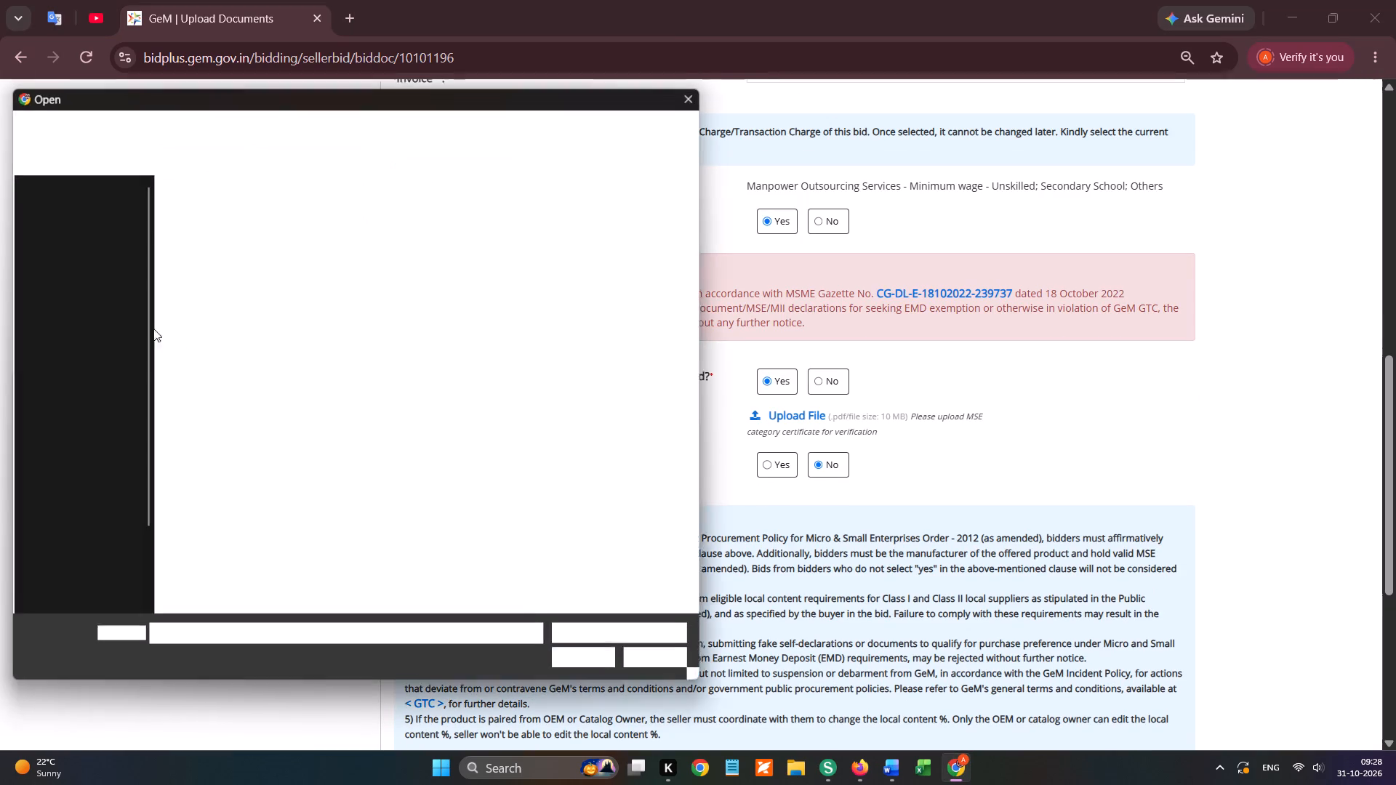
{"action": "scroll", "coordinate": [119, 286], "scroll_direction": "up", "scroll_amount": 4}
{"action": "left_click", "coordinate": [116, 283]}
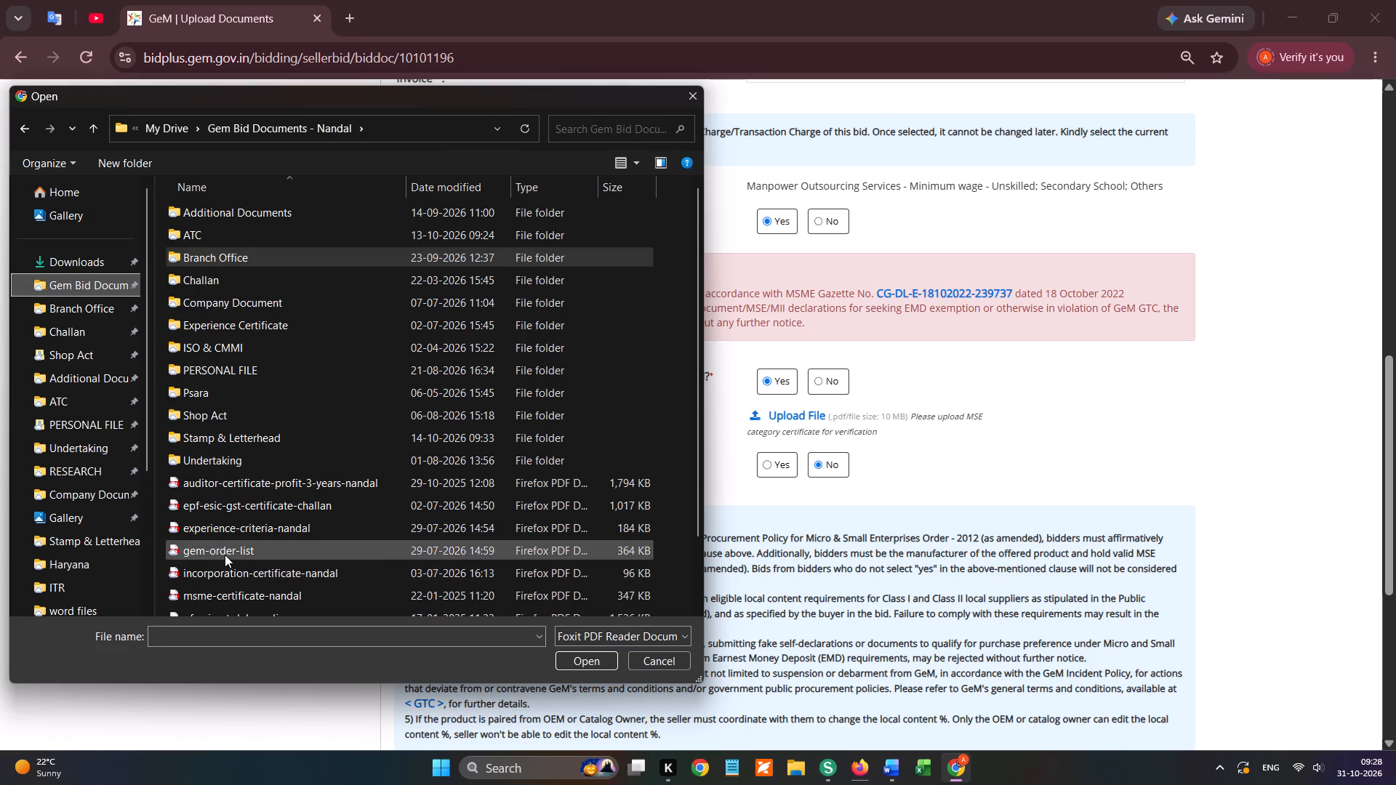
{"action": "double_click", "coordinate": [224, 597]}
Request EMD exemption under the Start-up category and upload the supporting document from the Gem Bid Documents - Nandal folder.
{"action": "left_click", "coordinate": [763, 464]}
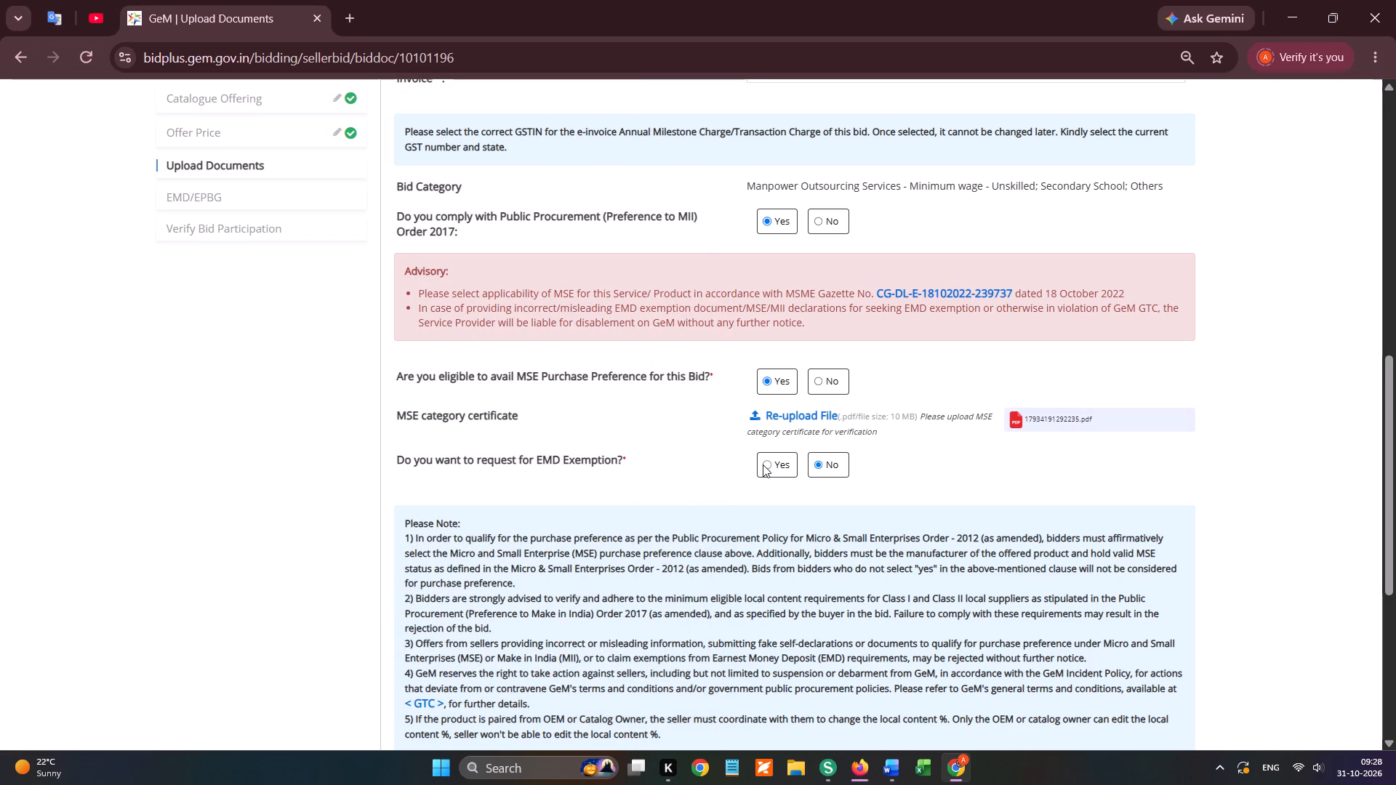
{"action": "left_click", "coordinate": [771, 502]}
{"action": "left_click", "coordinate": [798, 241]}
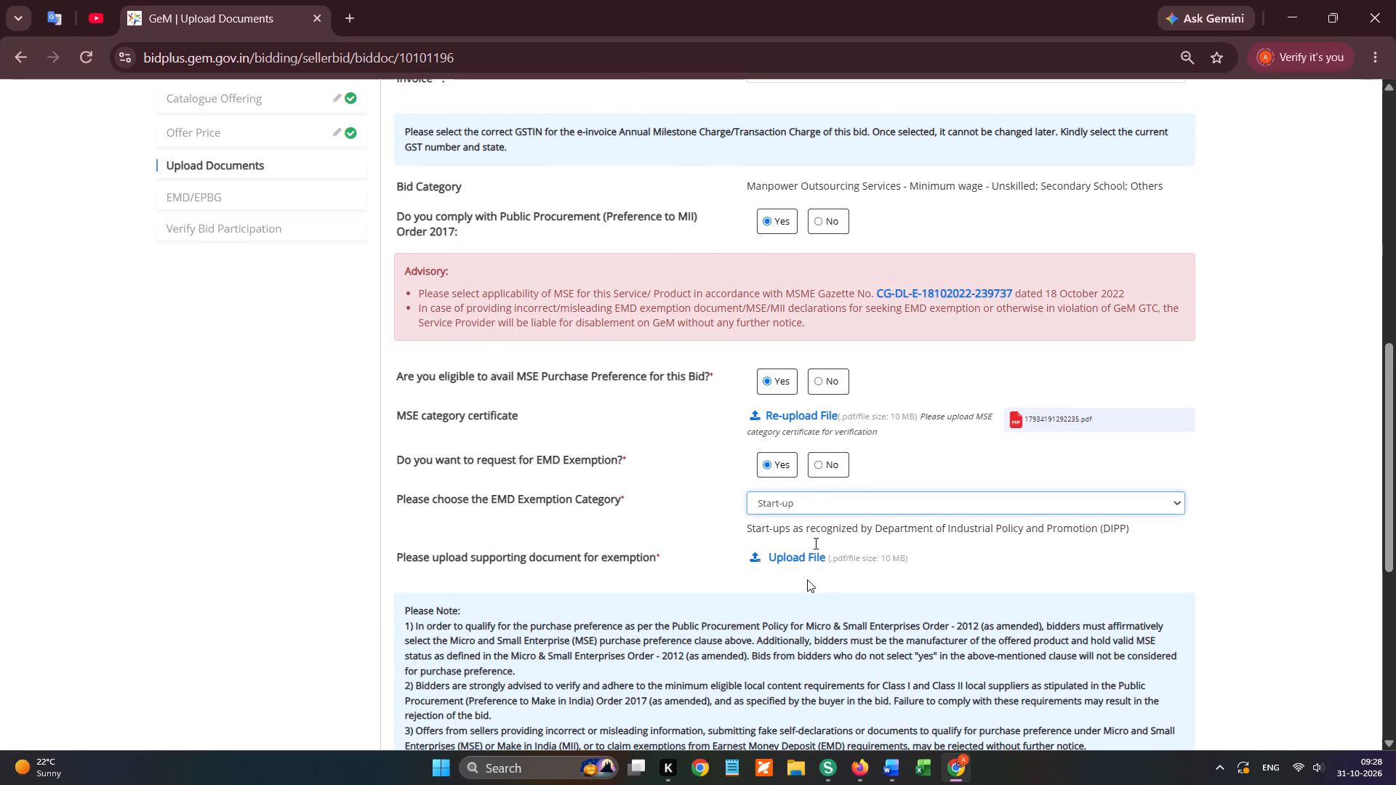
{"action": "left_click", "coordinate": [810, 558]}
{"action": "scroll", "coordinate": [59, 298], "scroll_direction": "up", "scroll_amount": 6}
{"action": "left_click", "coordinate": [87, 270]}
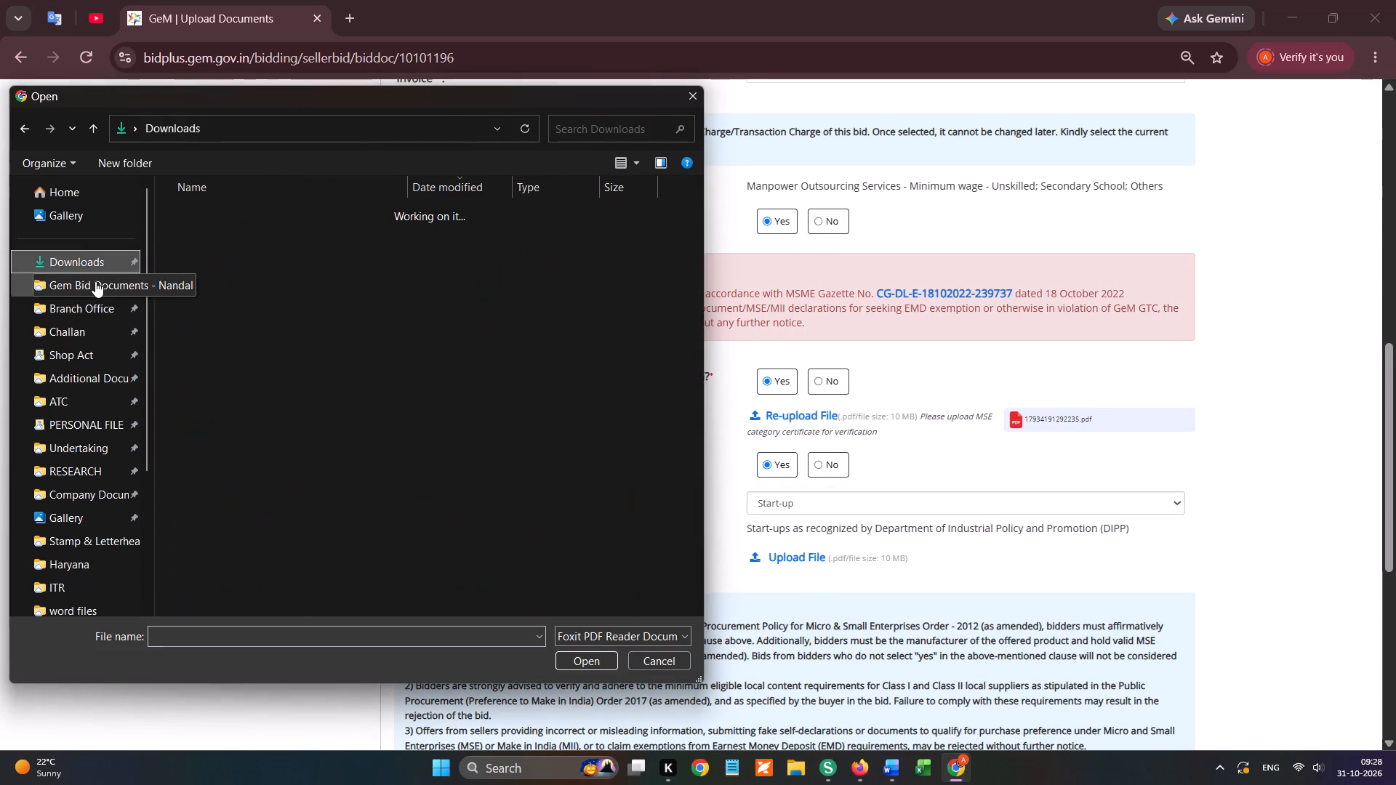
{"action": "left_click", "coordinate": [95, 281]}
{"action": "scroll", "coordinate": [190, 424], "scroll_direction": "down", "scroll_amount": 5}
{"action": "double_click", "coordinate": [215, 556]}
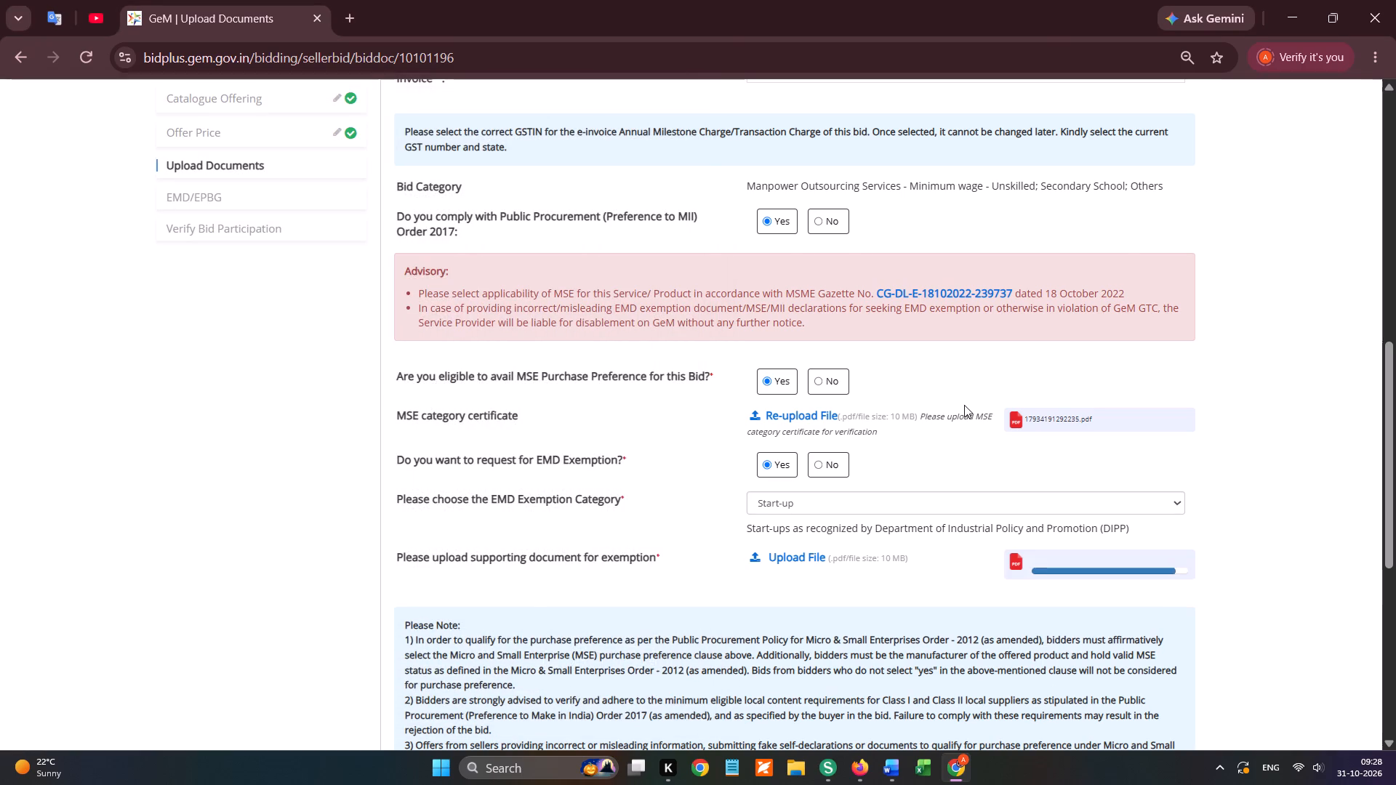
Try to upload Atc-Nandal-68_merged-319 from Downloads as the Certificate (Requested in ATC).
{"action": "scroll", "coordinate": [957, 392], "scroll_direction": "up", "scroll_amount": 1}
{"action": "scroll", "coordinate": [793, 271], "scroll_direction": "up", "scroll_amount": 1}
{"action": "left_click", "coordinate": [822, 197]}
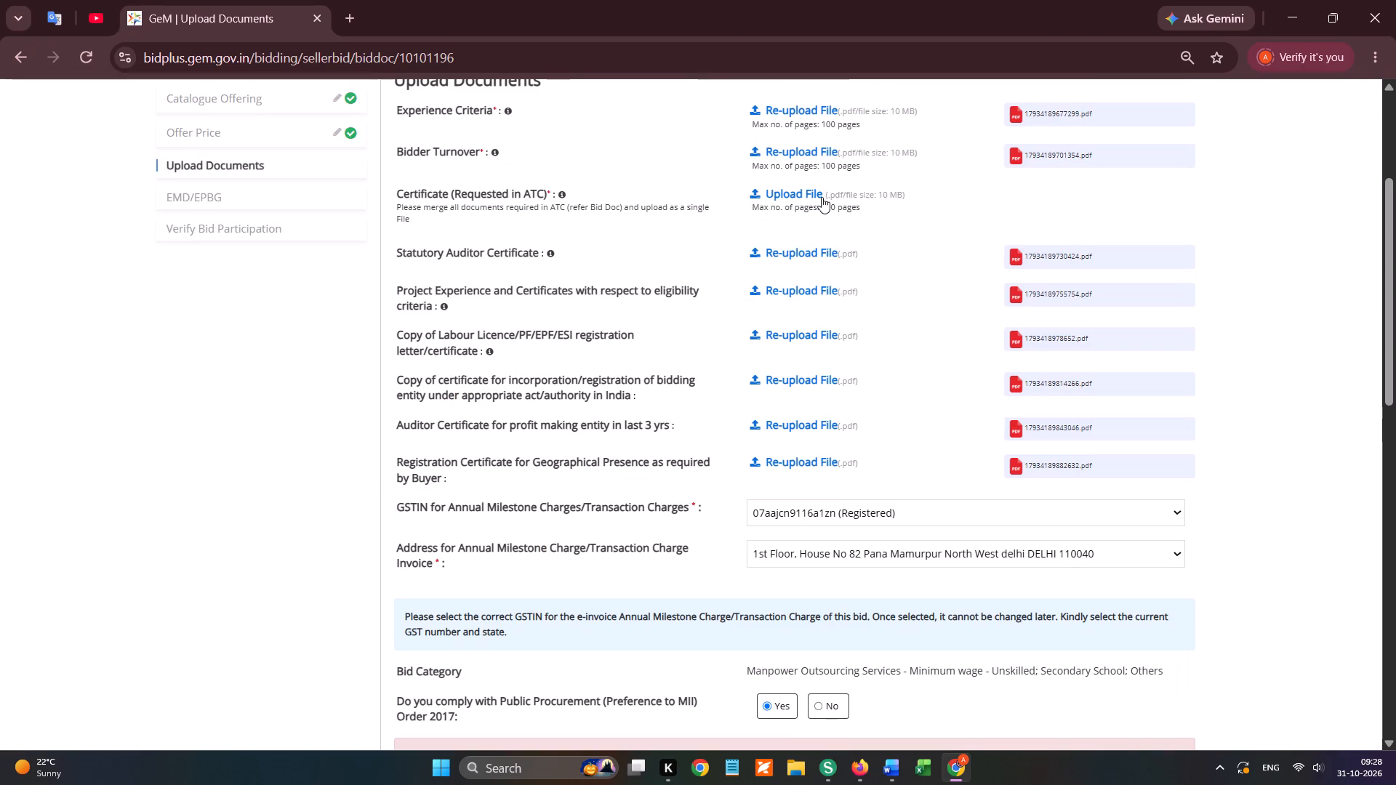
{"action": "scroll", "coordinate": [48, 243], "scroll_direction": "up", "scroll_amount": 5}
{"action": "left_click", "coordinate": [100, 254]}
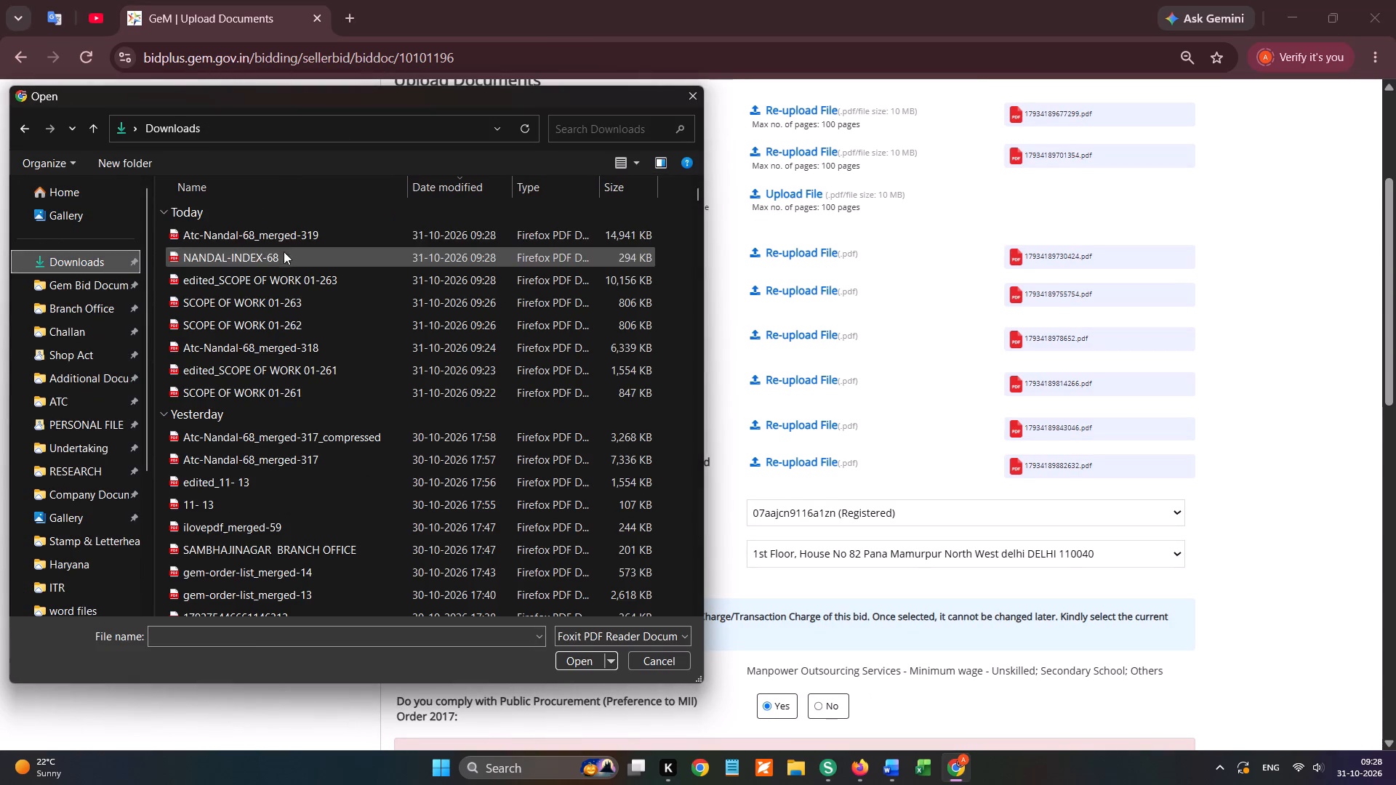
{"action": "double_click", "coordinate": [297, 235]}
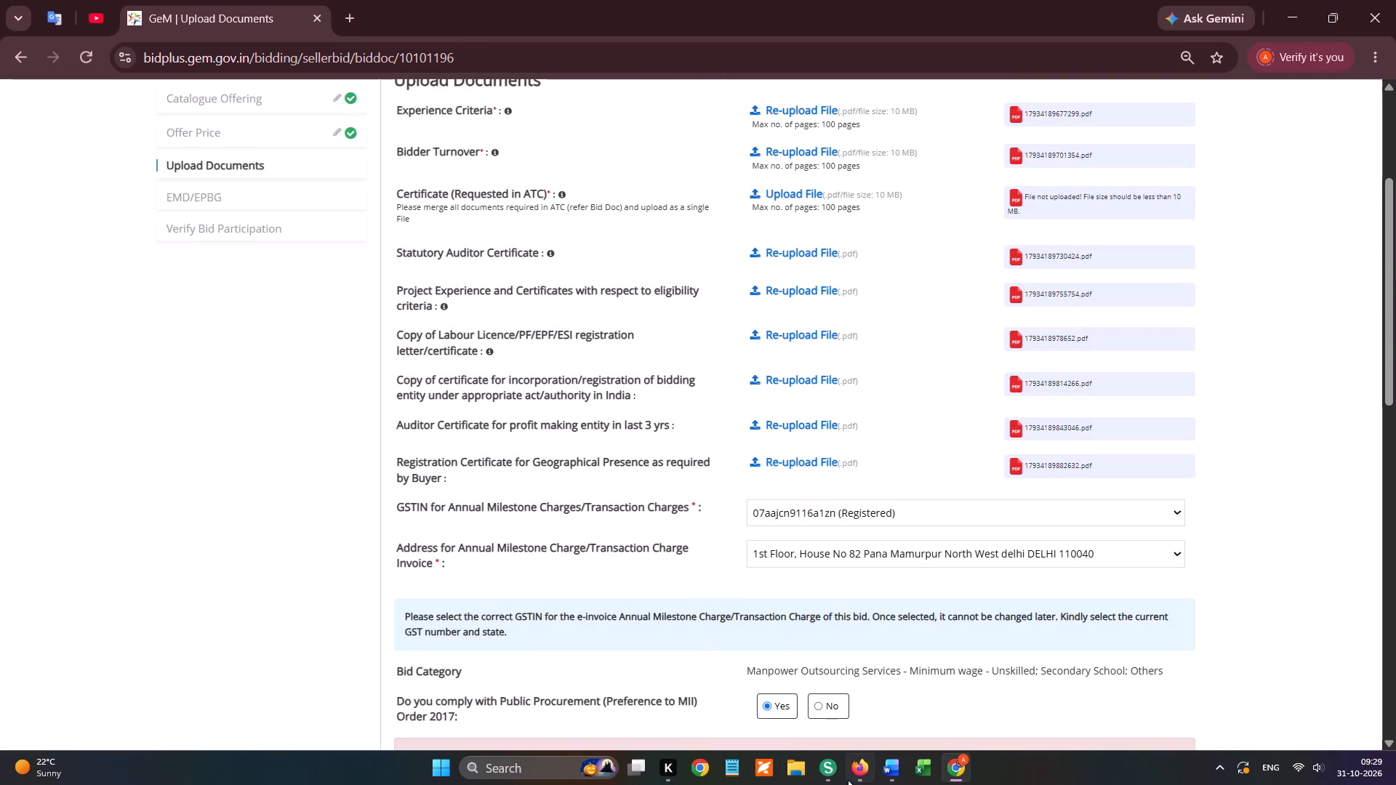
Switch to Firefox, compress Atc-Nandal-68_merged-319 in iLovePDF at Recommended compression, and download the compressed PDF.
{"action": "left_click", "coordinate": [869, 767]}
{"action": "left_click", "coordinate": [177, 18]}
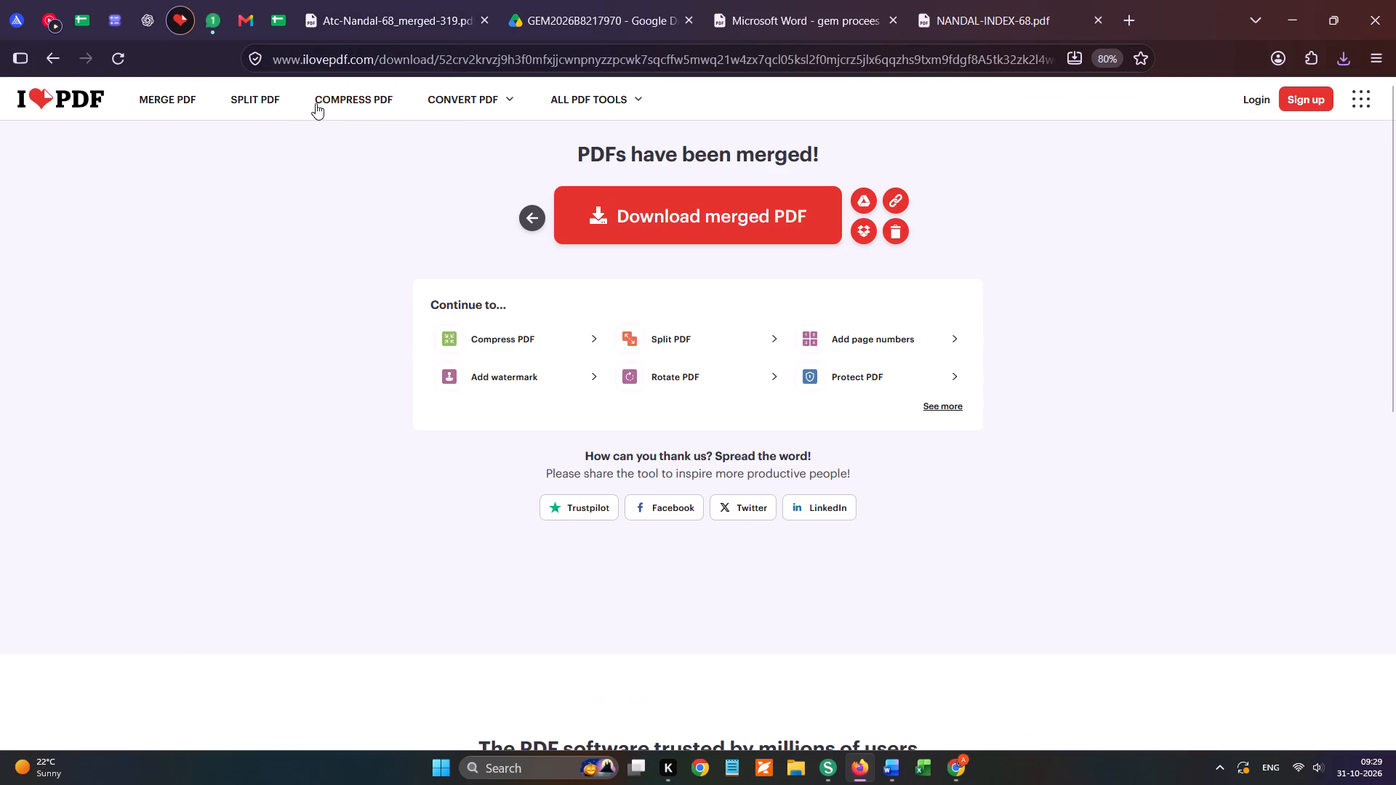
{"action": "left_click", "coordinate": [364, 96]}
{"action": "left_click", "coordinate": [673, 249]}
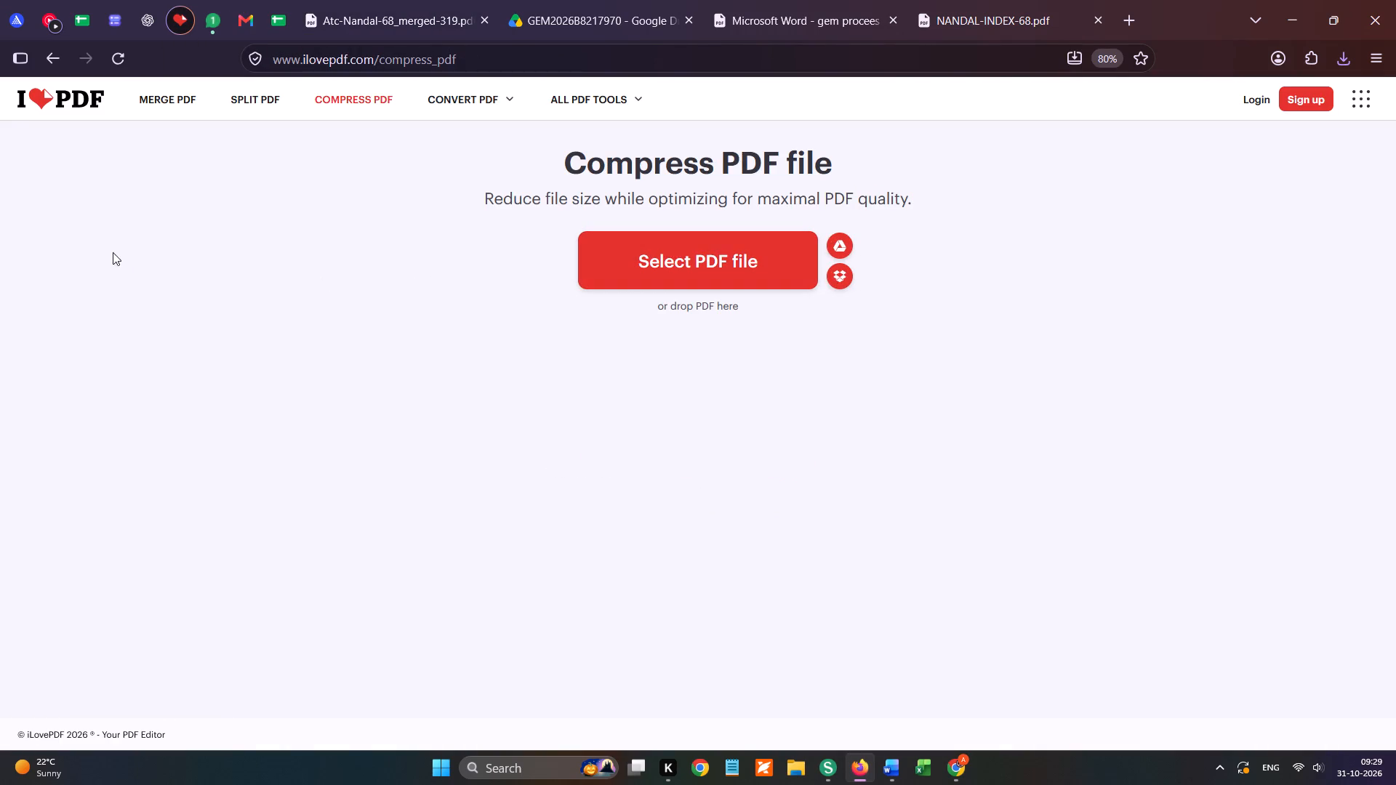
{"action": "left_click", "coordinate": [665, 261]}
{"action": "scroll", "coordinate": [93, 214], "scroll_direction": "up", "scroll_amount": 5}
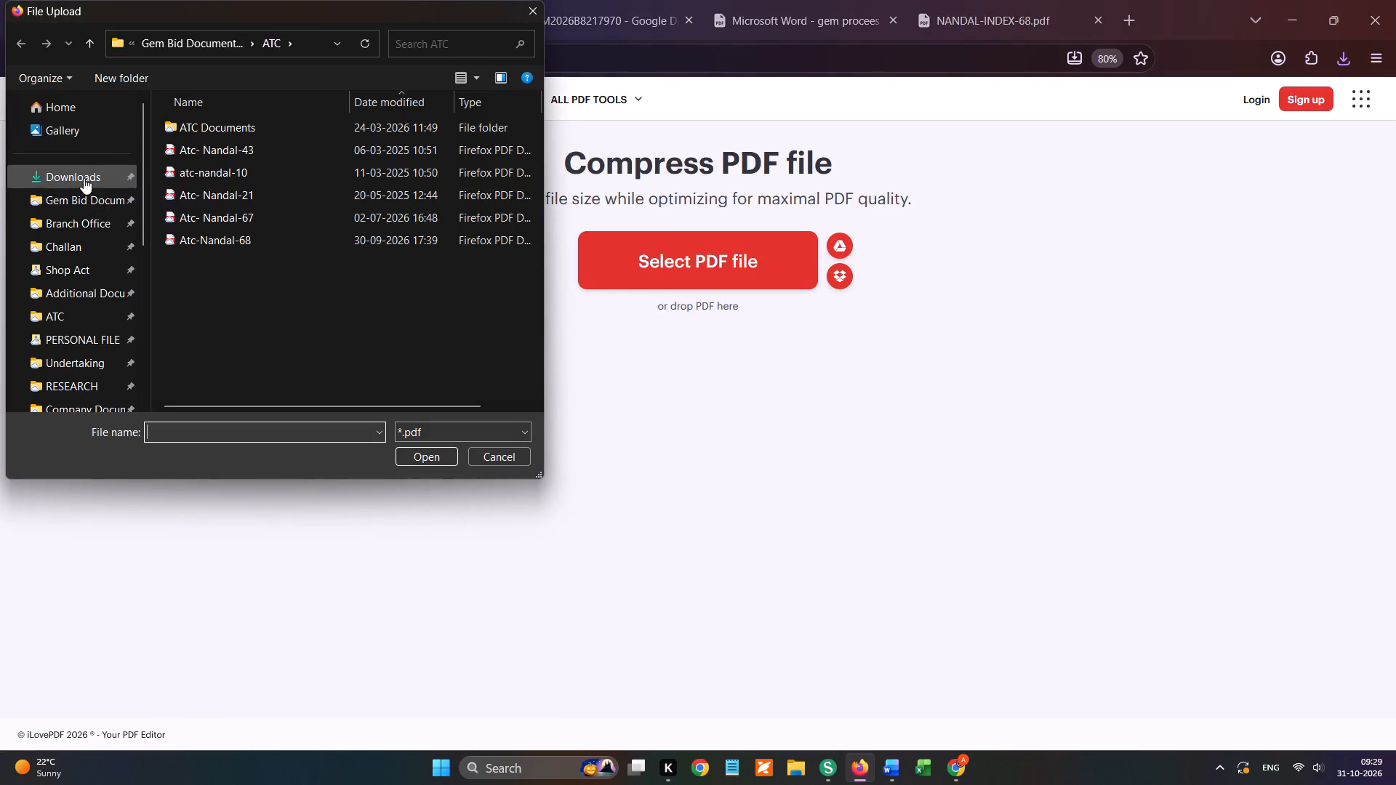
{"action": "left_click", "coordinate": [84, 178]}
{"action": "double_click", "coordinate": [238, 153]}
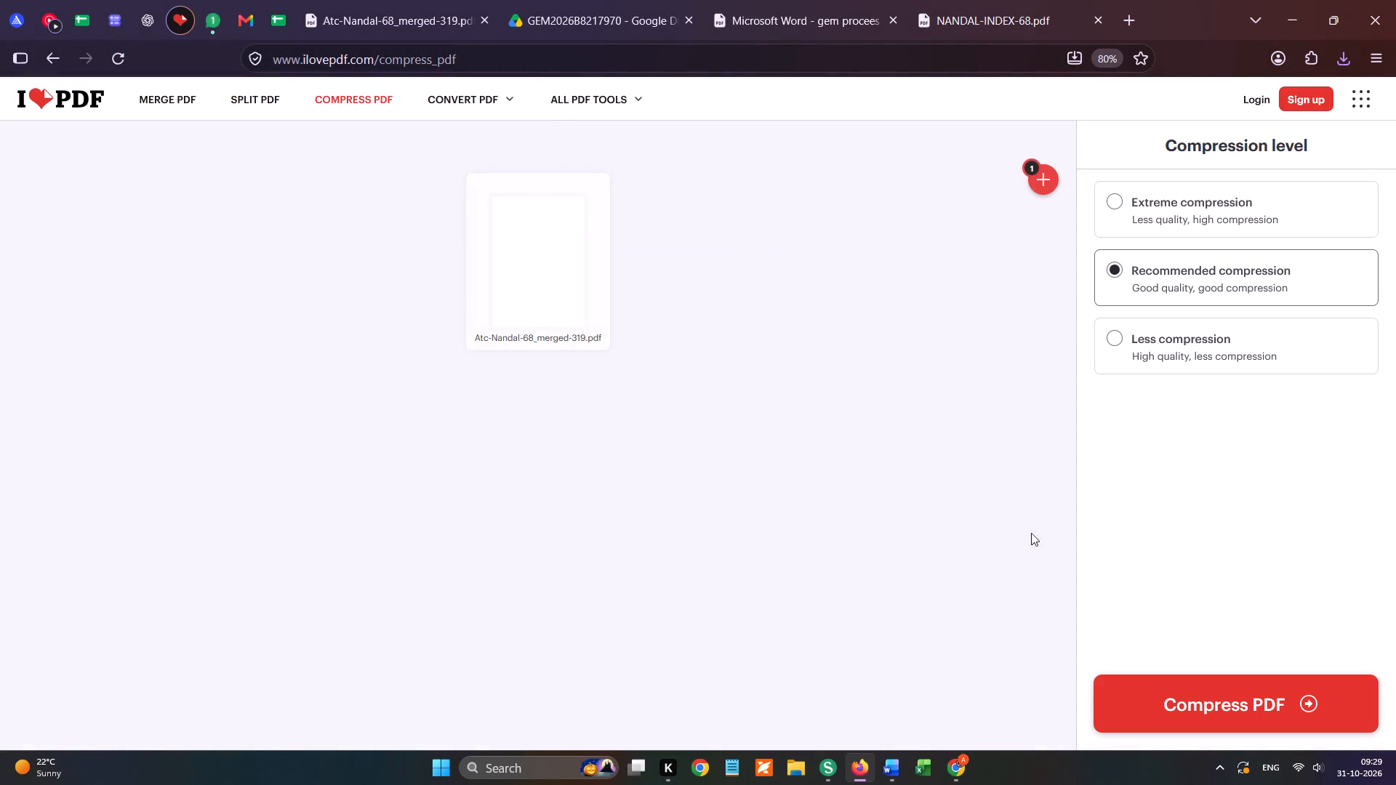
{"action": "left_click", "coordinate": [1178, 686]}
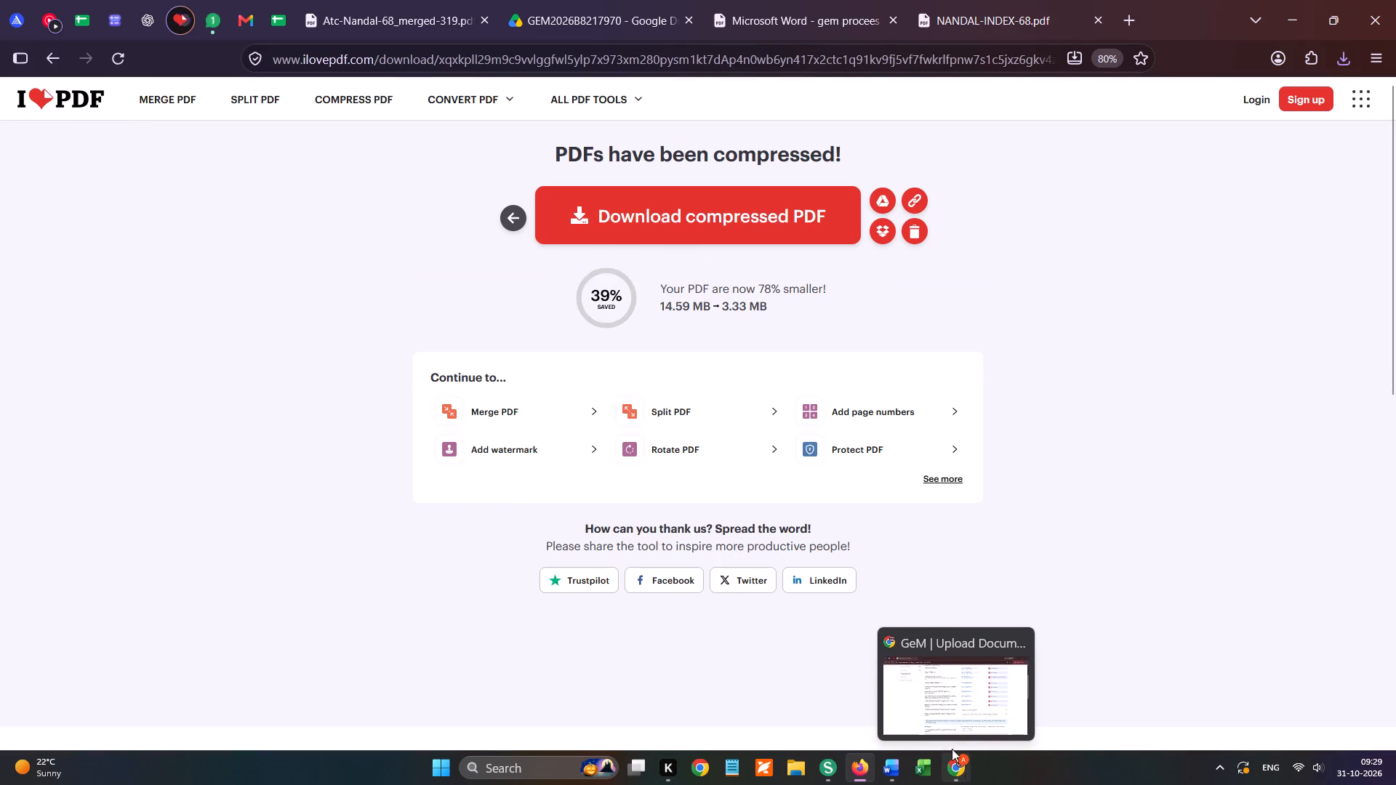
{"action": "left_click", "coordinate": [678, 230]}
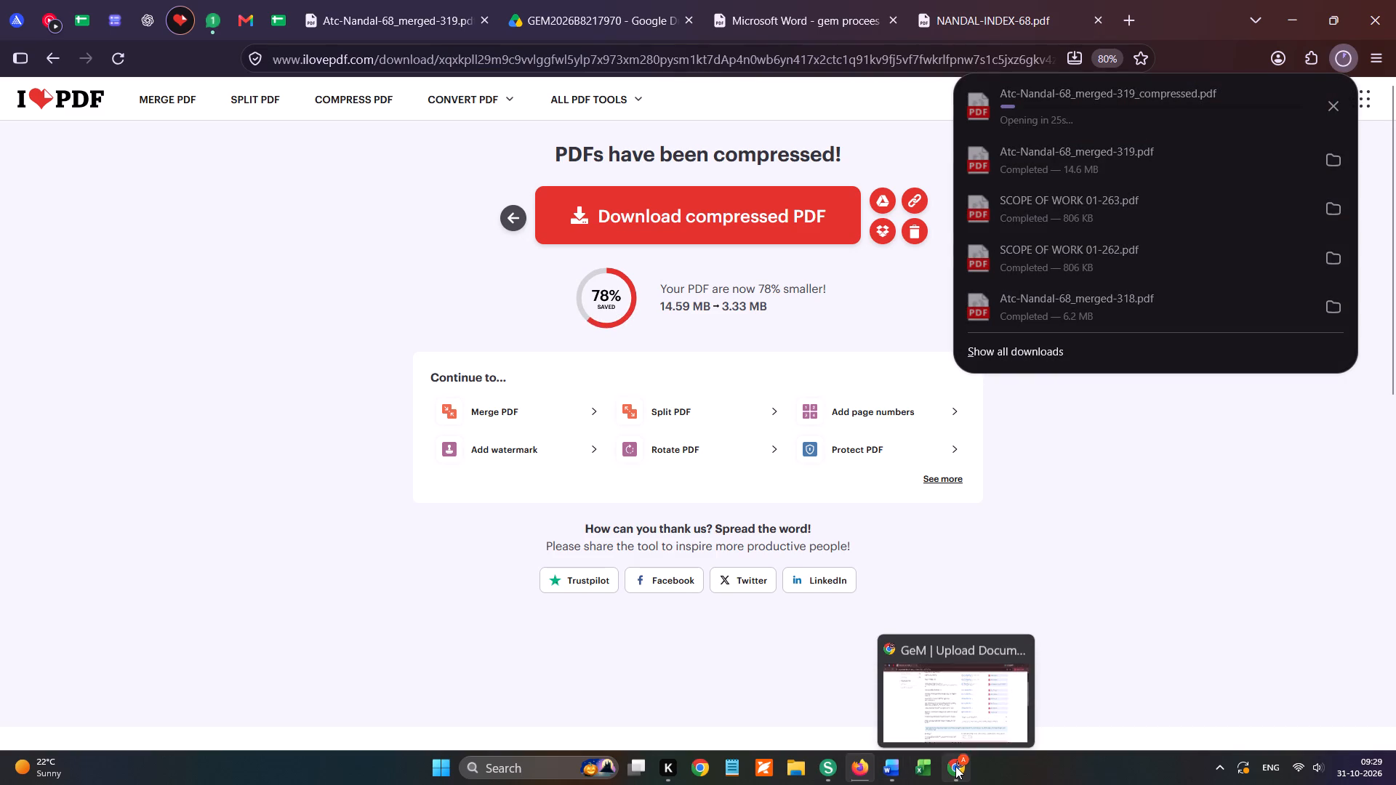
Return to the GeM page in Chrome and upload Atc-Nandal-68_merged-319_compressed from Downloads as the Certificate (Requested in ATC).
{"action": "left_click", "coordinate": [955, 766]}
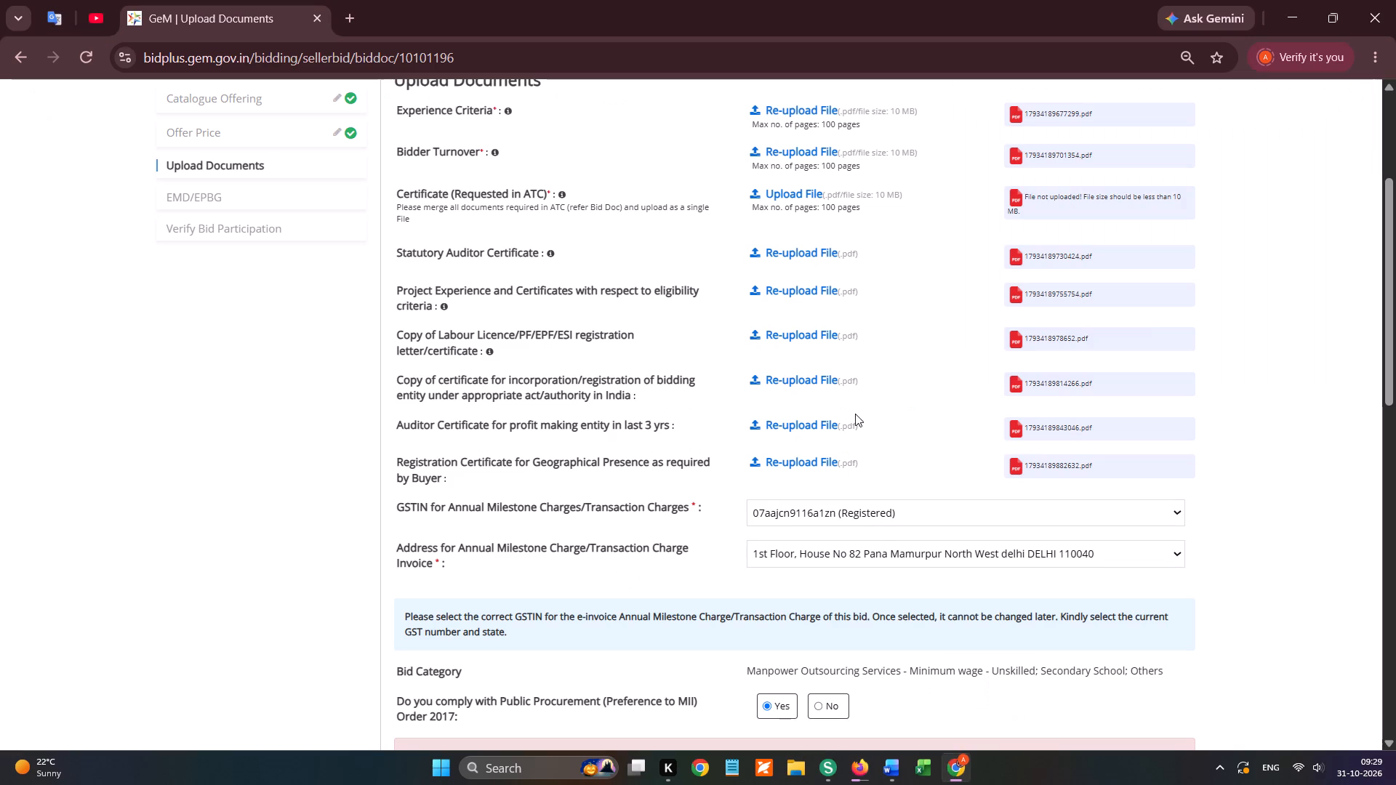
{"action": "scroll", "coordinate": [855, 413], "scroll_direction": "down", "scroll_amount": 1}
{"action": "scroll", "coordinate": [851, 416], "scroll_direction": "up", "scroll_amount": 2}
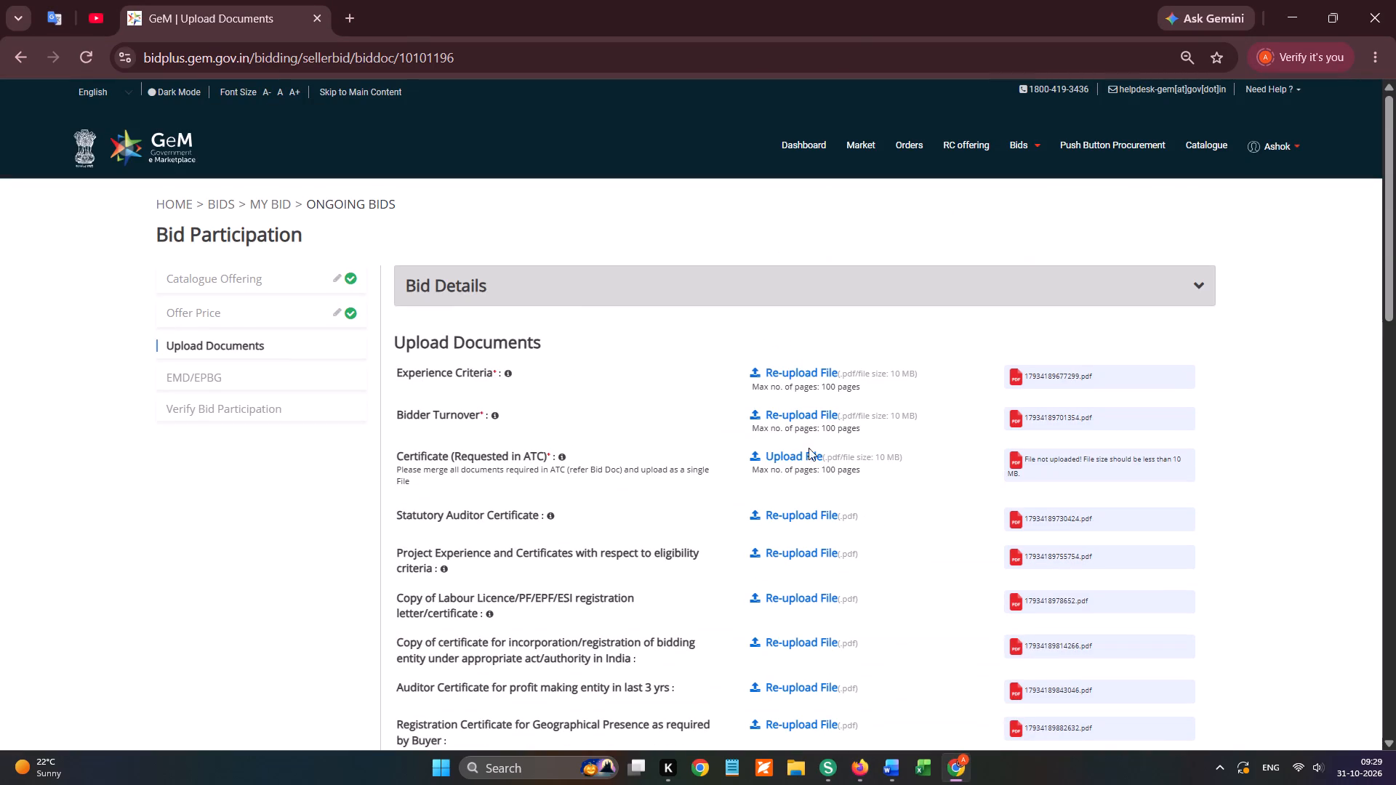
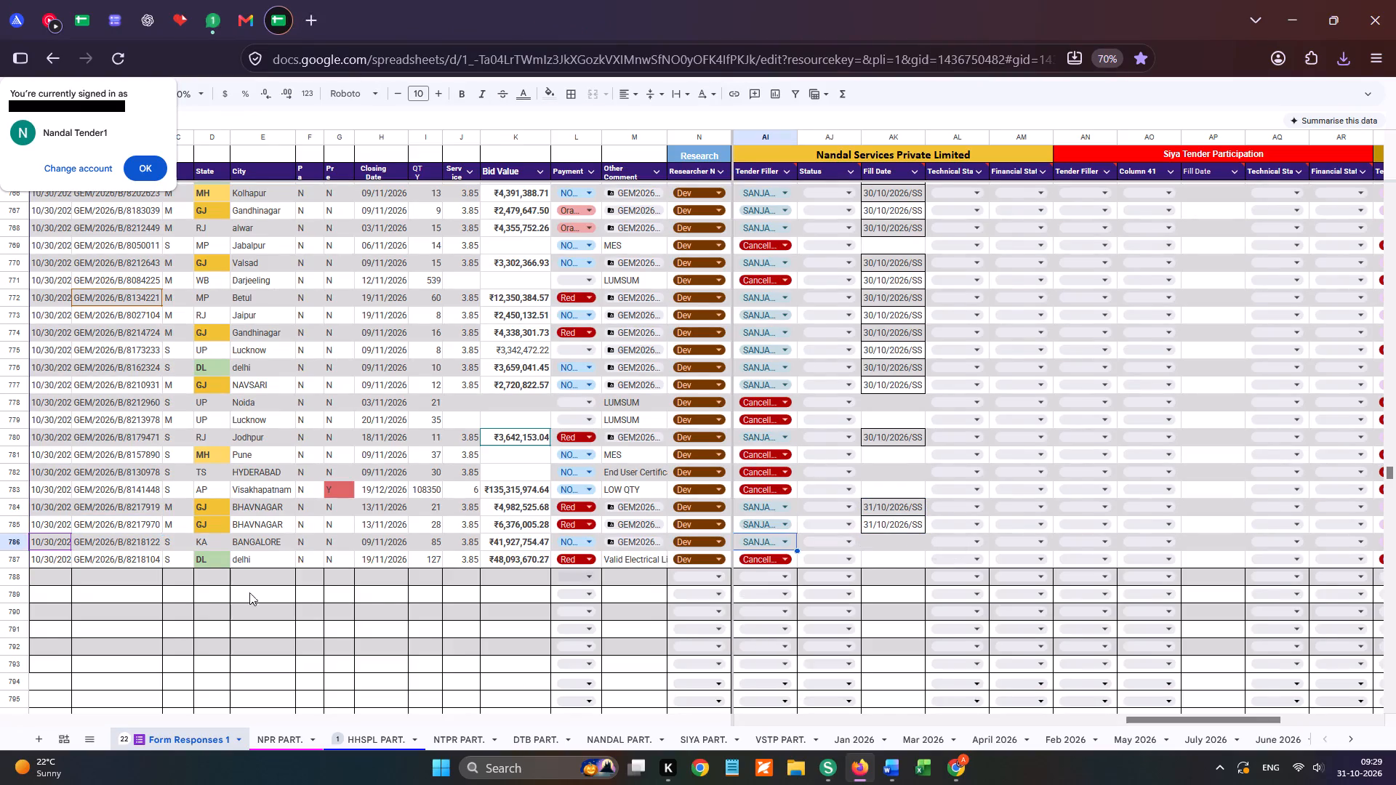
Copy bid number GEM/2026/B/8218122 from row 786 of the tender sheet and open that row's linked Drive folder.
{"action": "left_click", "coordinate": [9, 539]}
{"action": "left_click", "coordinate": [115, 544]}
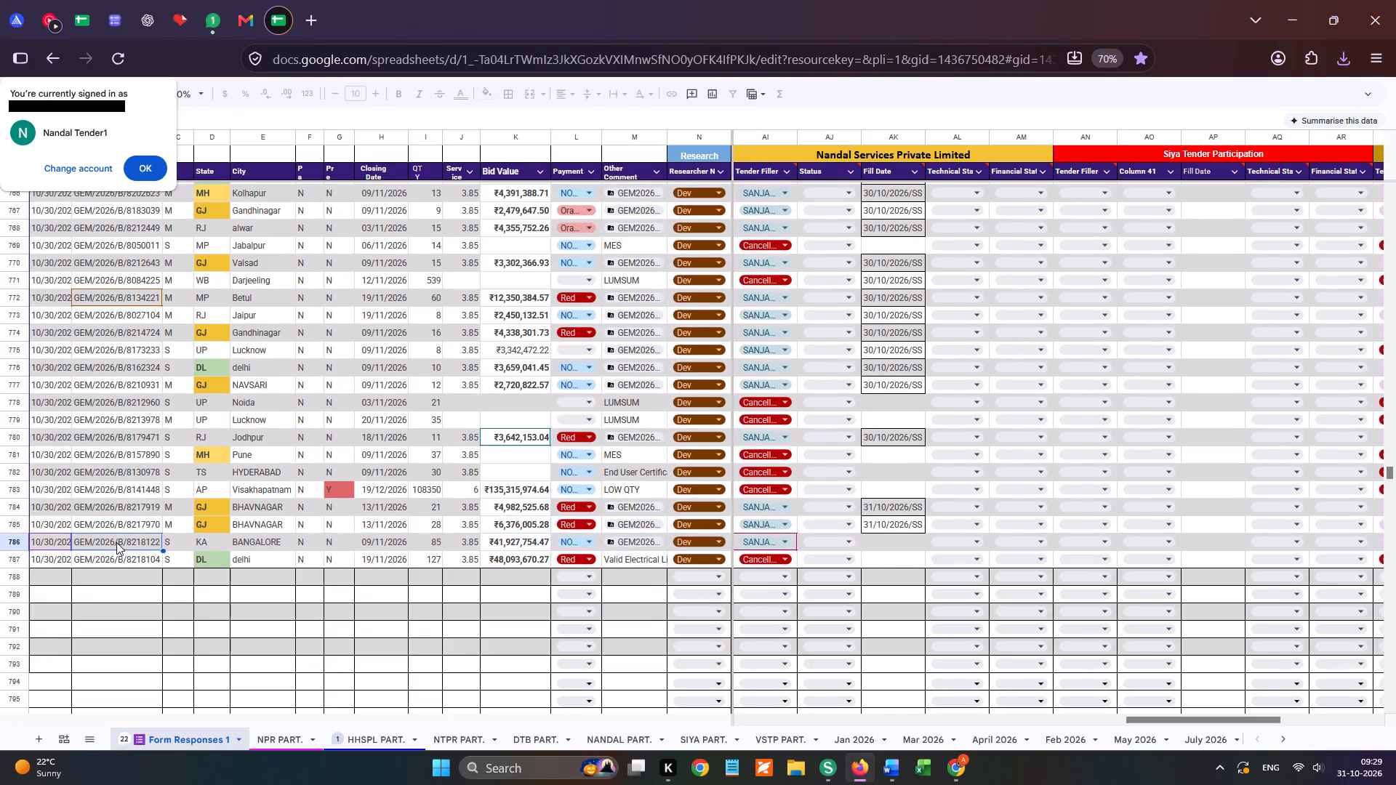
{"action": "key", "text": "ctrl+c"}
{"action": "key", "text": "ctrl+c"}
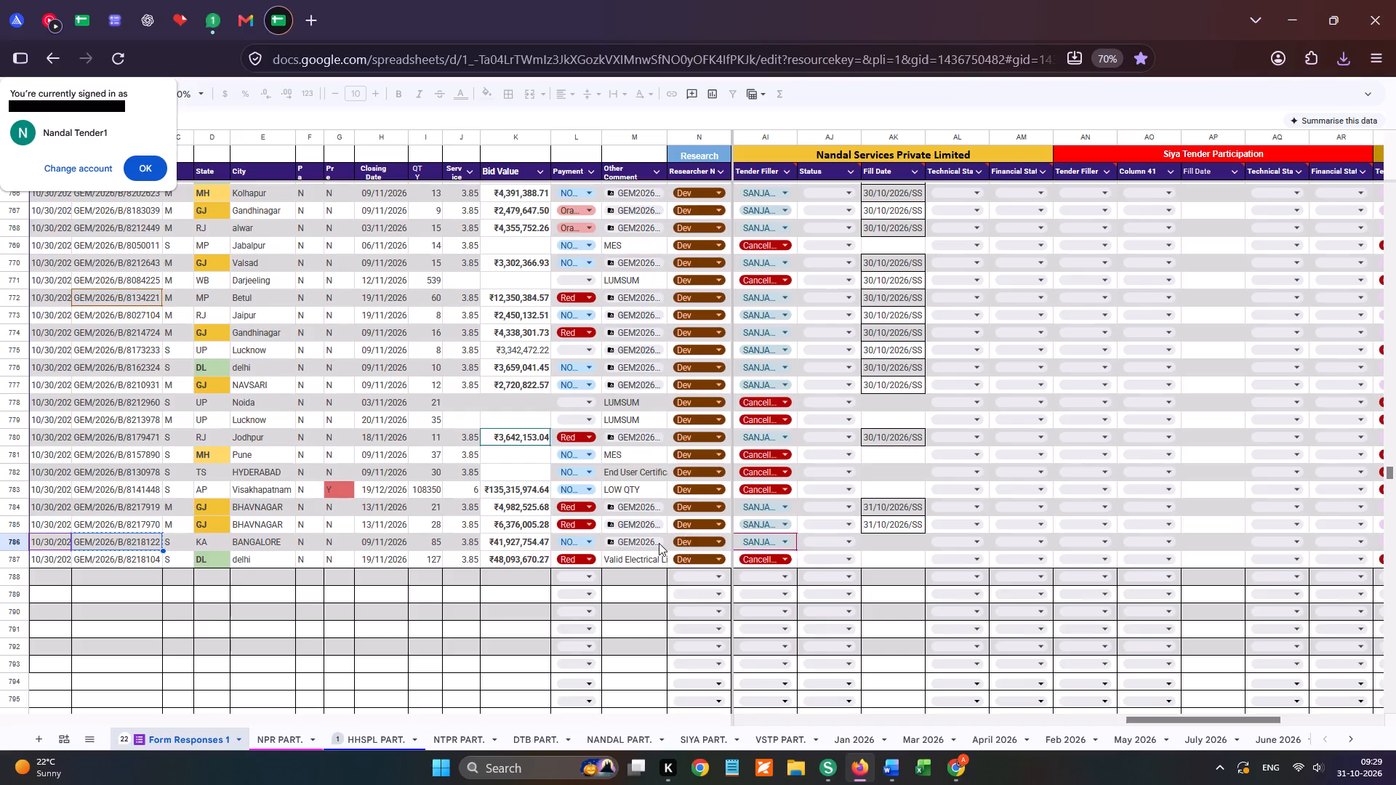
{"action": "left_click", "coordinate": [676, 569]}
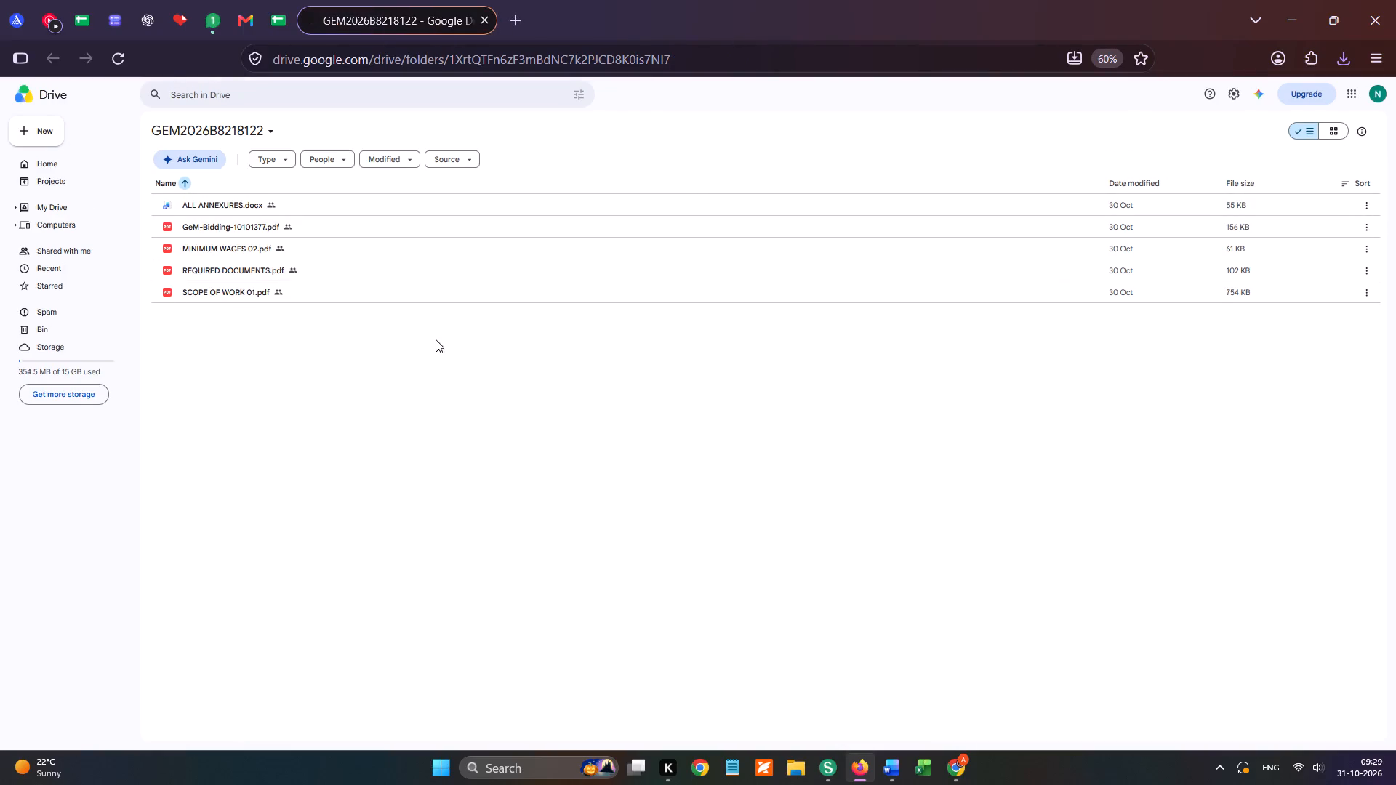
Open REQUIRED DOCUMENTS.pdf in the bid folder, review the document requirements, and close the preview.
{"action": "double_click", "coordinate": [388, 322]}
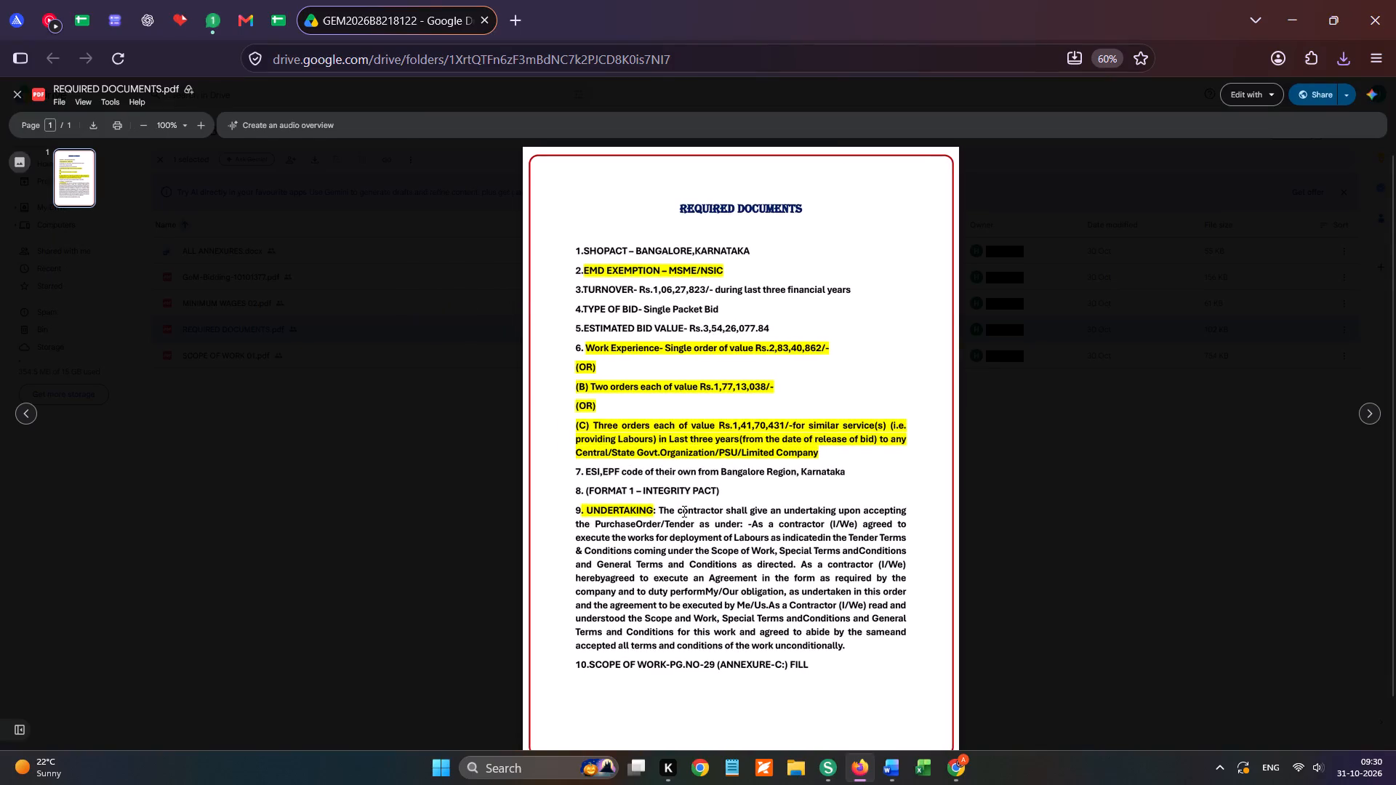
{"action": "left_click", "coordinate": [455, 350]}
Open ALL ANNEXURES.docx and examine its declarations and integrity pact from start to end.
{"action": "double_click", "coordinate": [275, 251]}
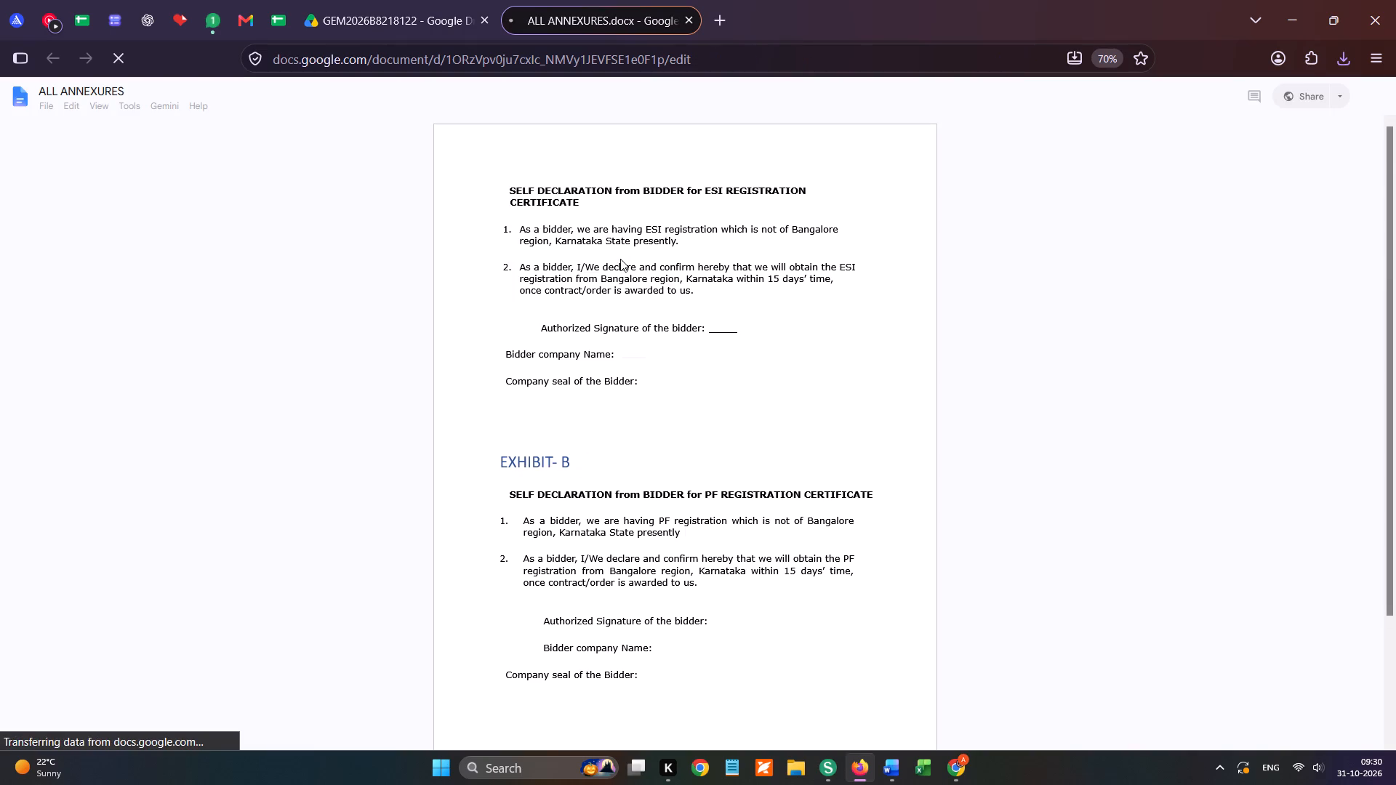
{"action": "scroll", "coordinate": [624, 265], "scroll_direction": "down", "scroll_amount": 14}
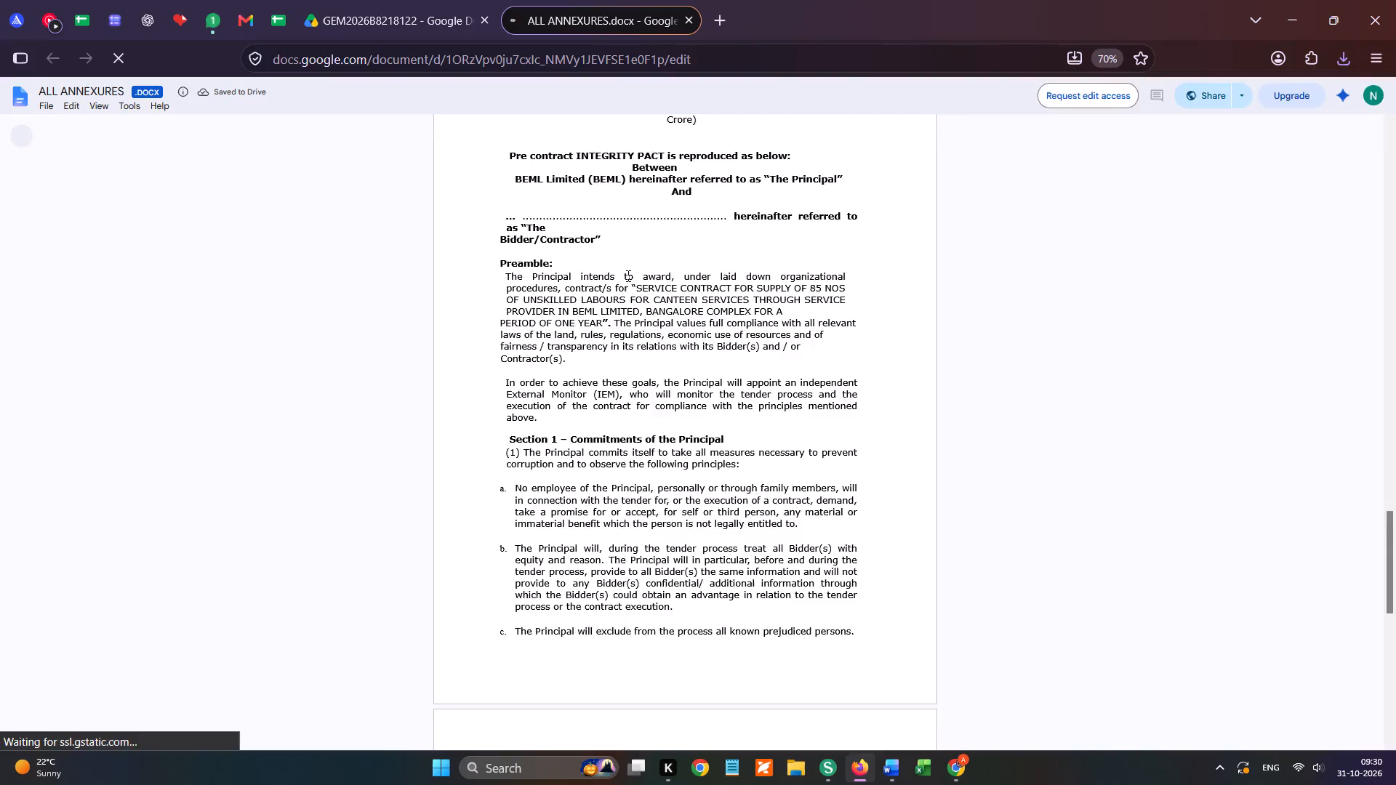
{"action": "scroll", "coordinate": [627, 275], "scroll_direction": "down", "scroll_amount": 18}
{"action": "scroll", "coordinate": [627, 275], "scroll_direction": "down", "scroll_amount": 9}
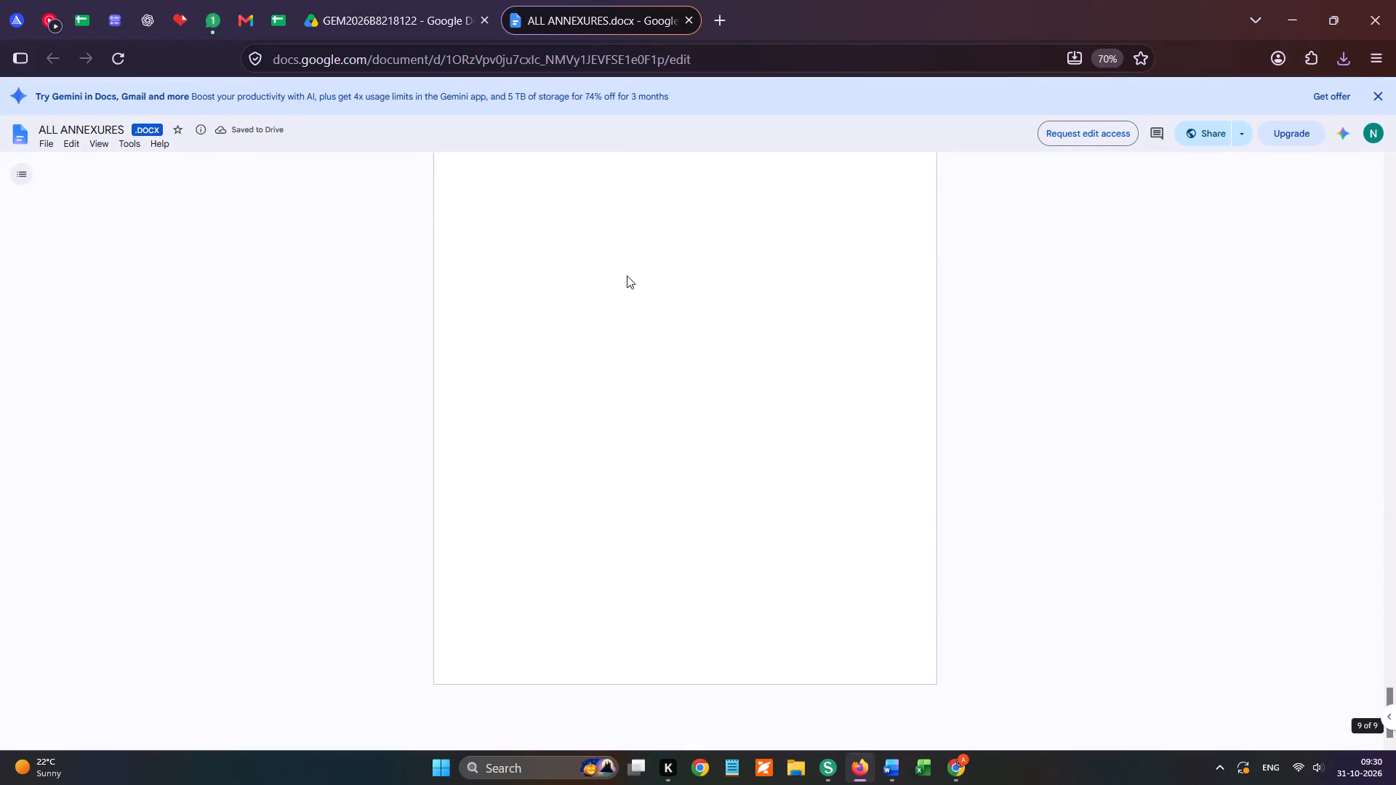
{"action": "scroll", "coordinate": [627, 275], "scroll_direction": "up", "scroll_amount": 9}
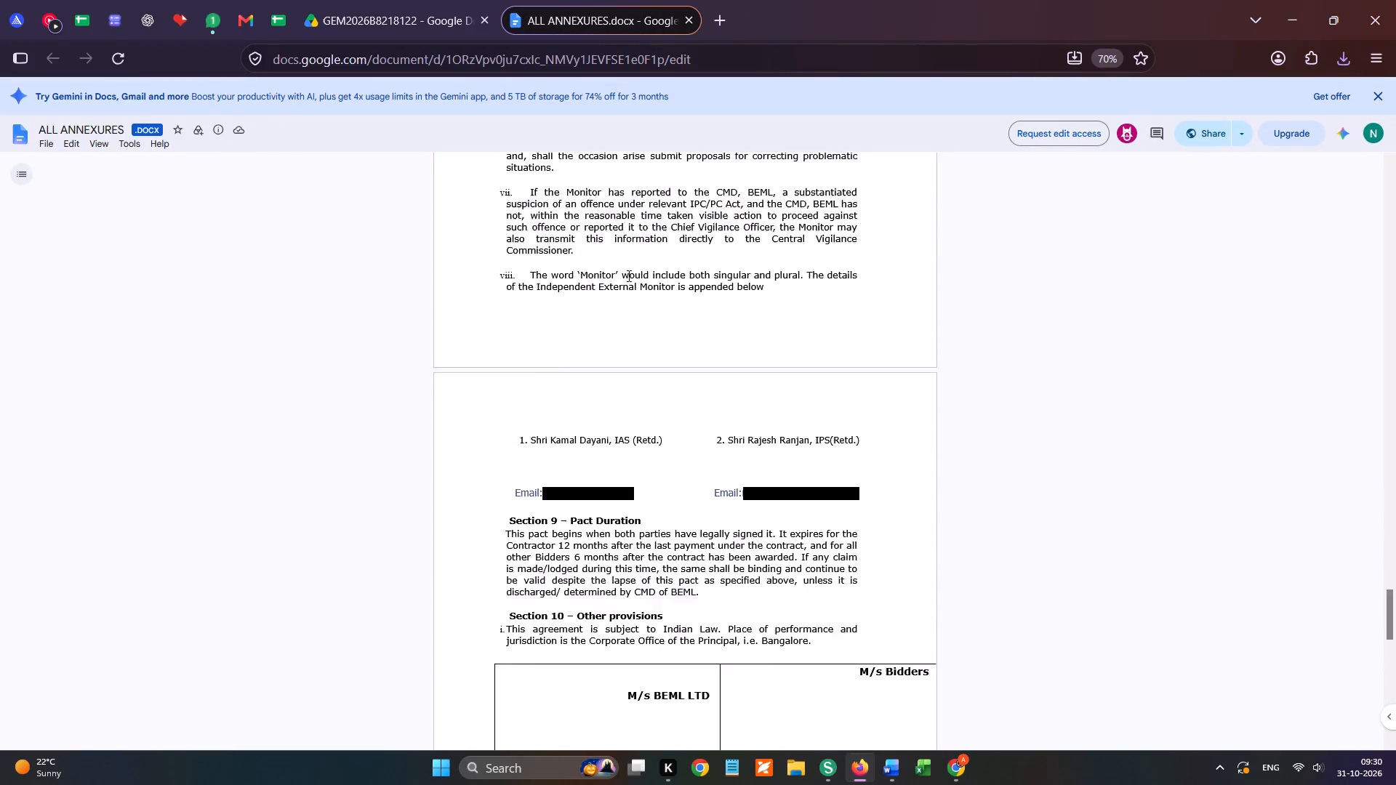
{"action": "scroll", "coordinate": [627, 275], "scroll_direction": "up", "scroll_amount": 20}
{"action": "scroll", "coordinate": [627, 275], "scroll_direction": "up", "scroll_amount": 5}
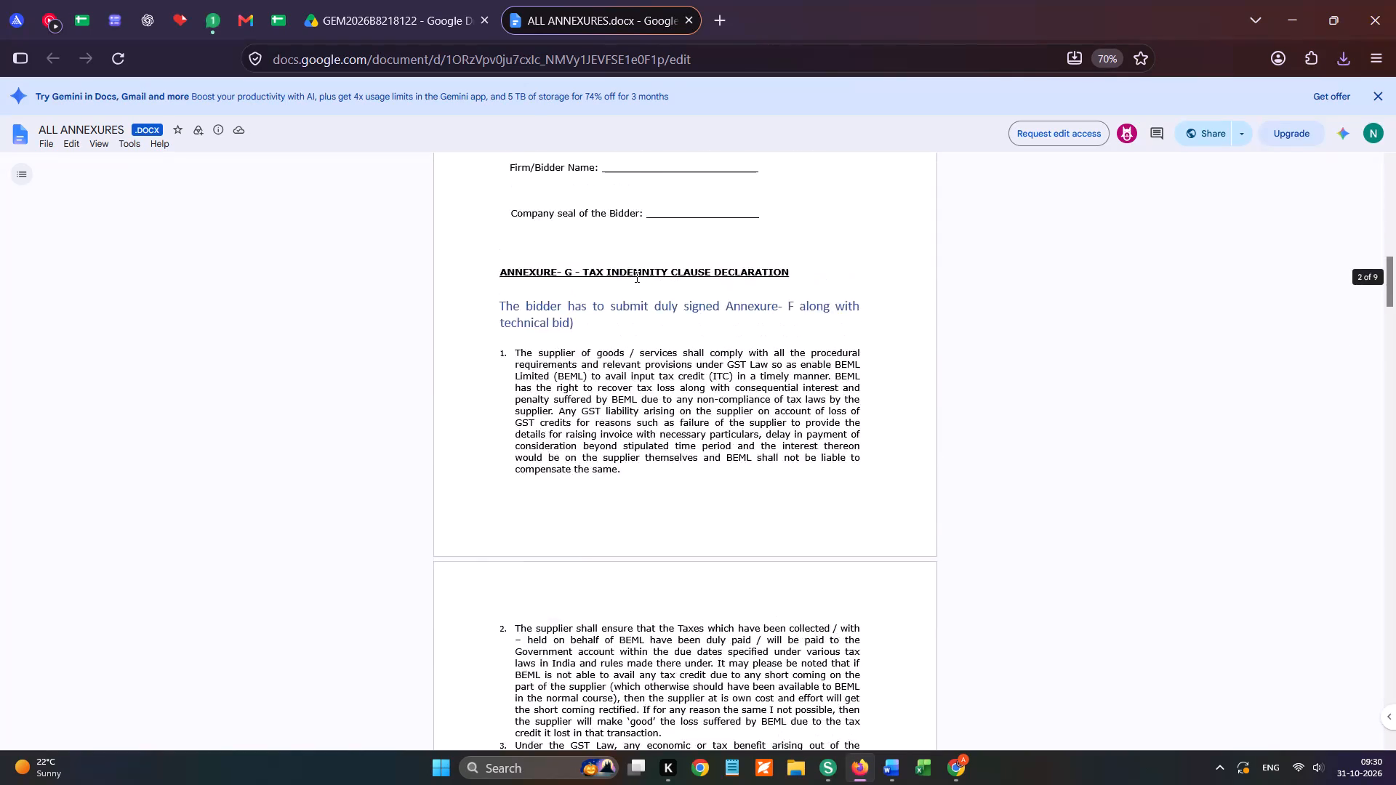
{"action": "scroll", "coordinate": [636, 276], "scroll_direction": "up", "scroll_amount": 11}
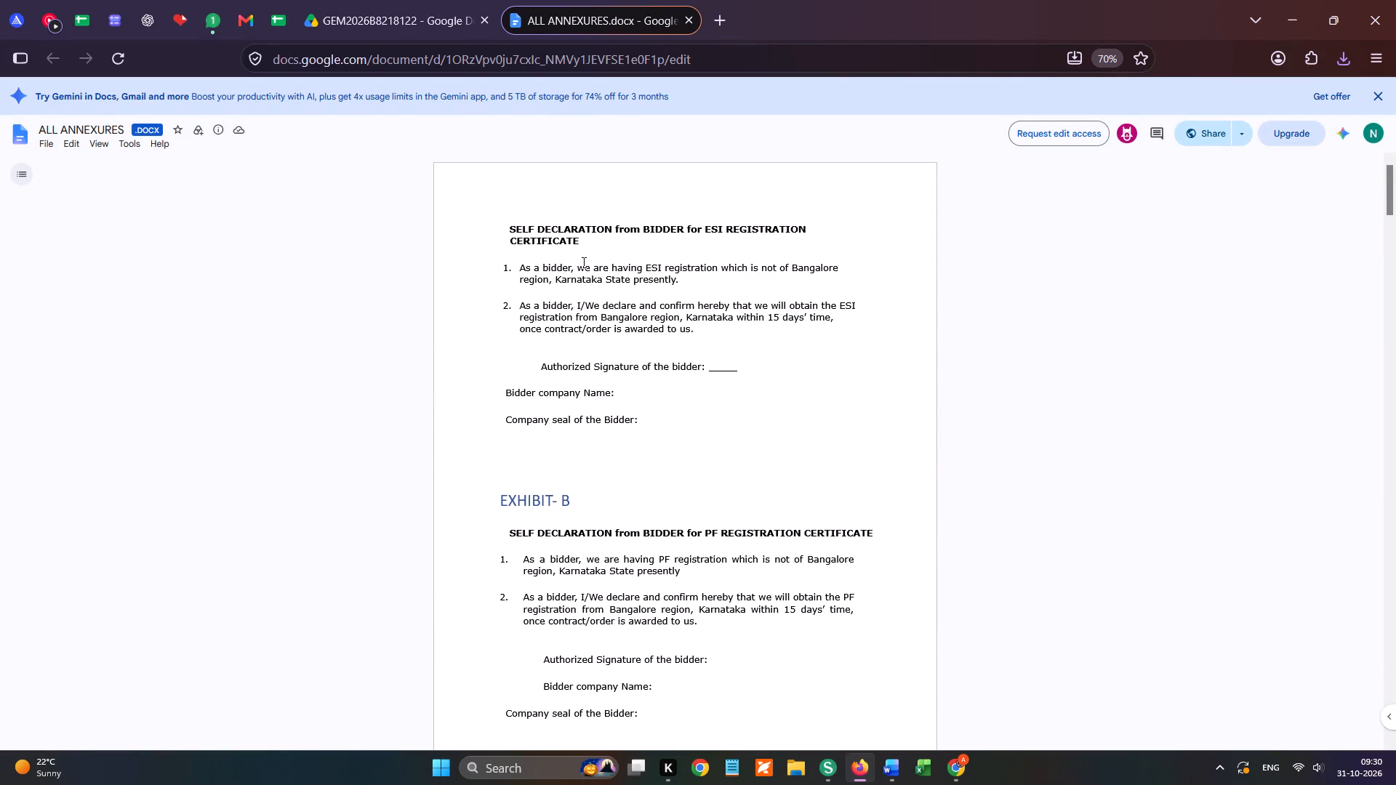
Reopen REQUIRED DOCUMENTS.pdf, translate its EMD exemption line into Hindi with Google Translate in Chrome, and clear the text.
{"action": "left_click", "coordinate": [388, 5]}
{"action": "double_click", "coordinate": [215, 326]}
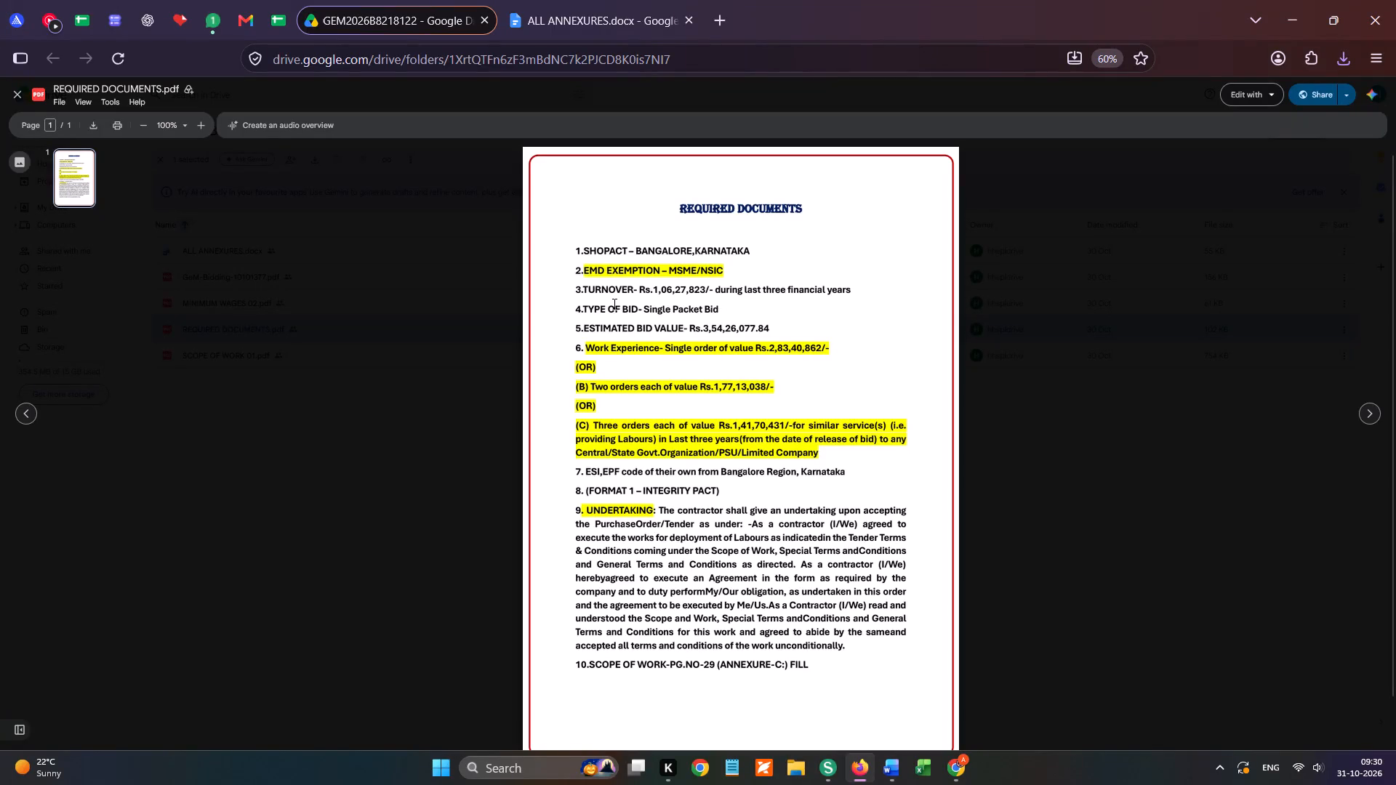
{"action": "left_click_drag", "start_coordinate": [588, 274], "coordinate": [738, 273]}
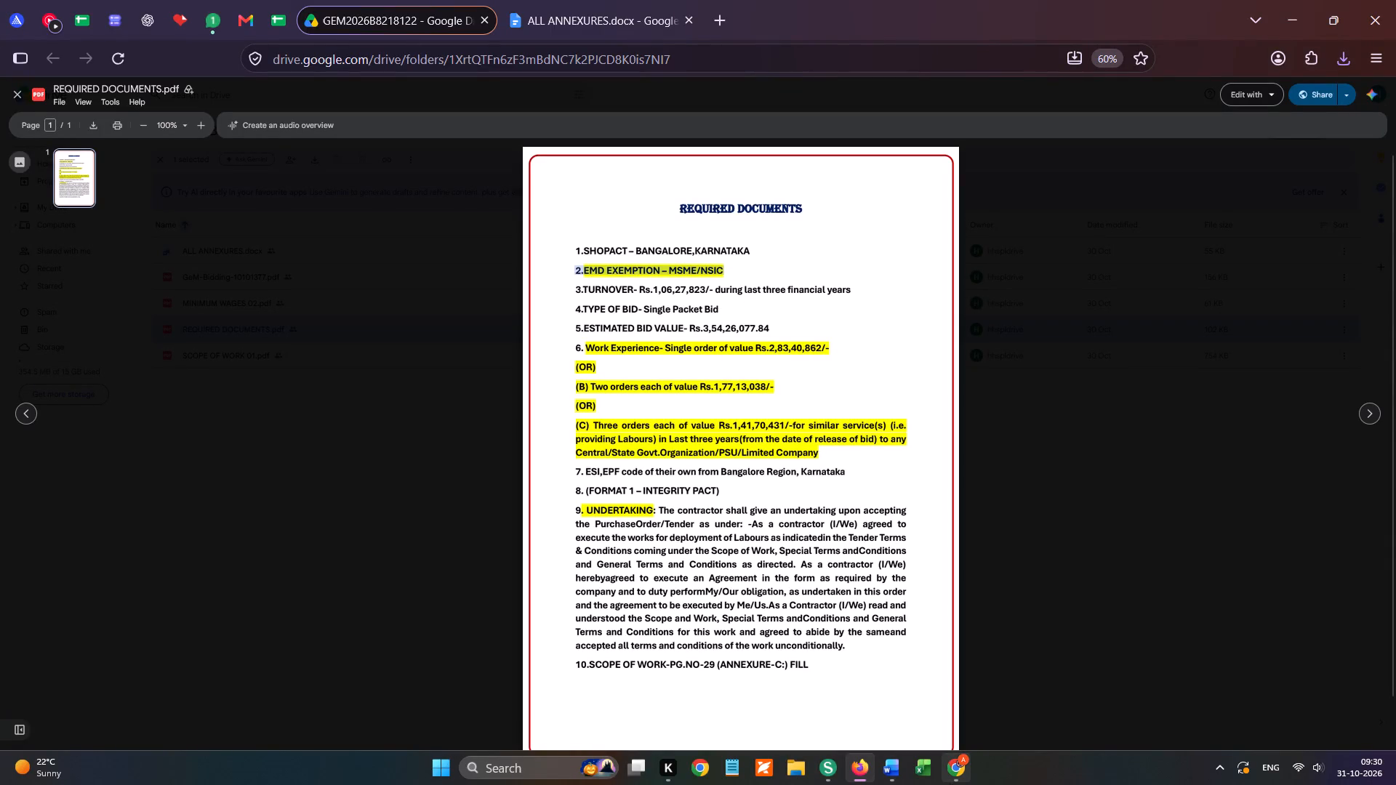
{"action": "key", "text": "ctrl+c"}
{"action": "key", "text": "ctrl+c"}
{"action": "left_click", "coordinate": [956, 757]}
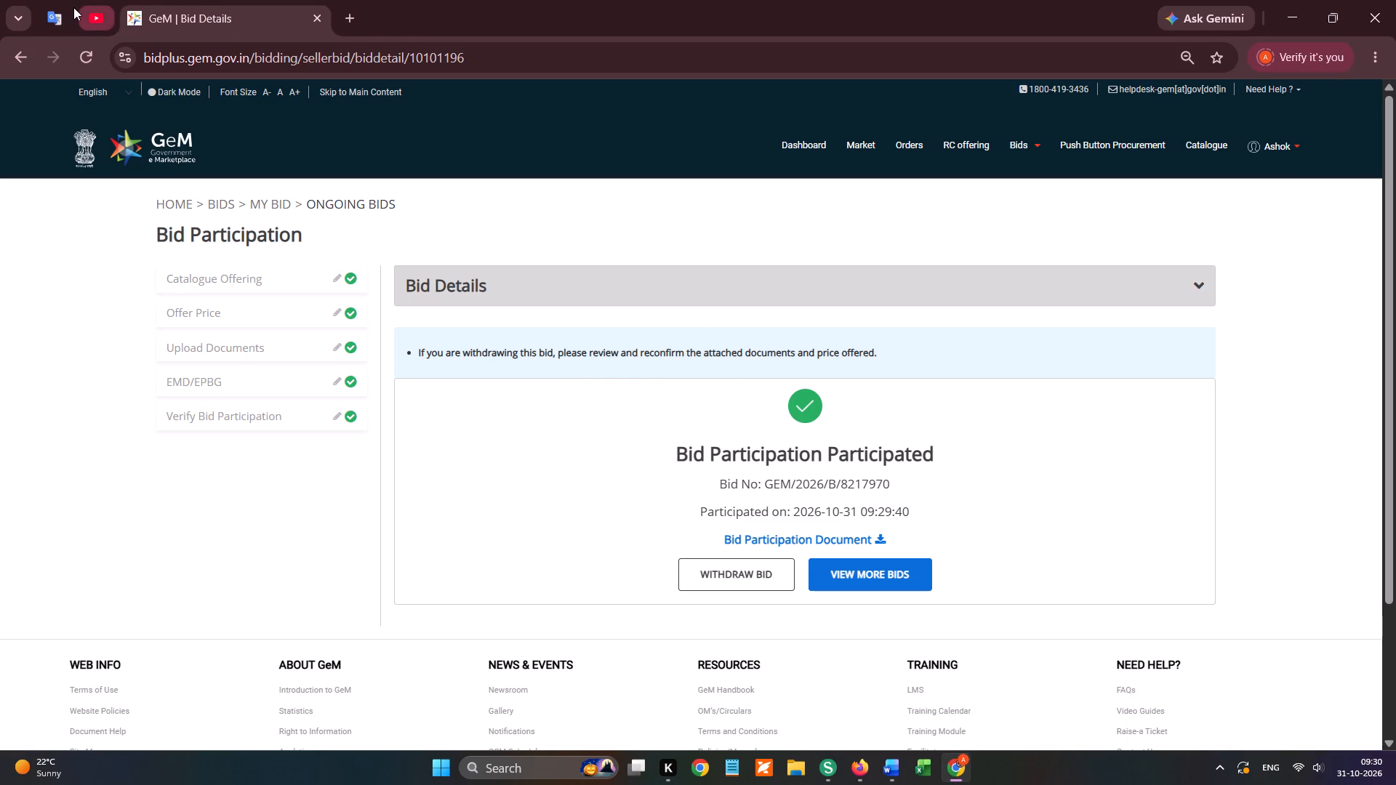
{"action": "left_click", "coordinate": [73, 9]}
{"action": "key", "text": "ctrl+v"}
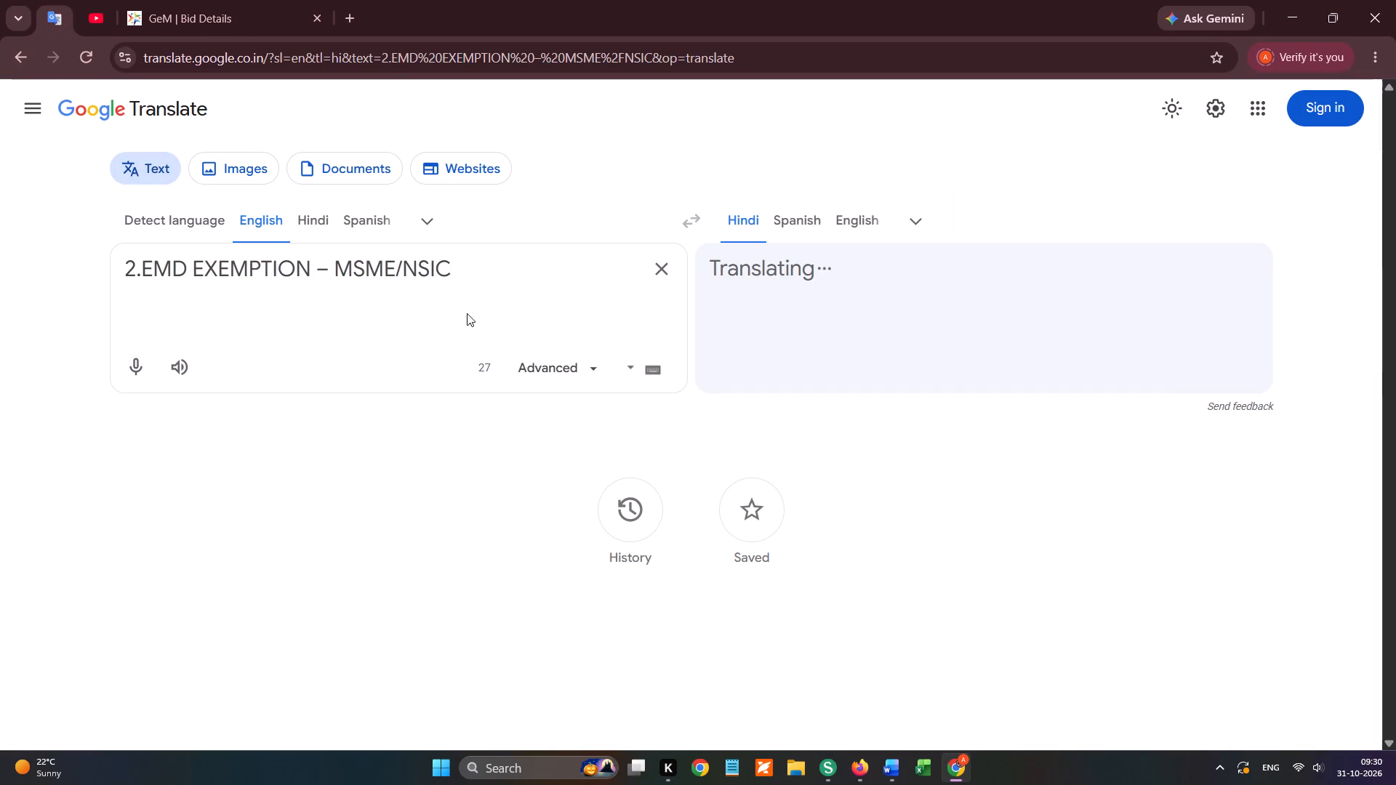
{"action": "left_click", "coordinate": [664, 275]}
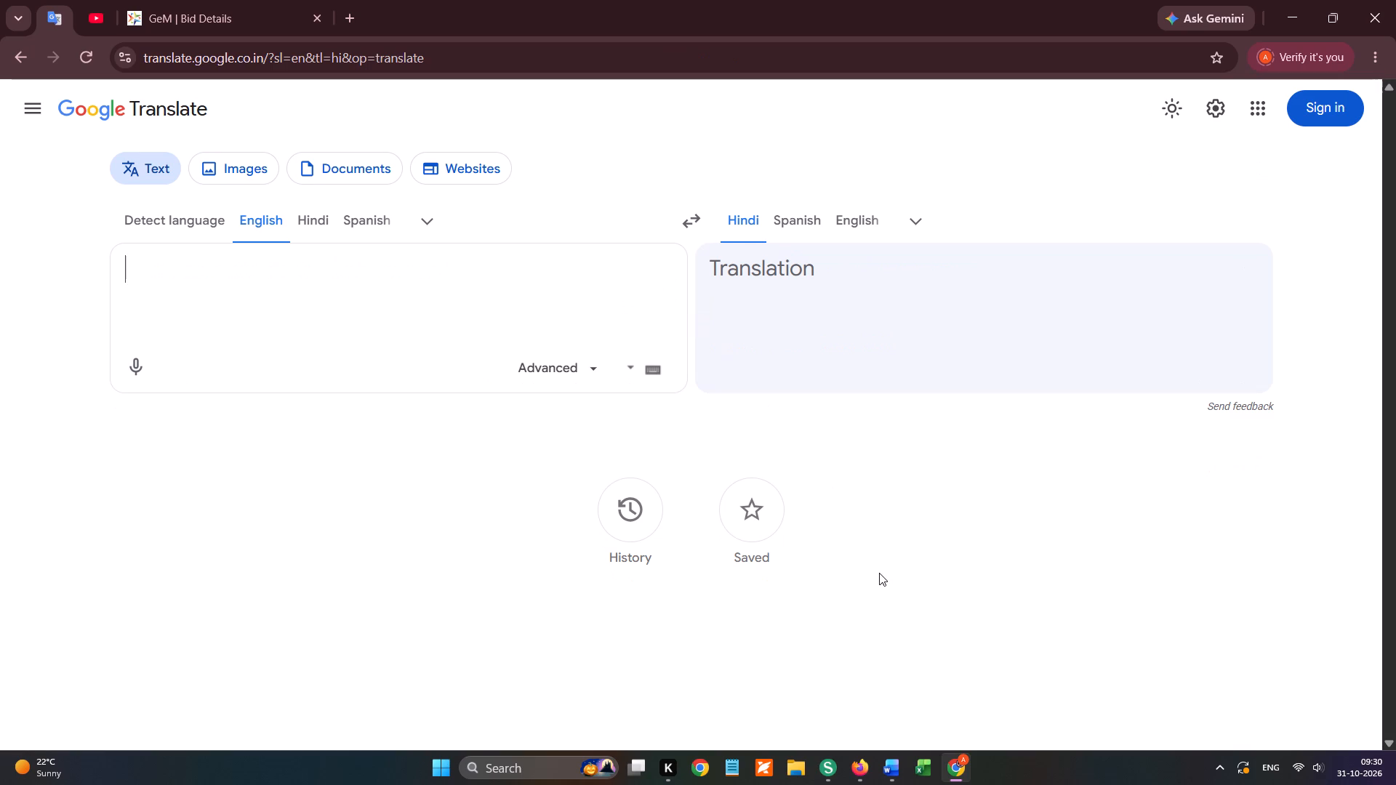
Return to the bid's Drive folder in Firefox and download MINIMUM WAGES 02.pdf and SCOPE OF WORK 01.pdf.
{"action": "left_click", "coordinate": [863, 773]}
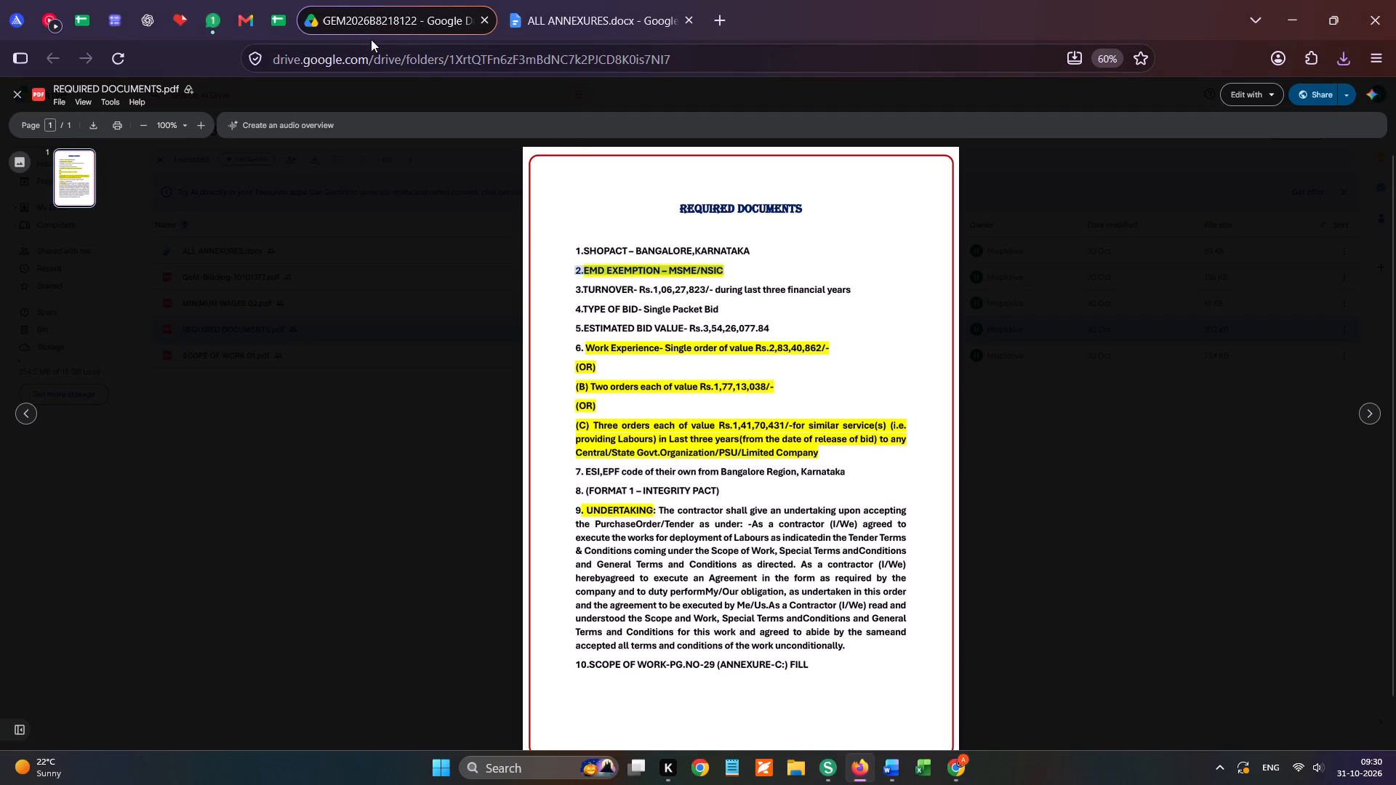
{"action": "left_click", "coordinate": [376, 332]}
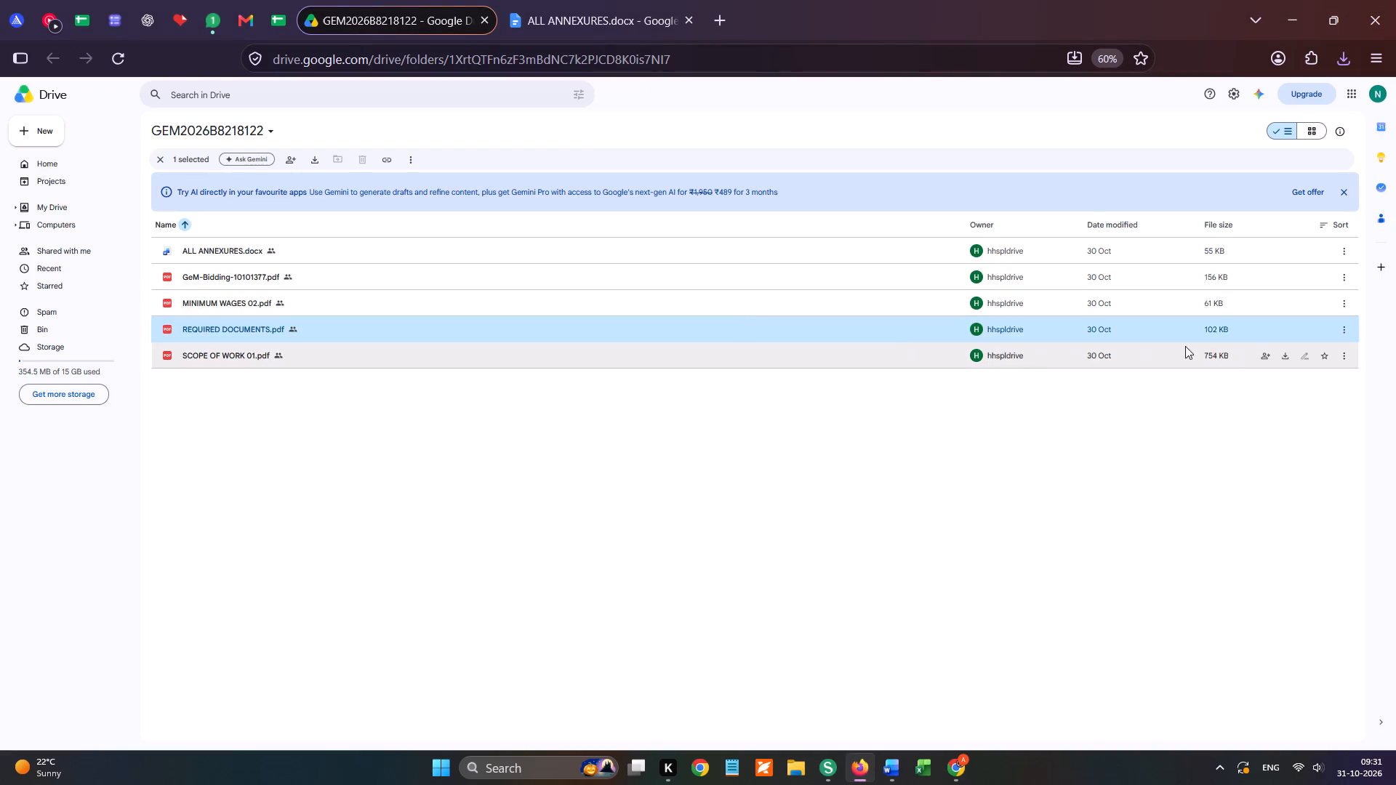
{"action": "left_click", "coordinate": [1287, 304]}
{"action": "left_click", "coordinate": [1285, 354]}
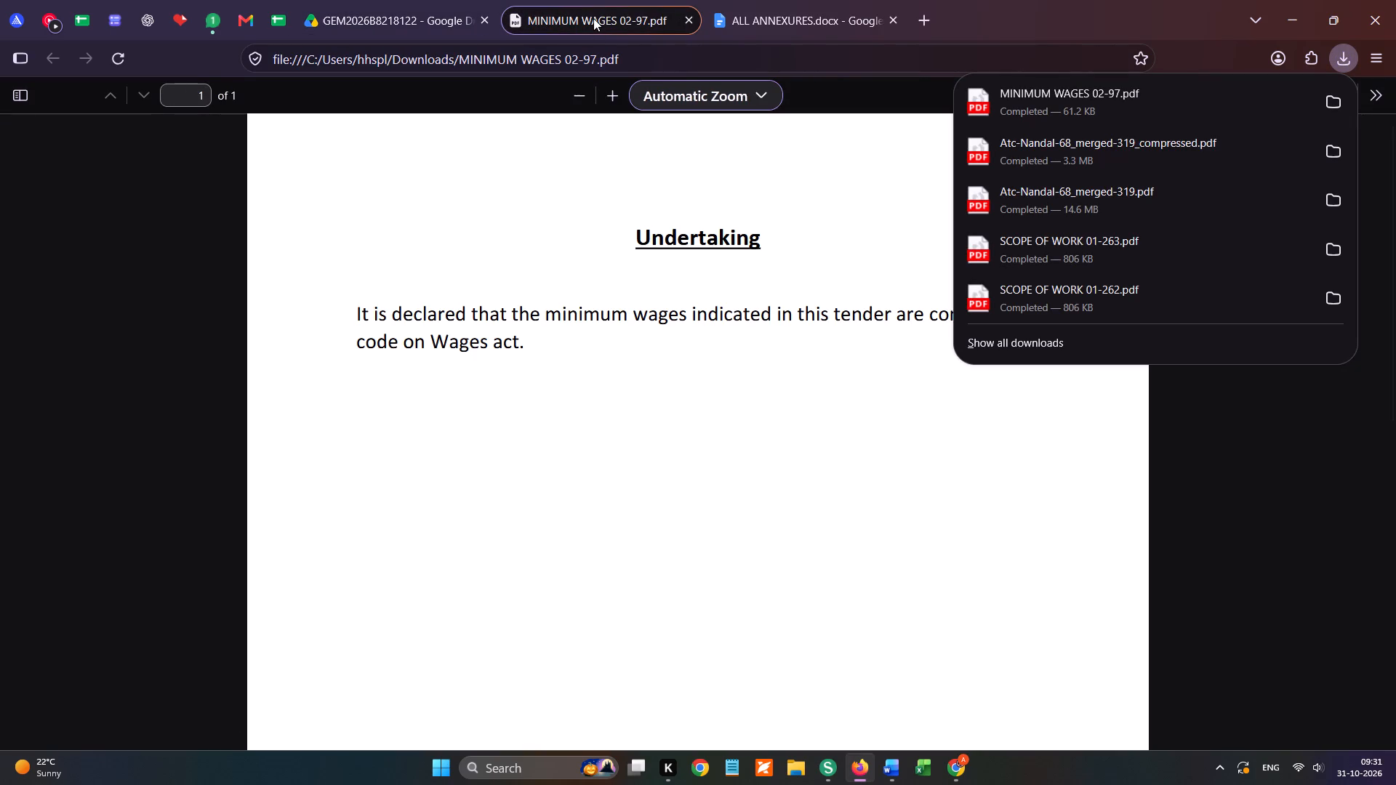
{"action": "left_click", "coordinate": [428, 12]}
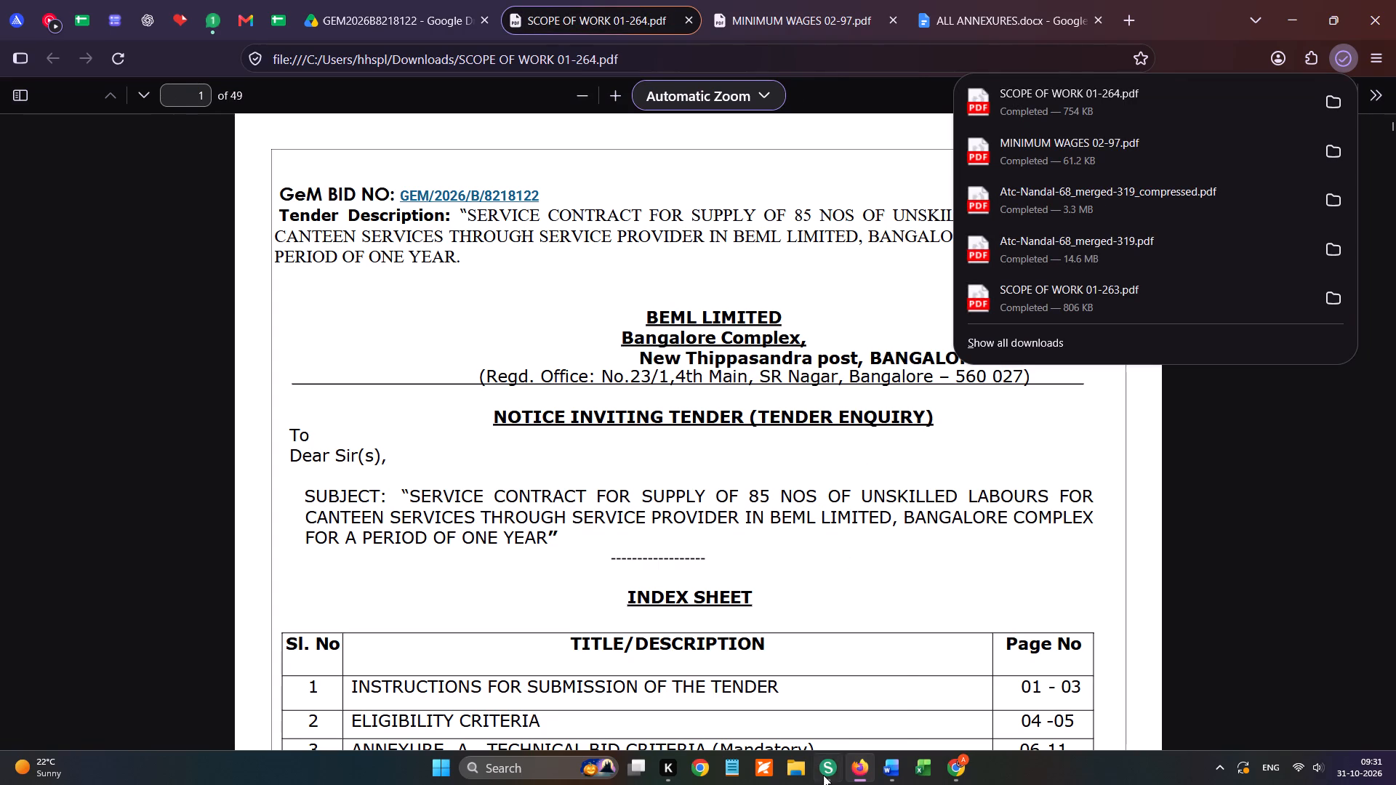
Switch to Sejda PDF Desktop, start a new editing task, and open SCOPE OF WORK 01-264 from Downloads.
{"action": "left_click", "coordinate": [825, 770]}
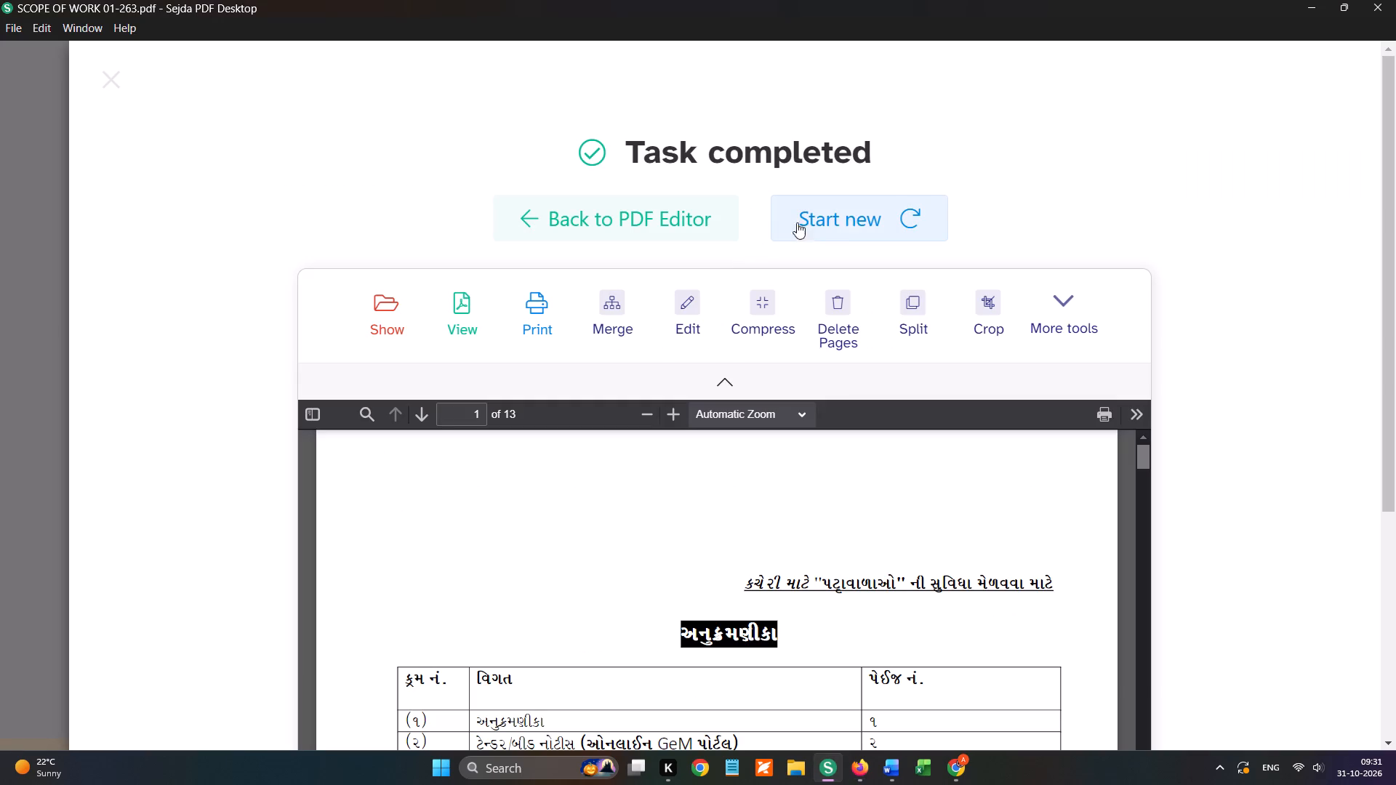
{"action": "left_click", "coordinate": [849, 218]}
{"action": "left_click", "coordinate": [736, 278]}
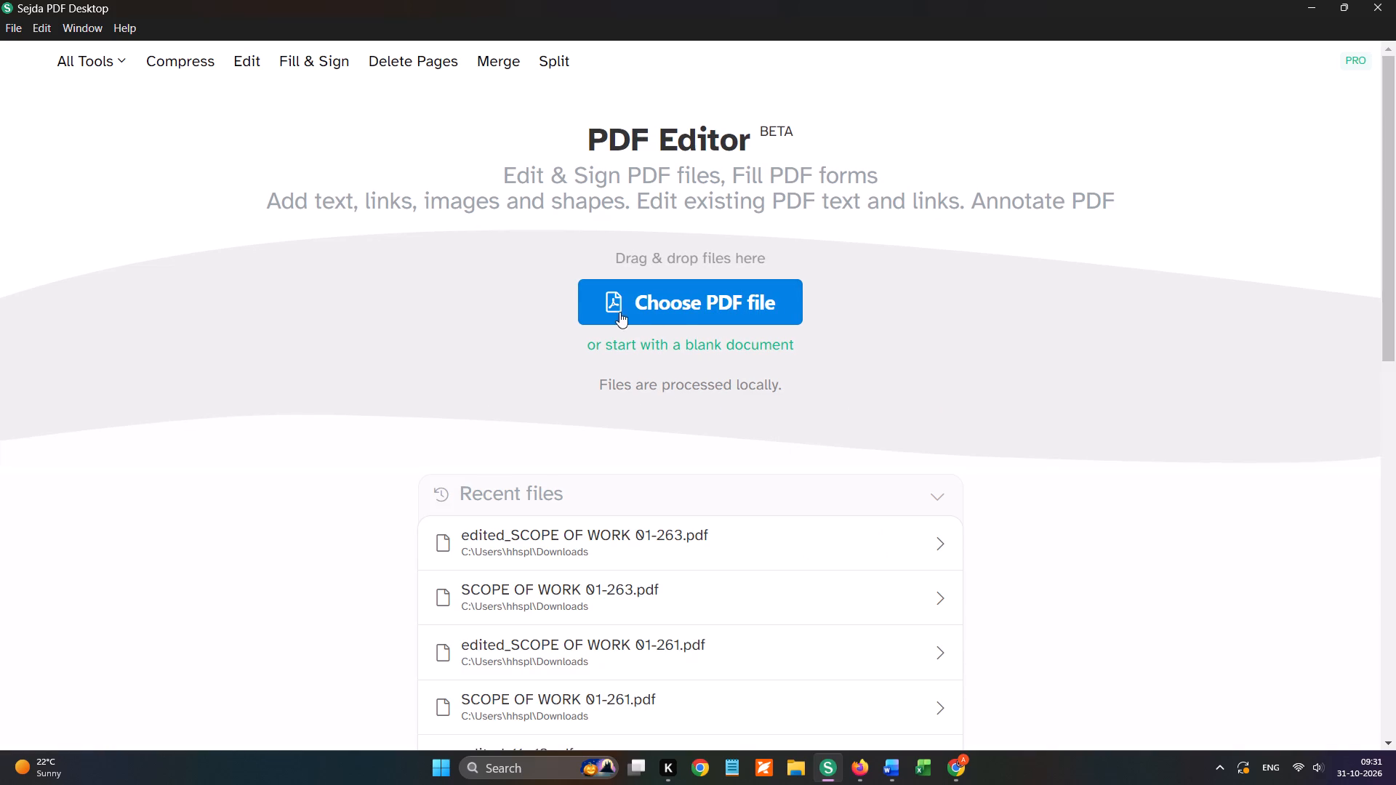
{"action": "left_click", "coordinate": [683, 298]}
{"action": "scroll", "coordinate": [52, 218], "scroll_direction": "up", "scroll_amount": 5}
{"action": "left_click", "coordinate": [86, 192]}
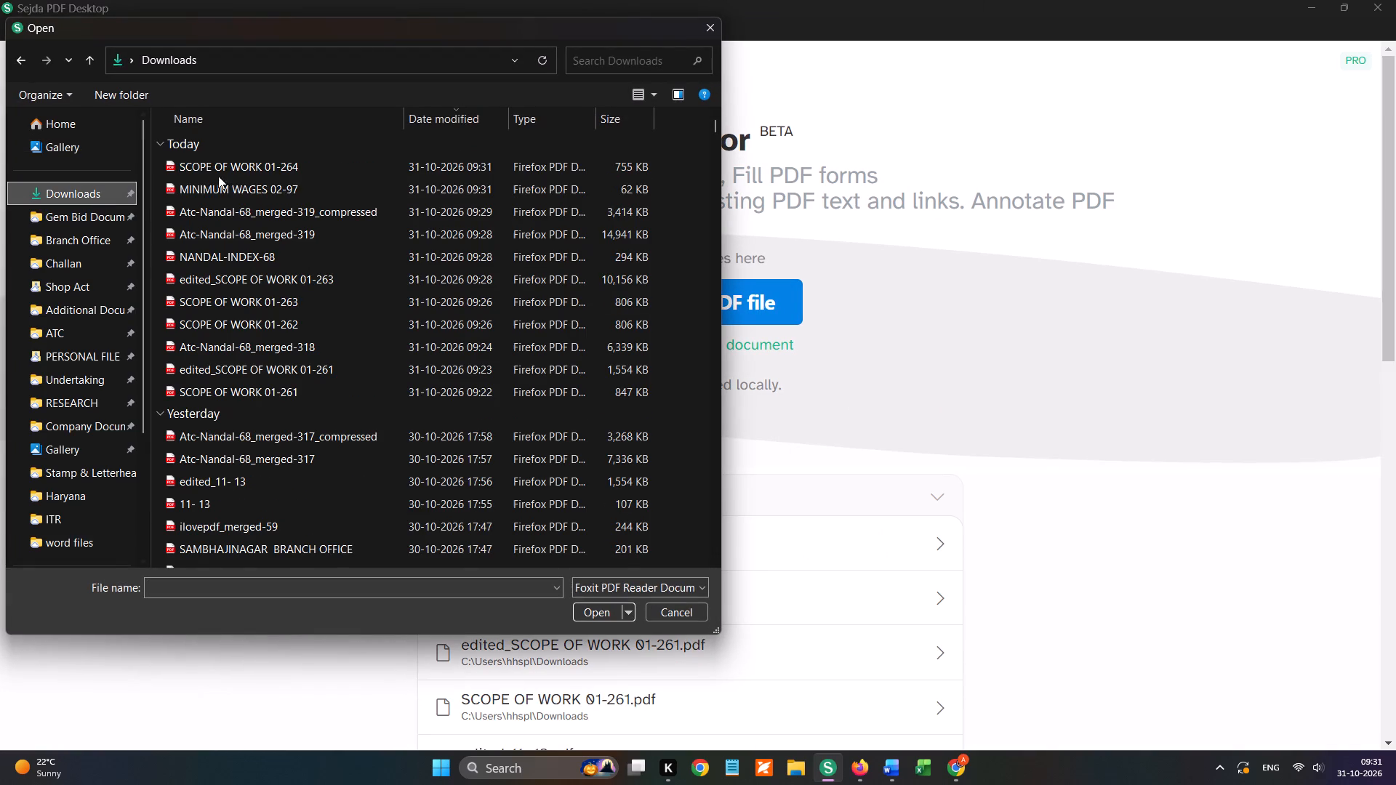
{"action": "double_click", "coordinate": [250, 172]}
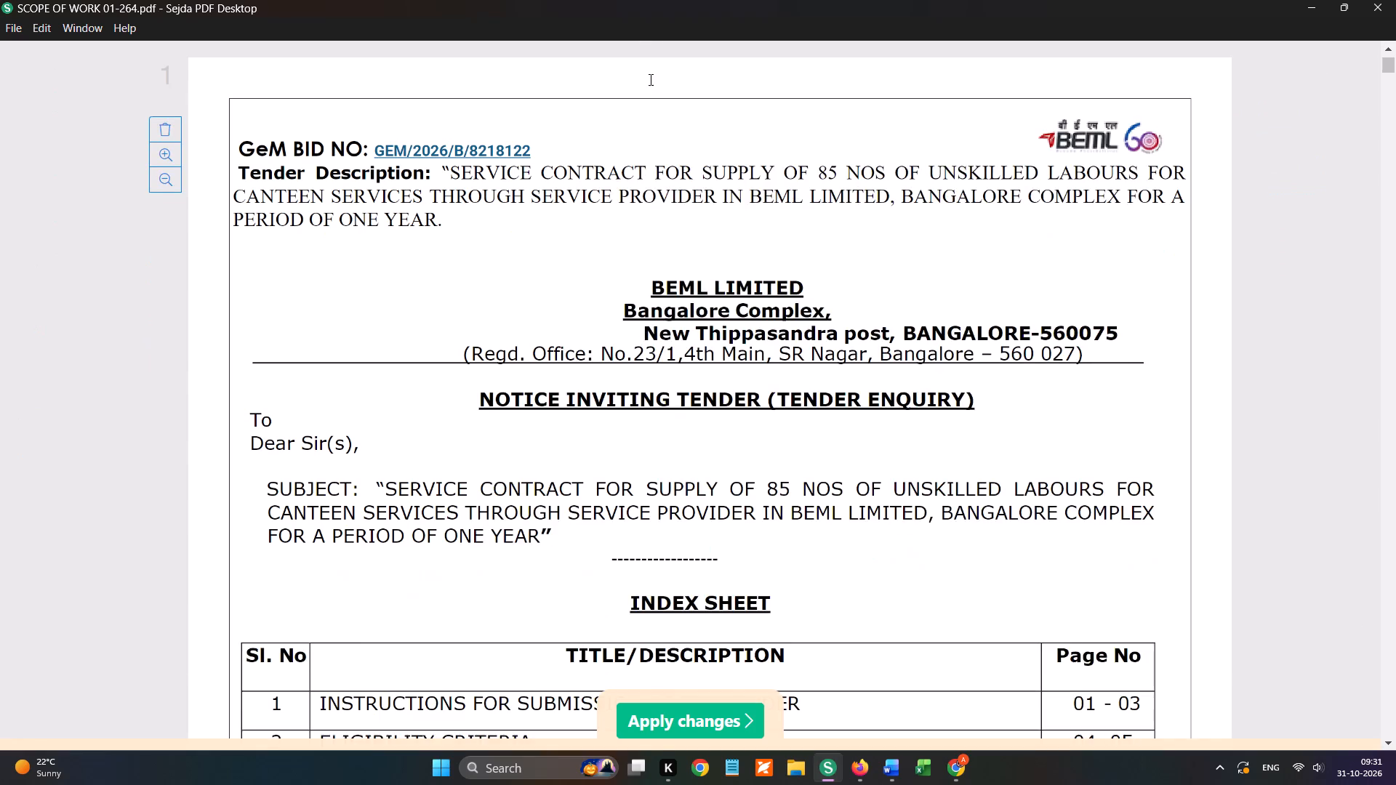
Place the Nandal Services director signature below the index table on page 1 and repeat it on all pages.
{"action": "left_click", "coordinate": [649, 68]}
{"action": "left_click", "coordinate": [732, 233]}
{"action": "scroll", "coordinate": [734, 246], "scroll_direction": "down", "scroll_amount": 4}
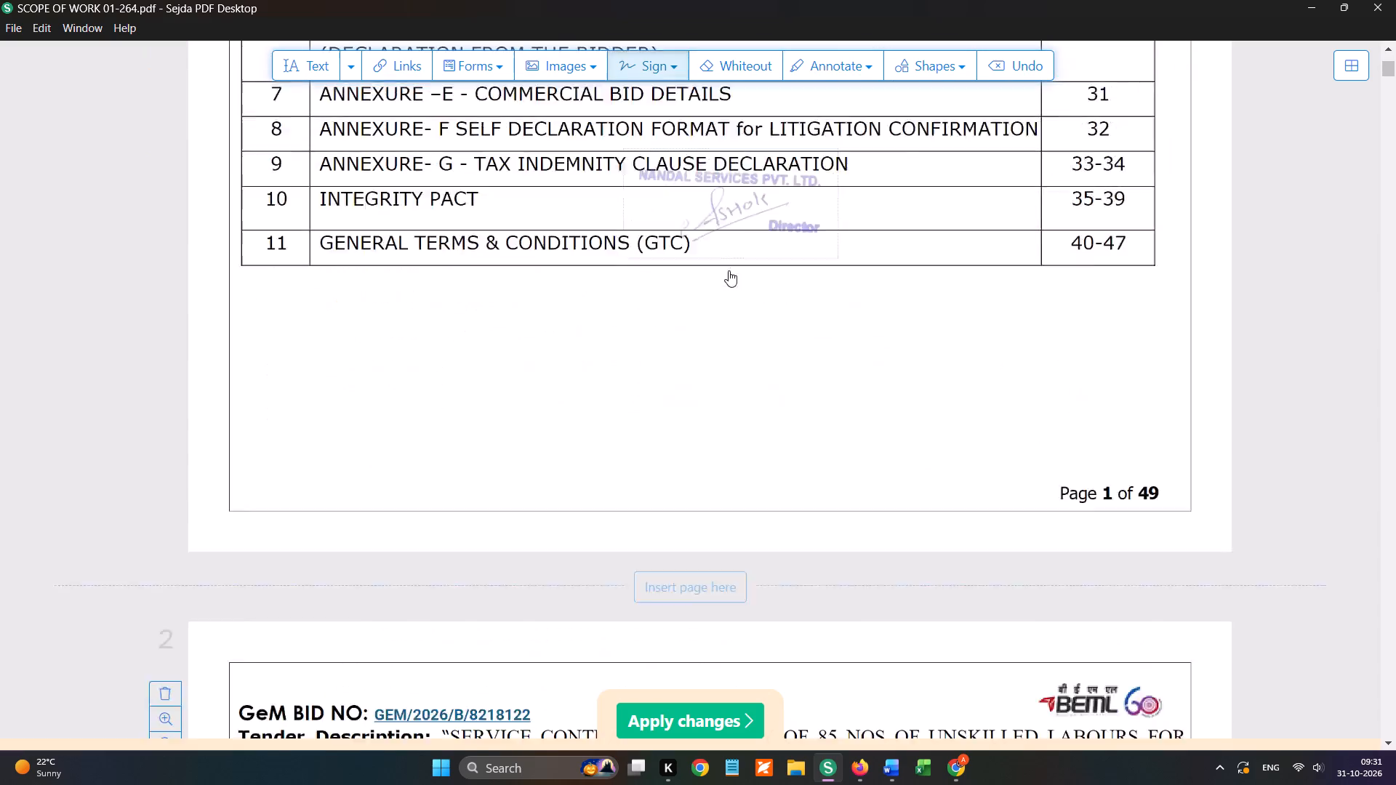
{"action": "left_click", "coordinate": [595, 306]}
{"action": "left_click", "coordinate": [545, 233]}
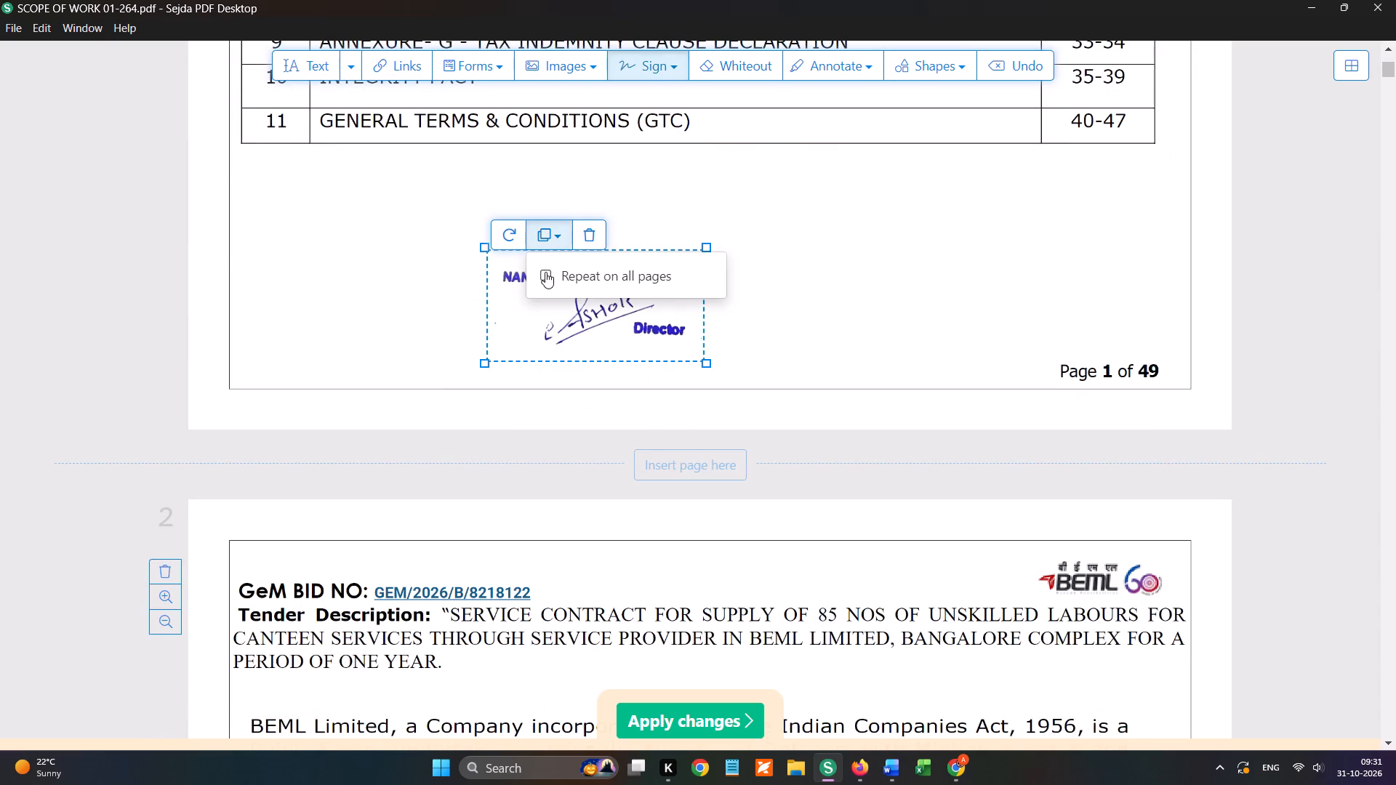
{"action": "left_click", "coordinate": [545, 272]}
Place the round Nandal Services Delhi seal beside the signature on page 1 and repeat it on all pages.
{"action": "left_click", "coordinate": [675, 68]}
{"action": "left_click", "coordinate": [710, 97]}
{"action": "left_click", "coordinate": [791, 327]}
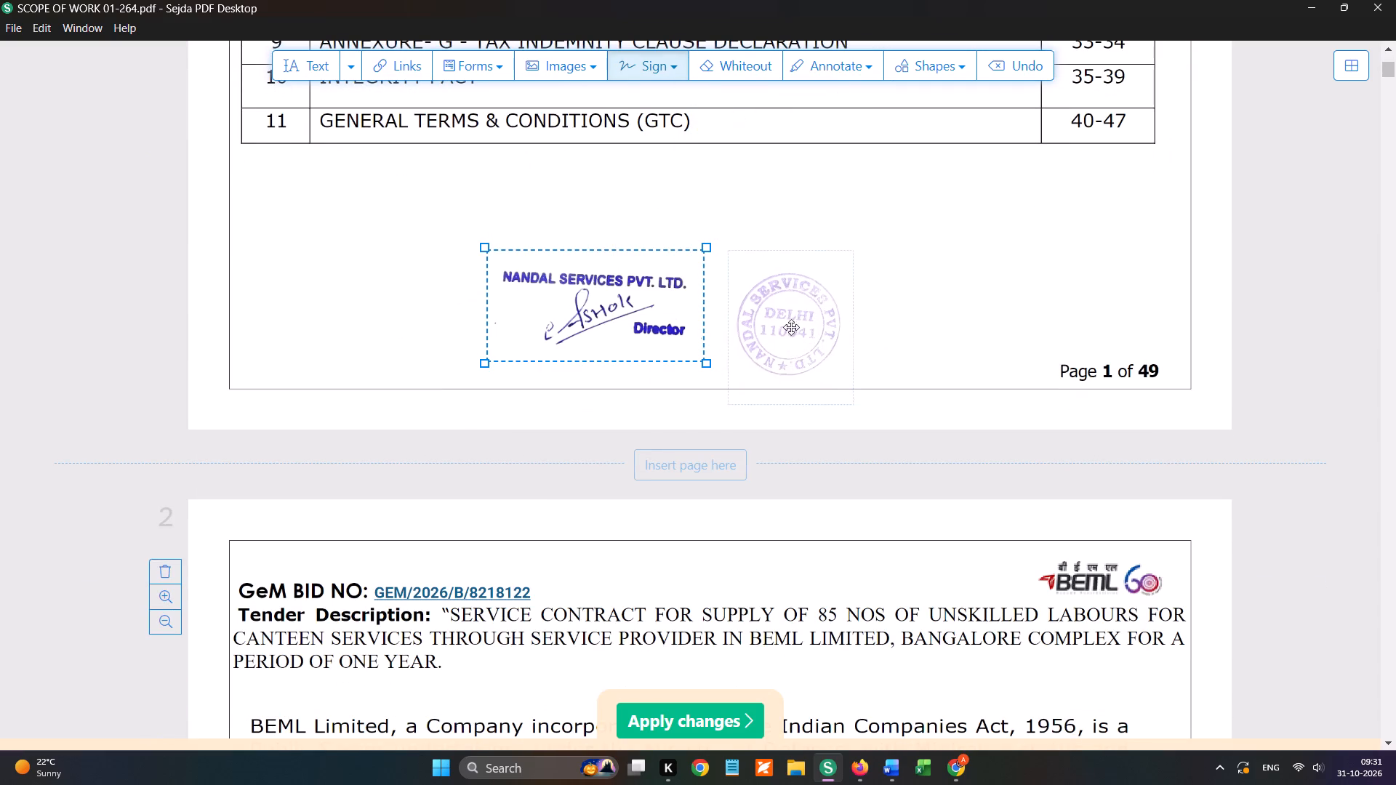
{"action": "left_click", "coordinate": [790, 240]}
{"action": "left_click", "coordinate": [790, 278]}
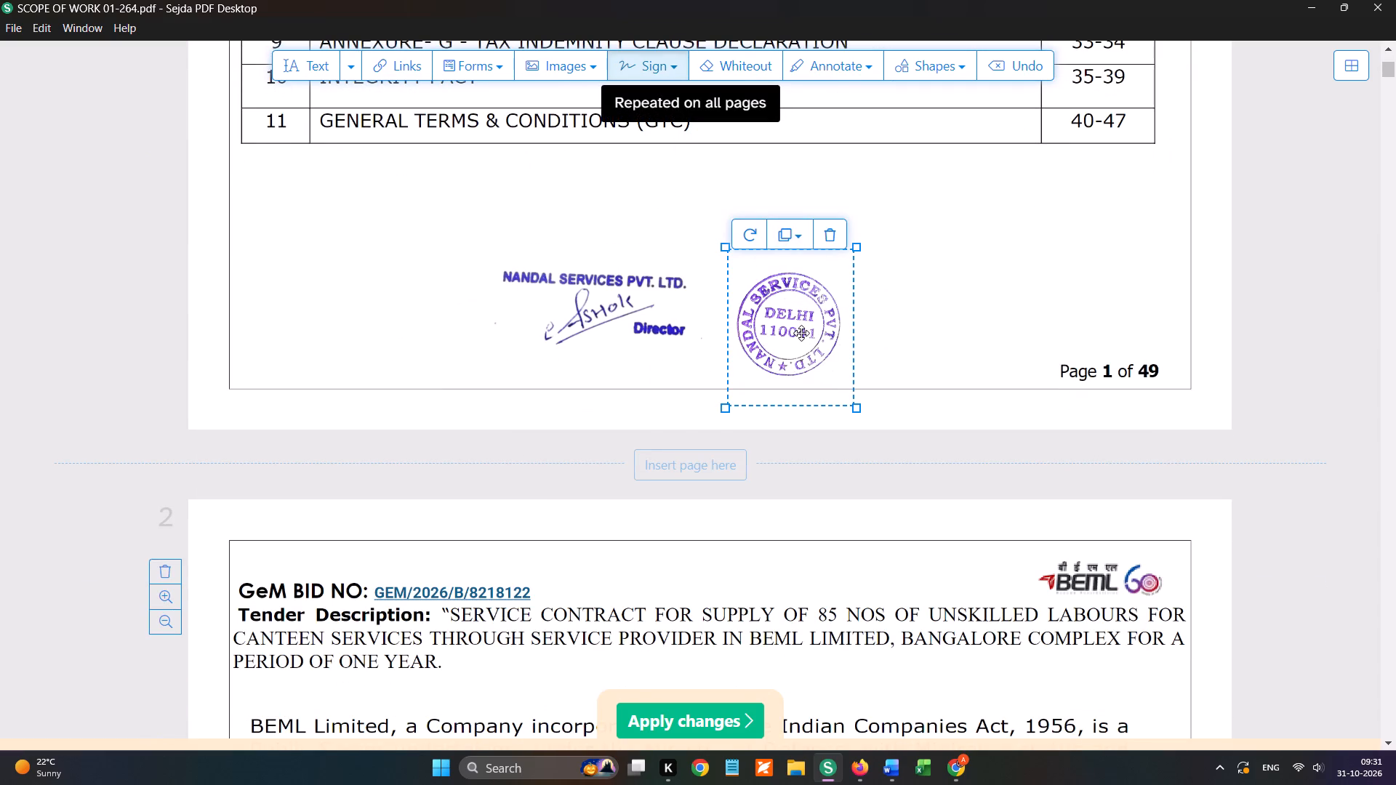
Check the signature and seal placement through to the last page of the scope of work.
{"action": "key", "text": "space"}
{"action": "key", "text": "space"}
{"action": "key", "text": "space"}
{"action": "key", "text": "space"}
{"action": "key", "text": "space"}
{"action": "key", "text": "space"}
{"action": "key", "text": "space"}
{"action": "key", "text": "space"}
{"action": "key", "text": "space"}
{"action": "key", "text": "space"}
{"action": "key", "text": "space"}
{"action": "key", "text": "space"}
{"action": "key", "text": "space"}
{"action": "key", "text": "space"}
{"action": "key", "text": "space"}
{"action": "key", "text": "space"}
{"action": "key", "text": "space"}
{"action": "key", "text": "space"}
{"action": "key", "text": "space"}
{"action": "key", "text": "space"}
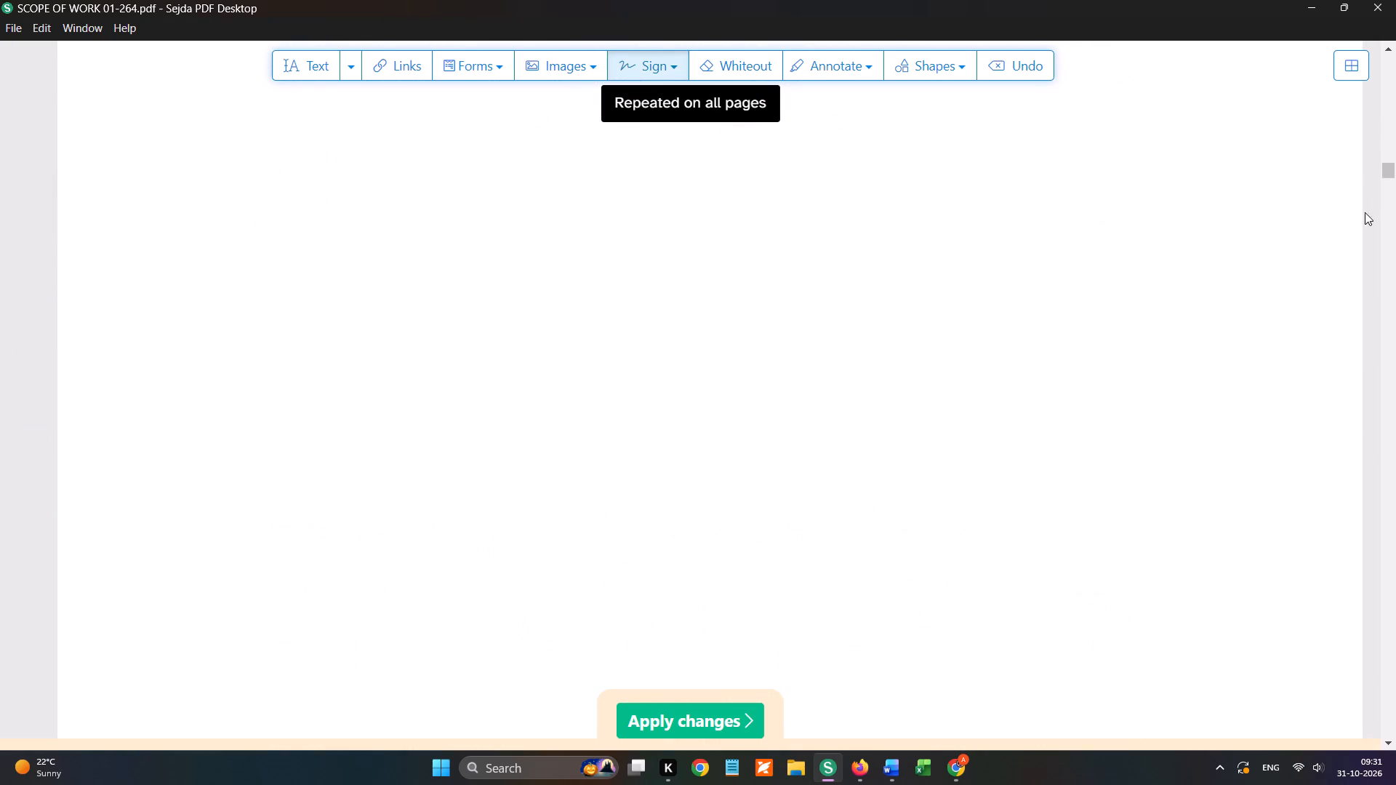
{"action": "left_click_drag", "start_coordinate": [1391, 242], "coordinate": [1395, 600]}
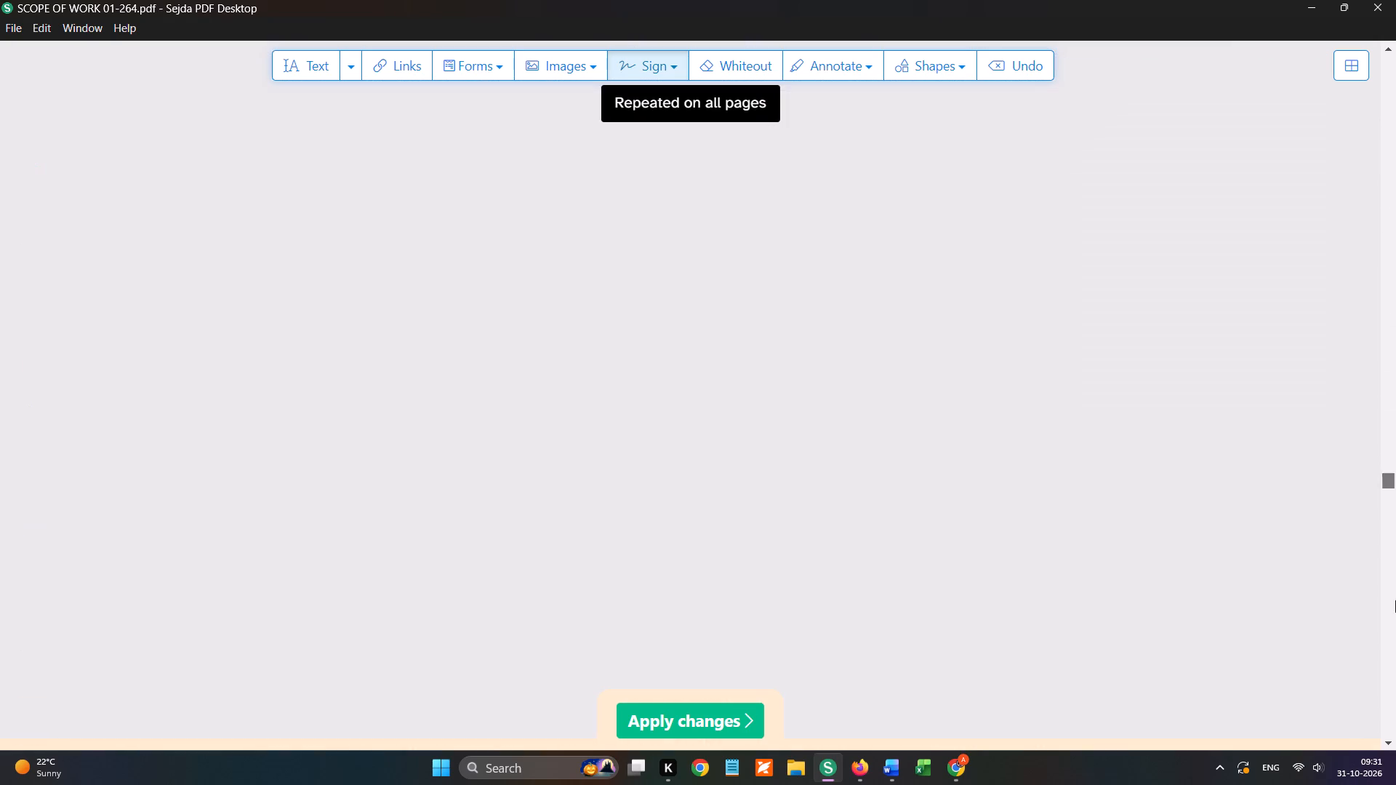
{"action": "left_click_drag", "start_coordinate": [1395, 600], "coordinate": [1389, 784]}
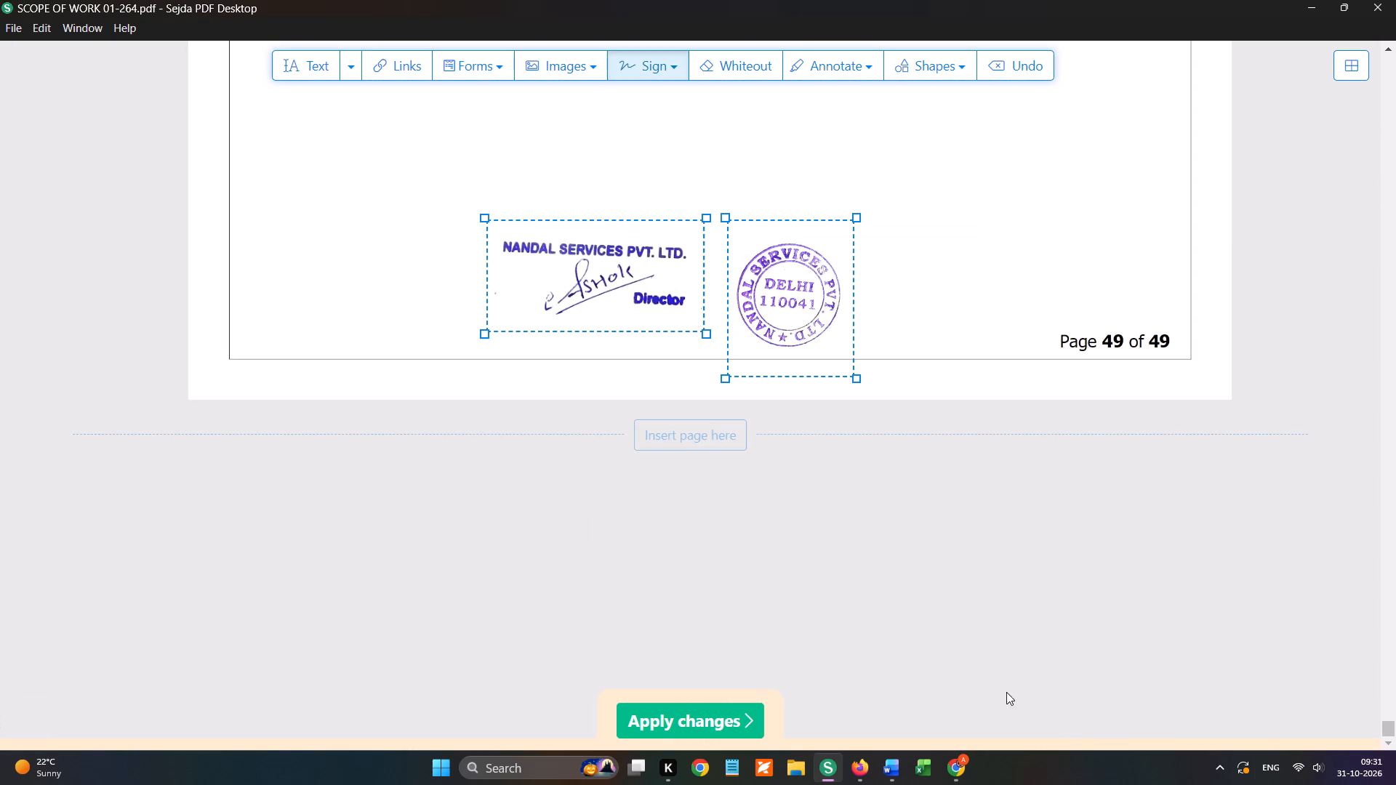
Apply the changes and save the signed PDF as edited_SCOPE OF WORK 01-264 in Downloads.
{"action": "left_click", "coordinate": [705, 720]}
{"action": "scroll", "coordinate": [57, 238], "scroll_direction": "up", "scroll_amount": 6}
{"action": "left_click", "coordinate": [95, 194]}
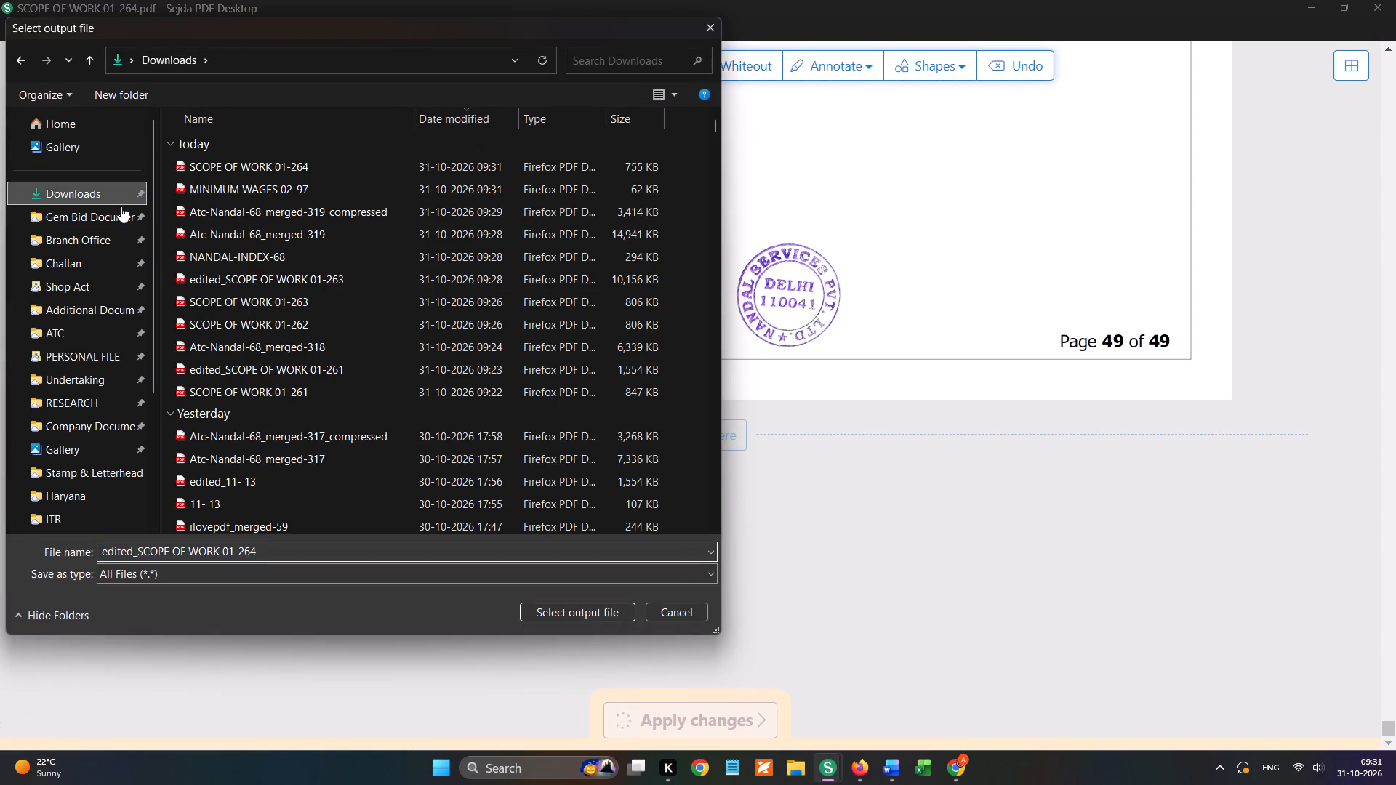
{"action": "left_click", "coordinate": [555, 605]}
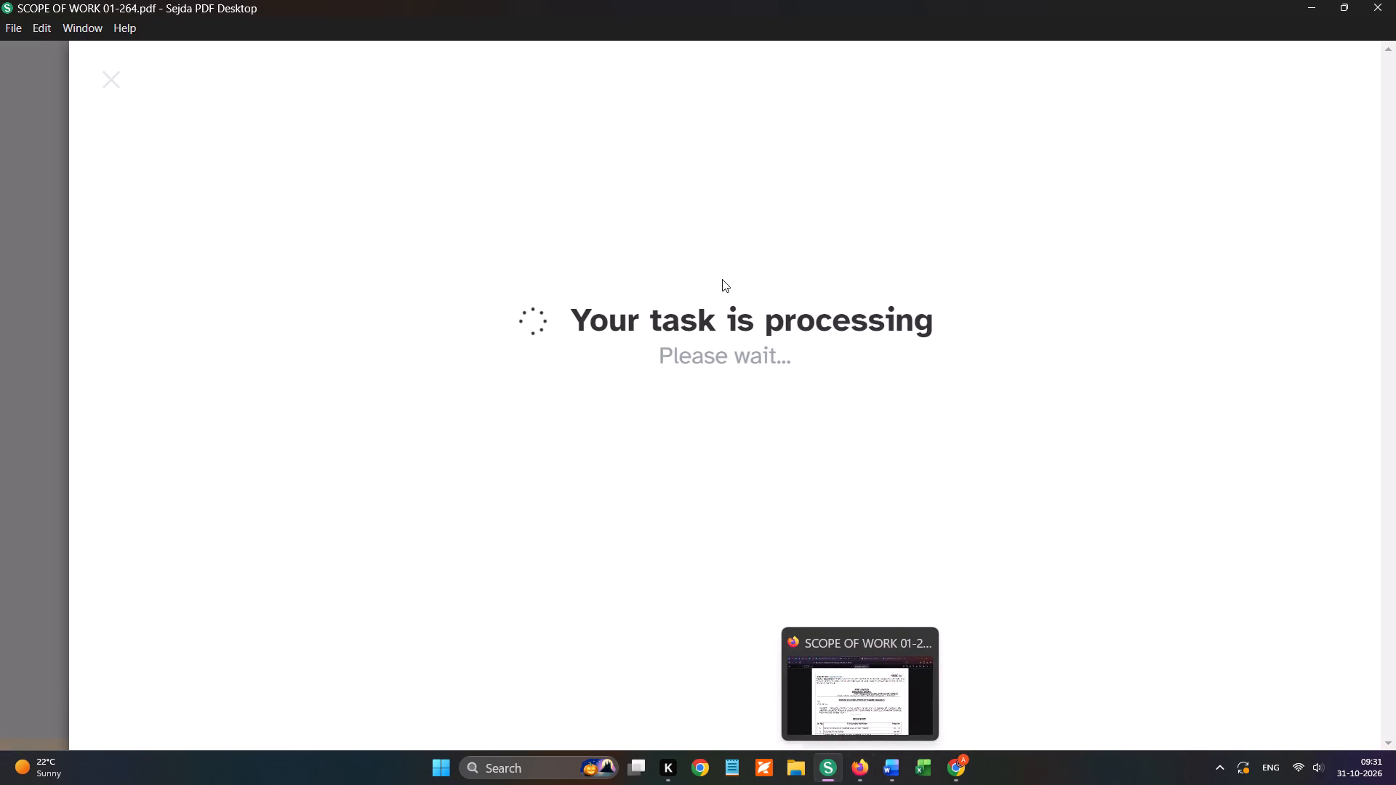
Start a new editing task and open MINIMUM WAGES 02-97 from Downloads.
{"action": "left_click", "coordinate": [849, 222]}
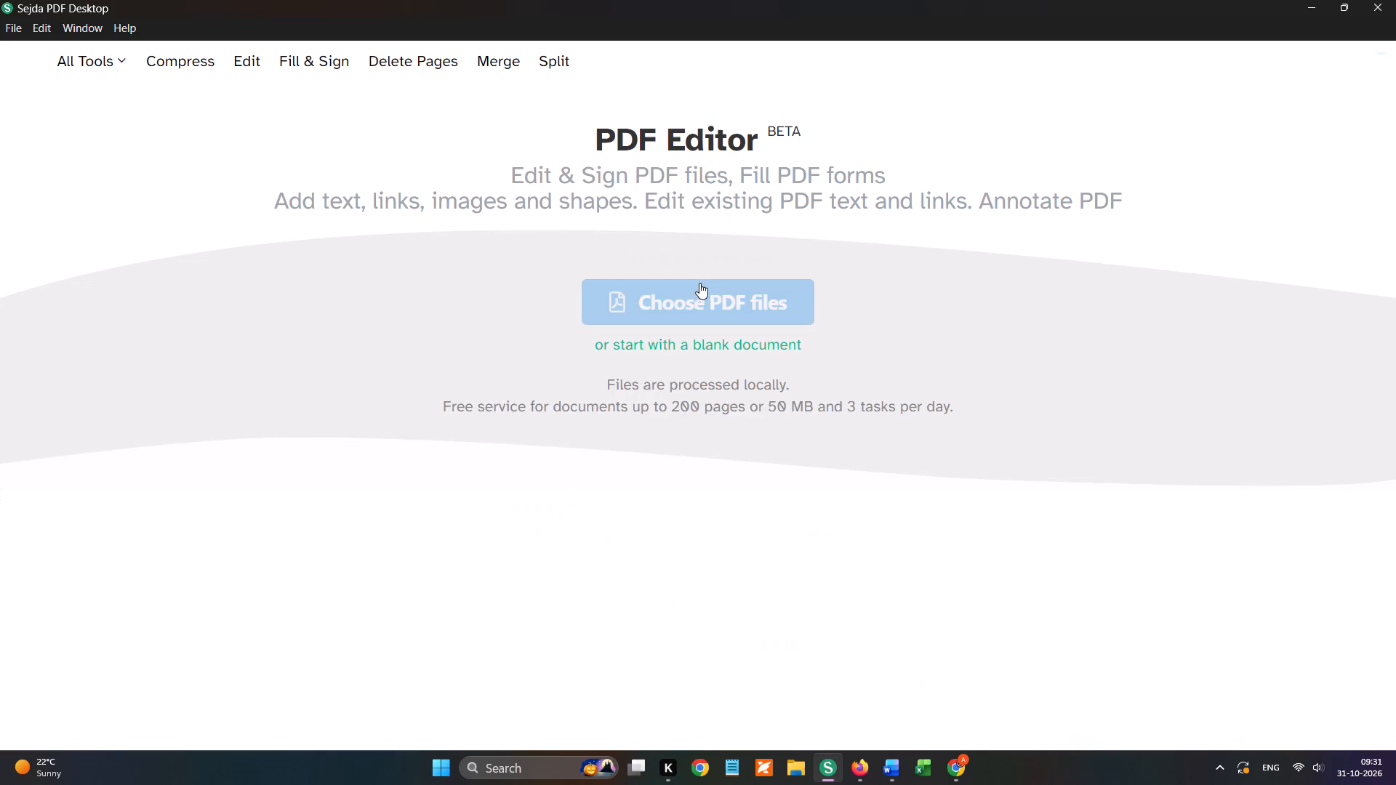
{"action": "left_click", "coordinate": [699, 282]}
{"action": "scroll", "coordinate": [97, 234], "scroll_direction": "up", "scroll_amount": 4}
{"action": "left_click", "coordinate": [99, 195]}
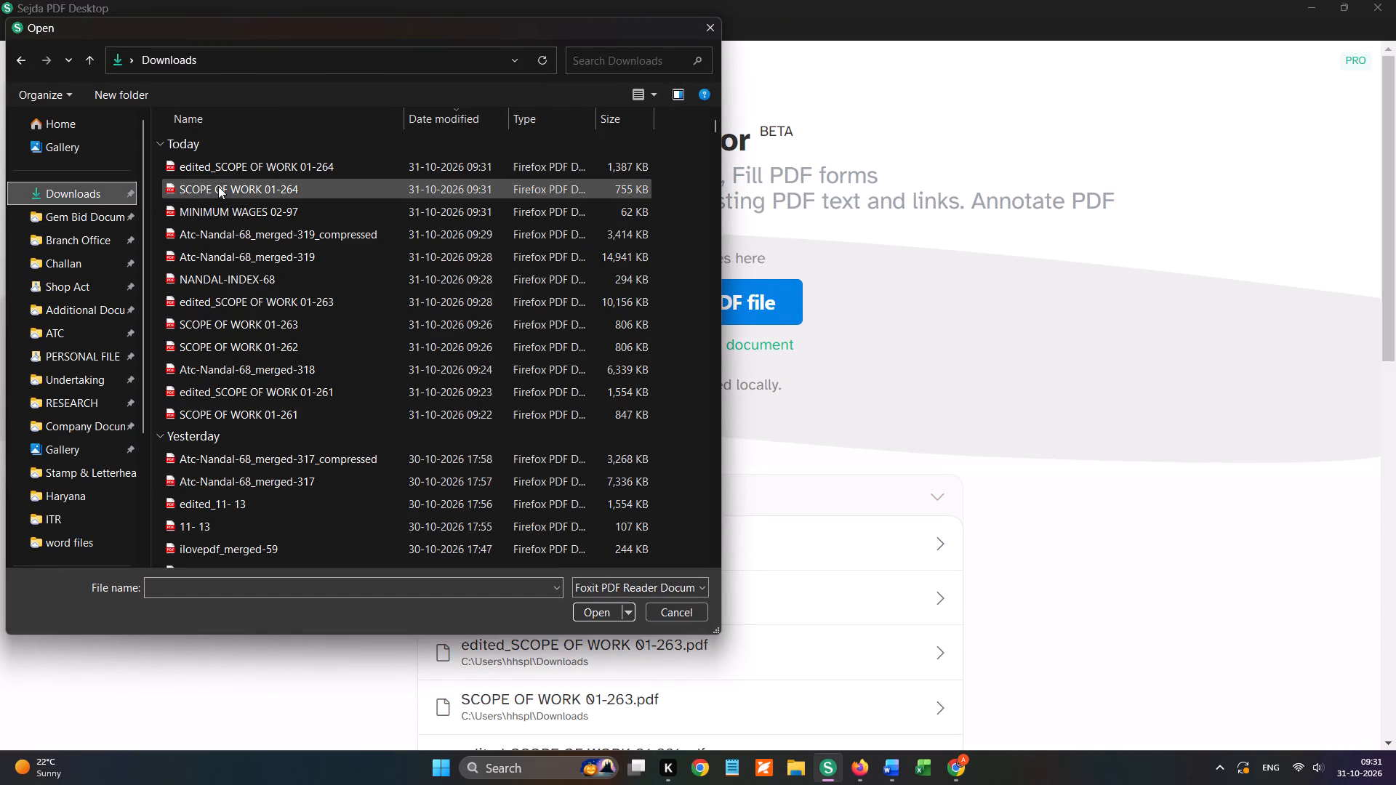
{"action": "double_click", "coordinate": [249, 208]}
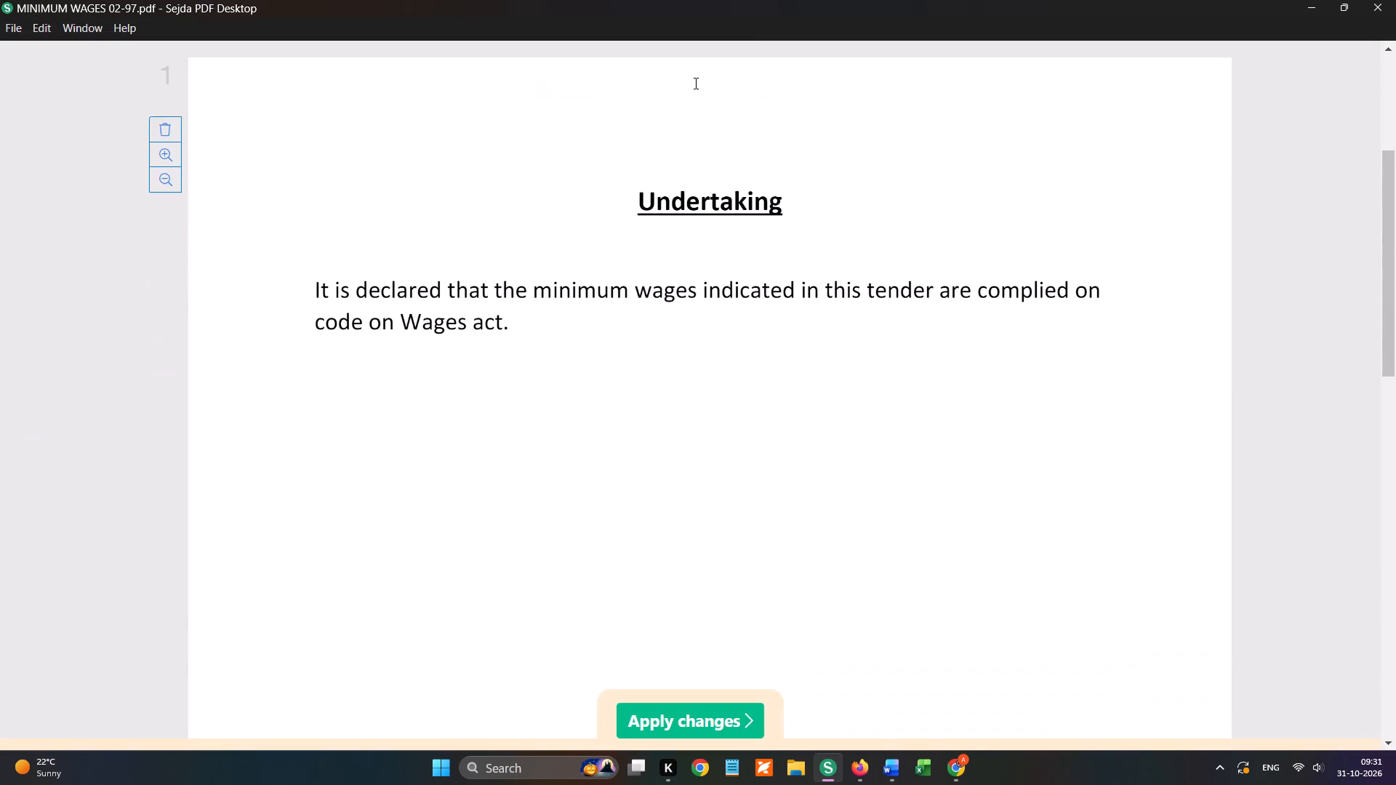
Place the Nandal Services Director signature and the round company seal side by side below the minimum wages undertaking text.
{"action": "left_click", "coordinate": [659, 67]}
{"action": "left_click", "coordinate": [726, 234]}
{"action": "left_click", "coordinate": [735, 399]}
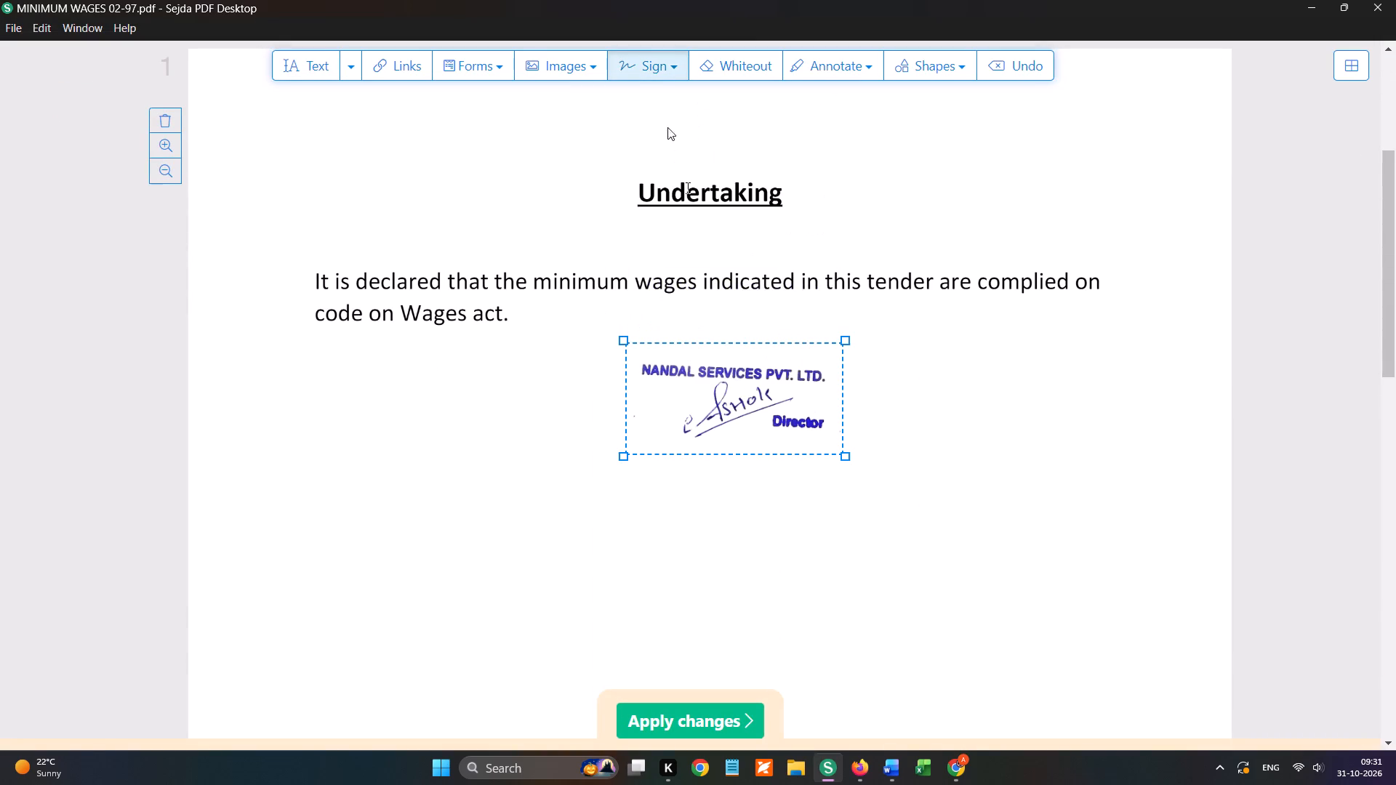
{"action": "left_click", "coordinate": [662, 68]}
{"action": "left_click", "coordinate": [716, 108]}
{"action": "left_click", "coordinate": [959, 424]}
{"action": "scroll", "coordinate": [963, 427], "scroll_direction": "down", "scroll_amount": 6}
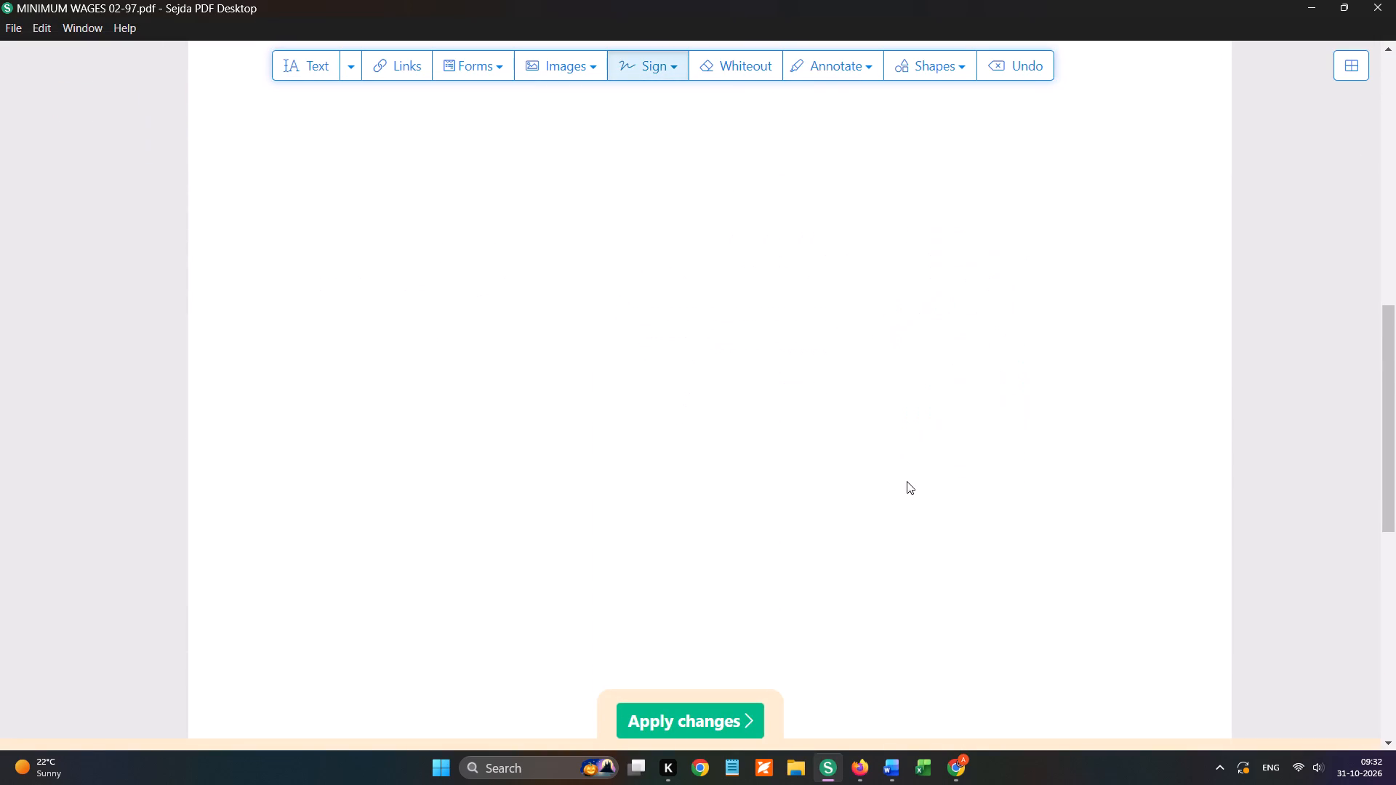
Apply the changes and save the signed undertaking as edited_MINIMUM WAGES 02-97 in Downloads.
{"action": "left_click", "coordinate": [726, 733]}
{"action": "scroll", "coordinate": [97, 330], "scroll_direction": "up", "scroll_amount": 4}
{"action": "left_click", "coordinate": [112, 189]}
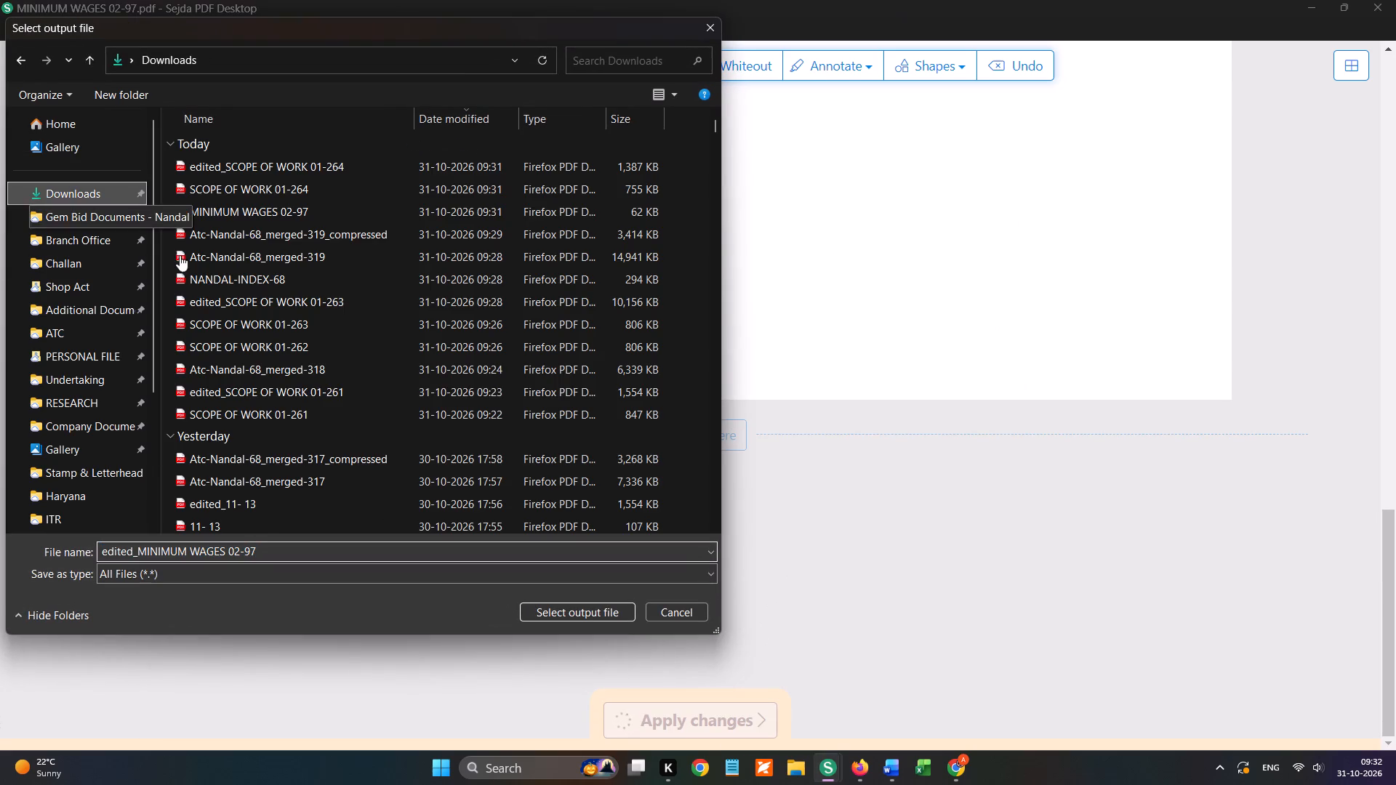
{"action": "left_click", "coordinate": [542, 605]}
Switch to Firefox and load edited_MINIMUM WAGES 02-97 and edited_SCOPE OF WORK 01-264 from Downloads into iLovePDF's Merge PDF tool.
{"action": "left_click", "coordinate": [870, 767]}
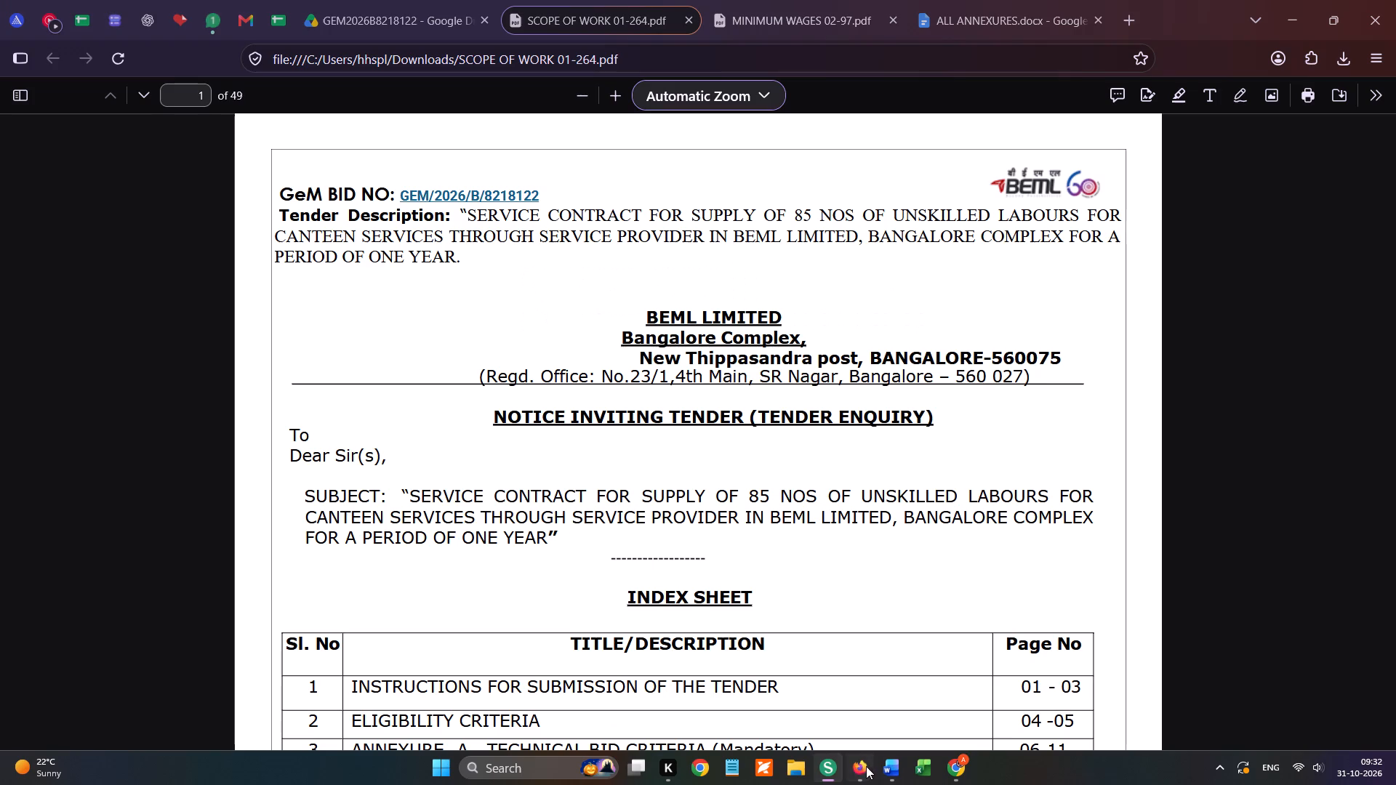
{"action": "left_click", "coordinate": [164, 9]}
{"action": "left_click", "coordinate": [167, 107]}
{"action": "left_click", "coordinate": [170, 100]}
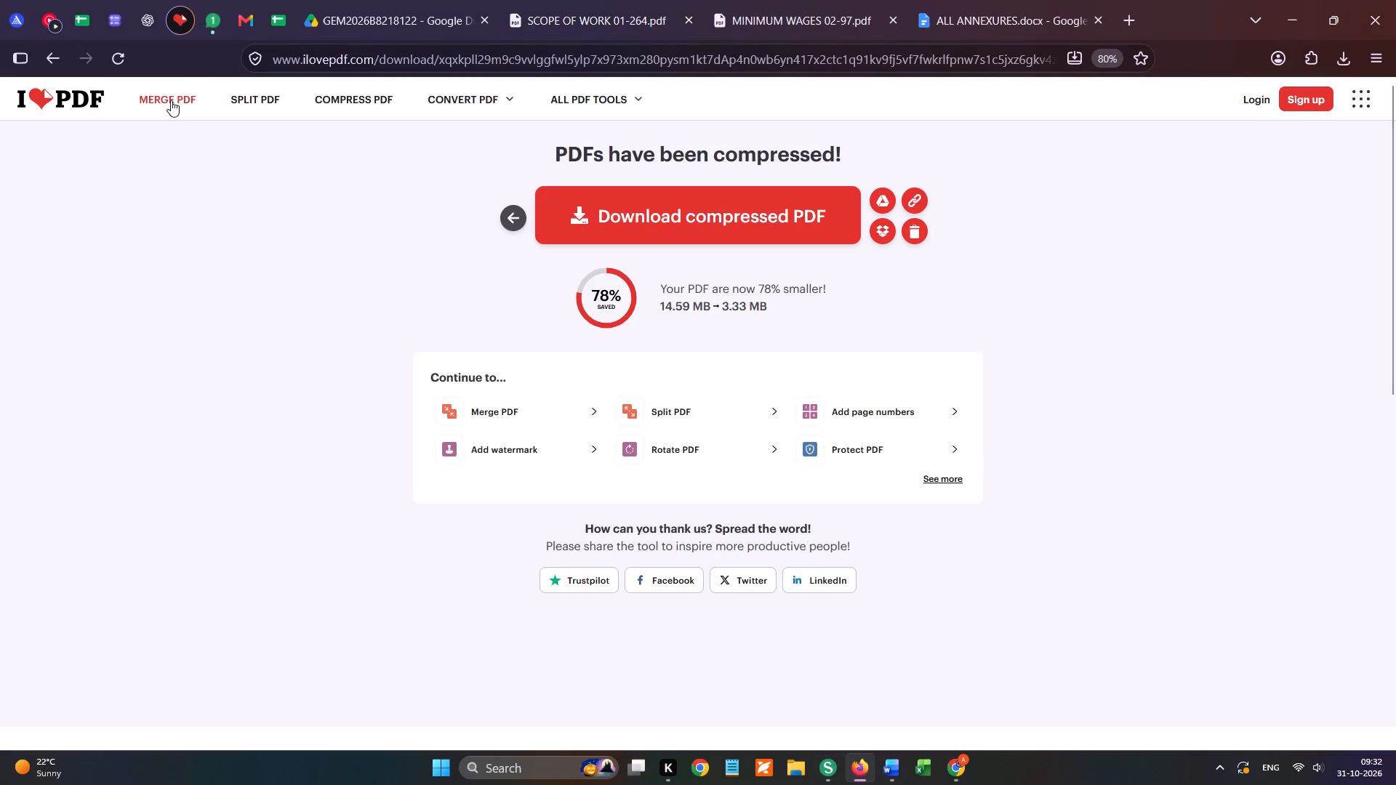
{"action": "left_click", "coordinate": [717, 251]}
{"action": "scroll", "coordinate": [121, 222], "scroll_direction": "up", "scroll_amount": 4}
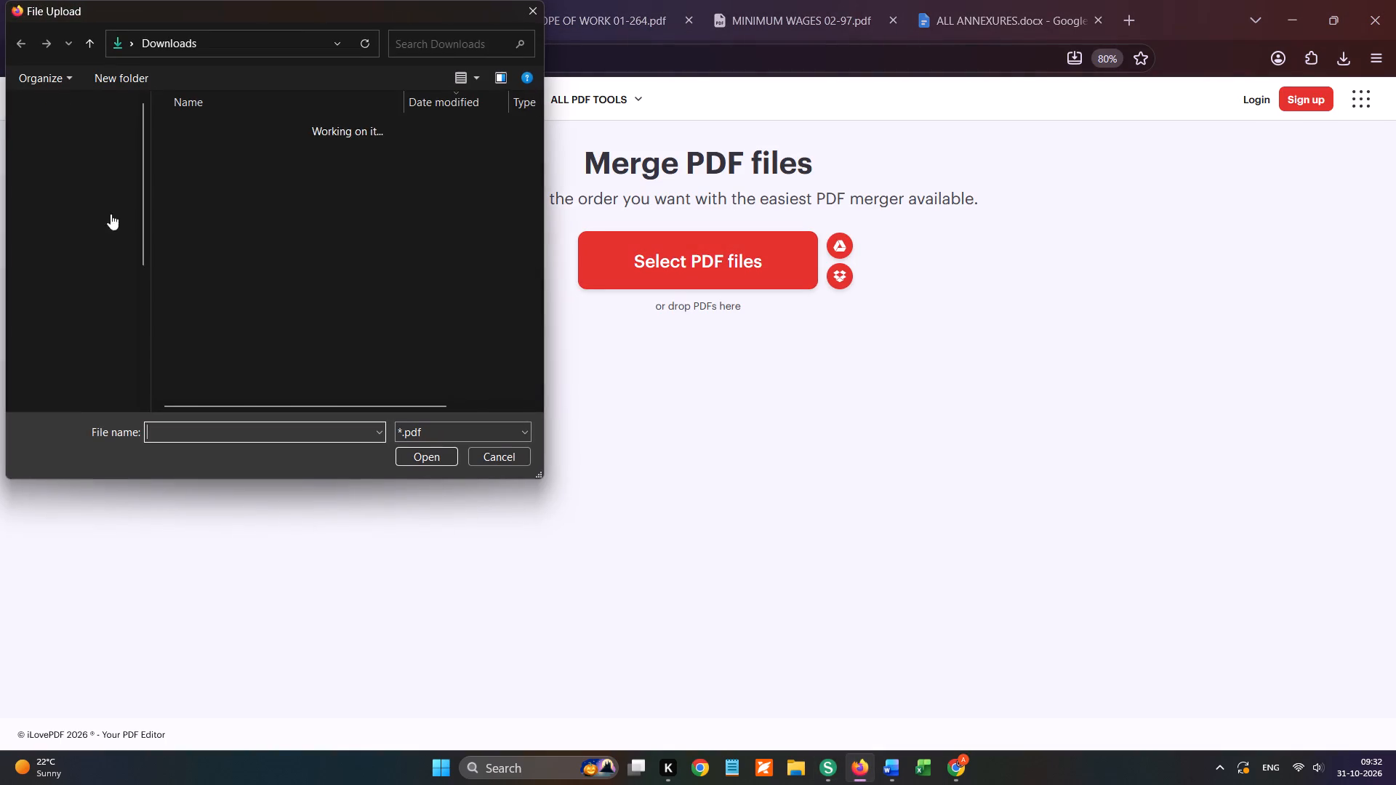
{"action": "left_click", "coordinate": [61, 175]}
{"action": "left_click", "coordinate": [216, 152]}
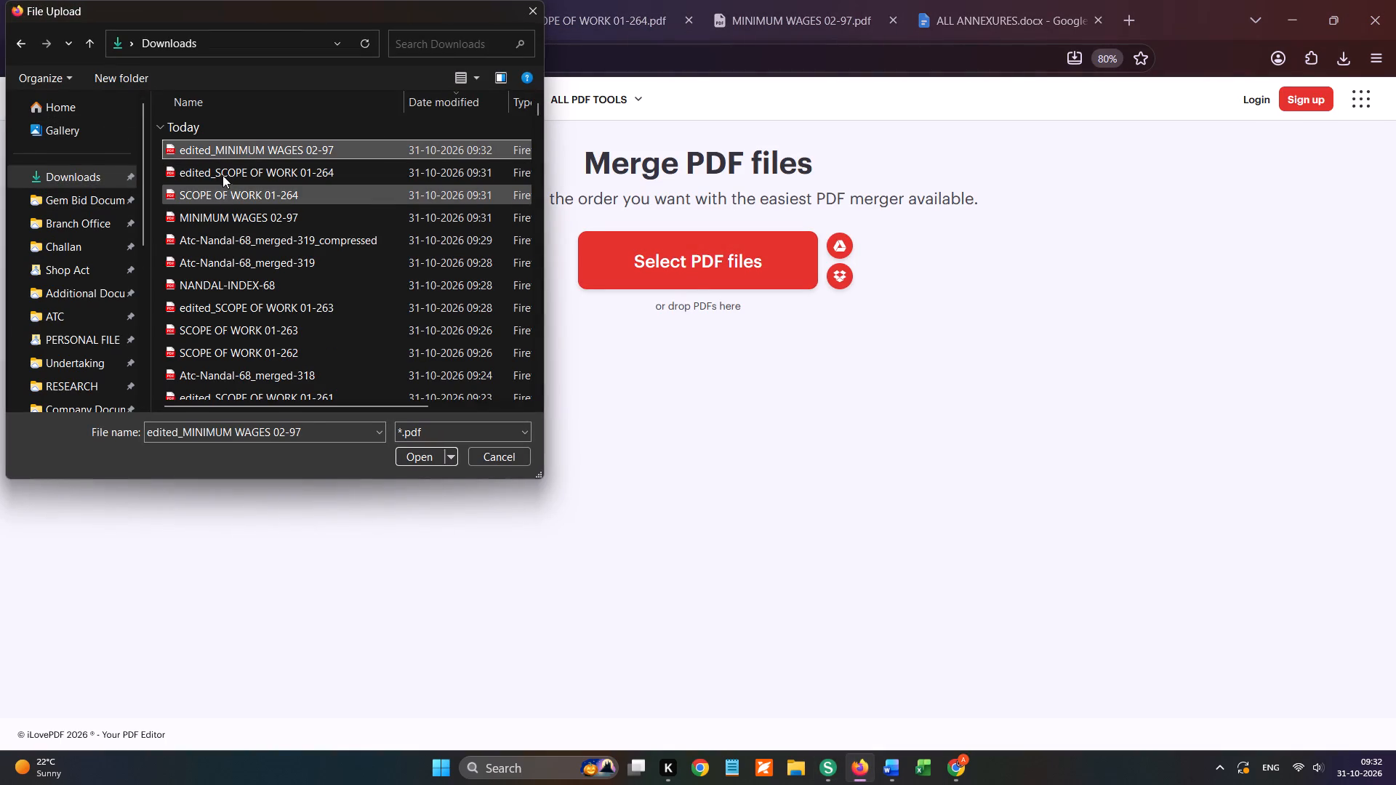
{"action": "left_click", "coordinate": [222, 174], "text": "ctrl"}
{"action": "left_click", "coordinate": [414, 457]}
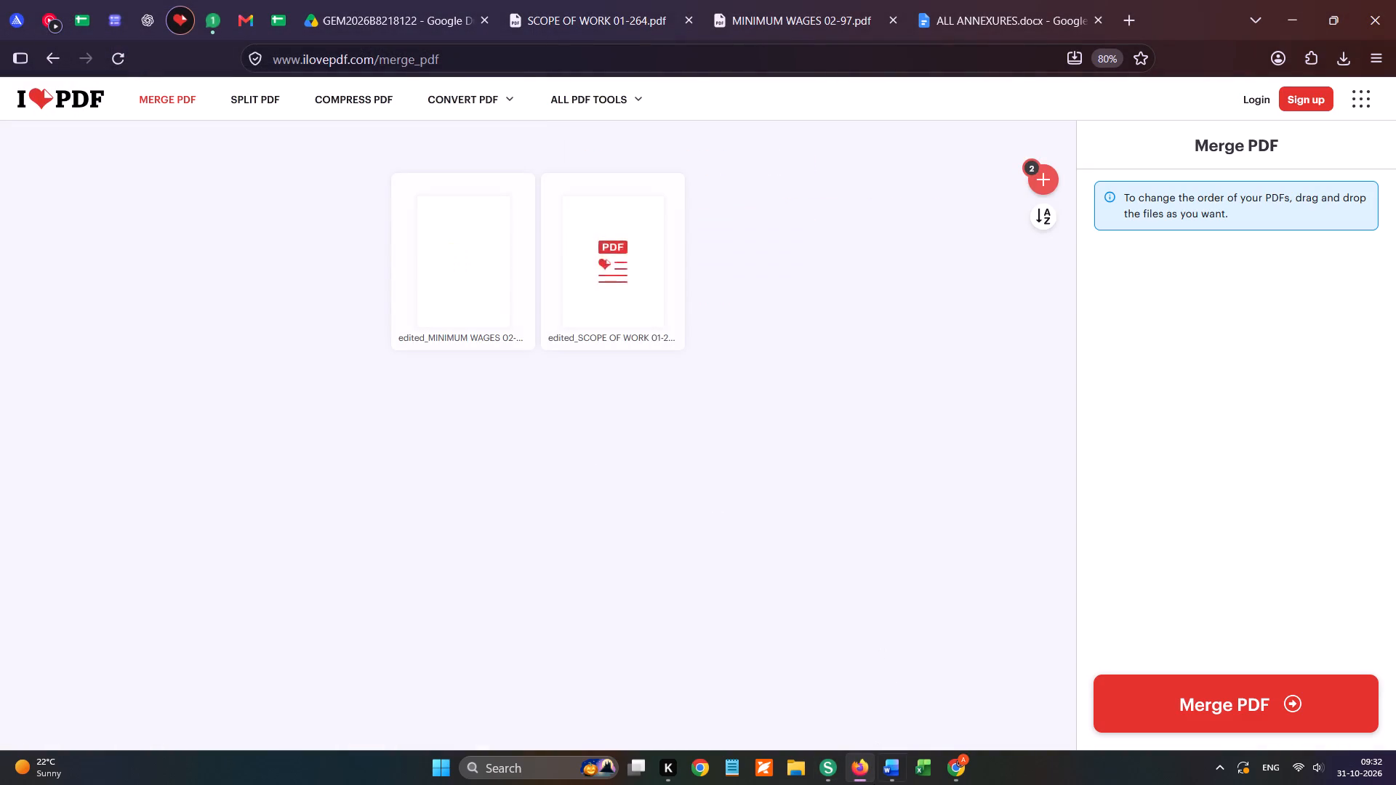
Switch to Word and open the recent document NANDAL-INDEX-43 from the ATC folder.
{"action": "left_click", "coordinate": [872, 784]}
{"action": "left_click", "coordinate": [884, 765]}
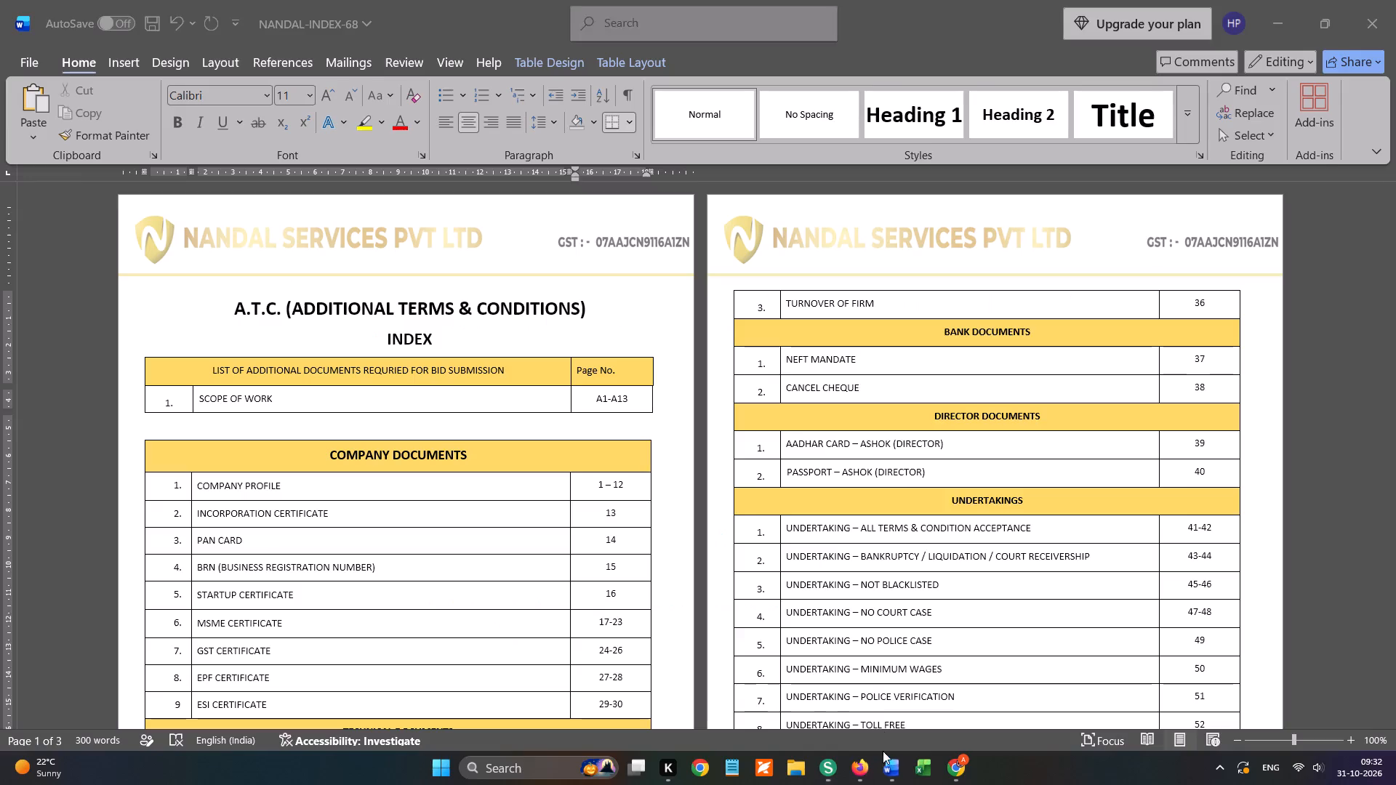
{"action": "left_click", "coordinate": [14, 60]}
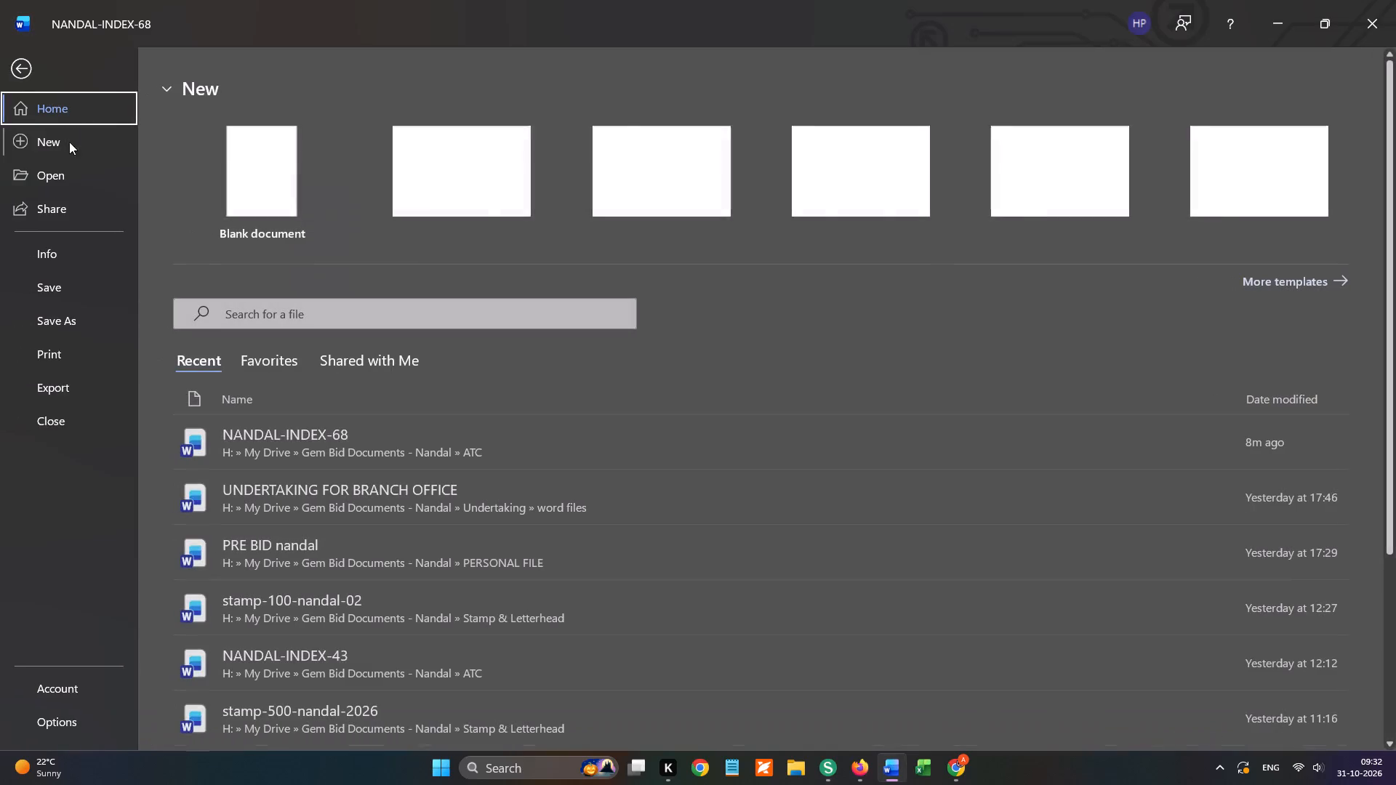
{"action": "left_click", "coordinate": [62, 166]}
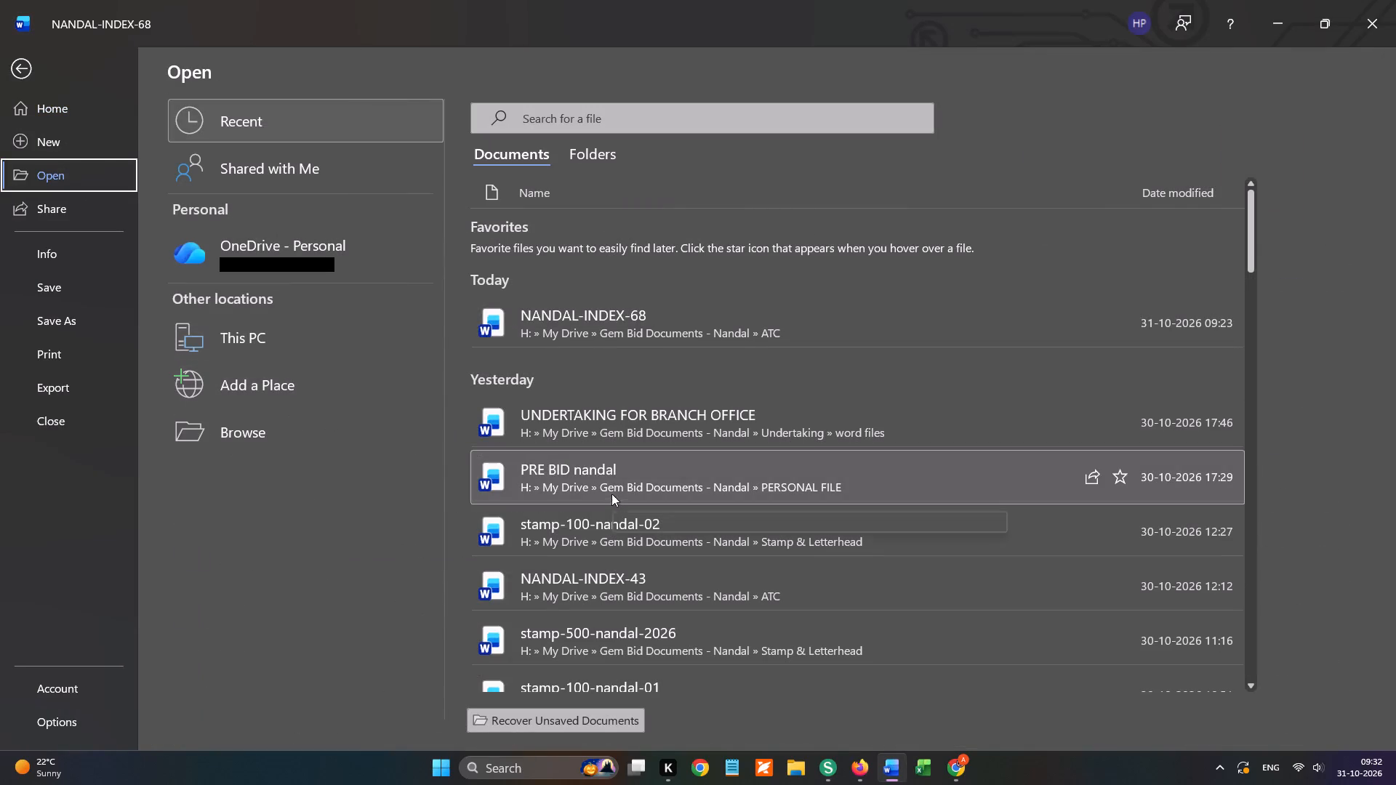
{"action": "left_click", "coordinate": [619, 595]}
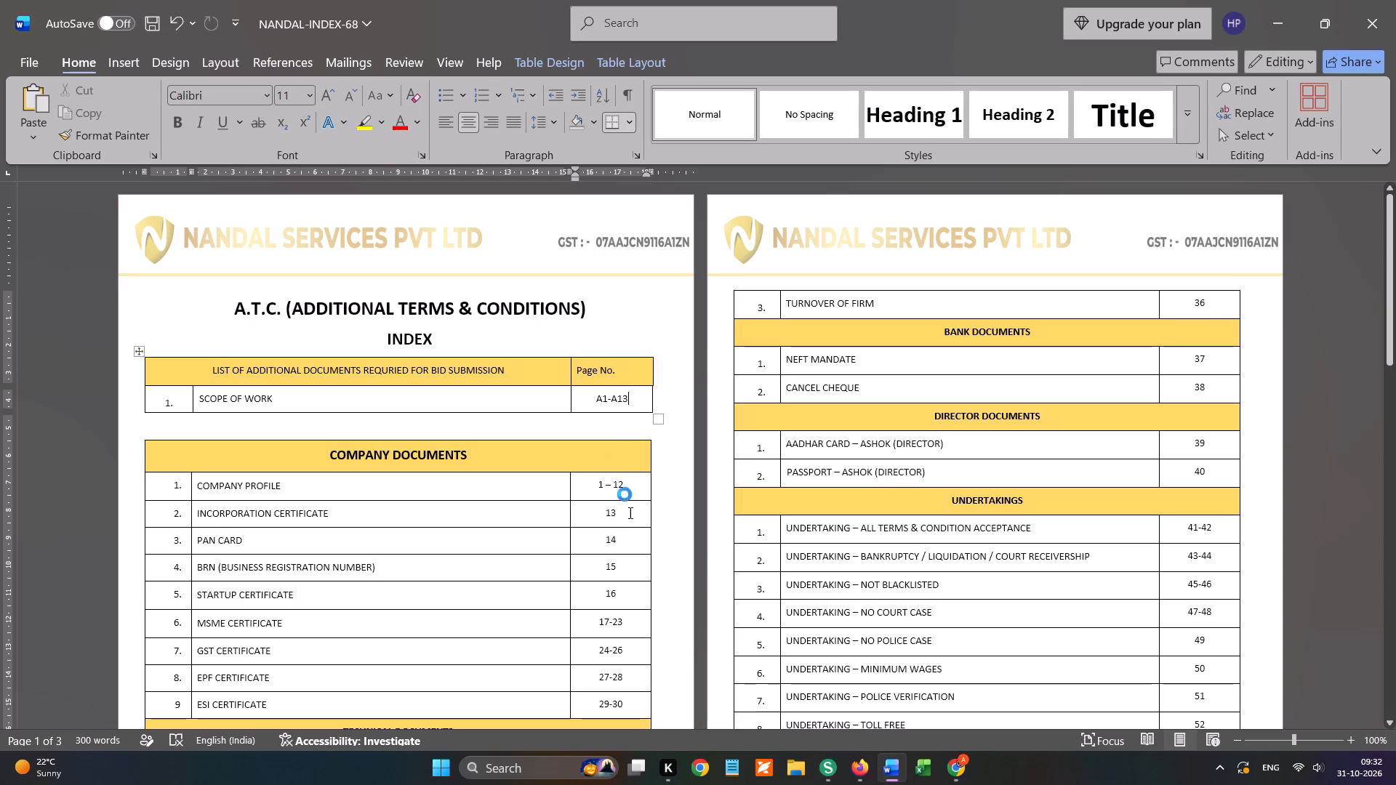
In the additional documents table, set the Scope of Work pages to A1-A49 and the second row's page to A50.
{"action": "left_click", "coordinate": [638, 379]}
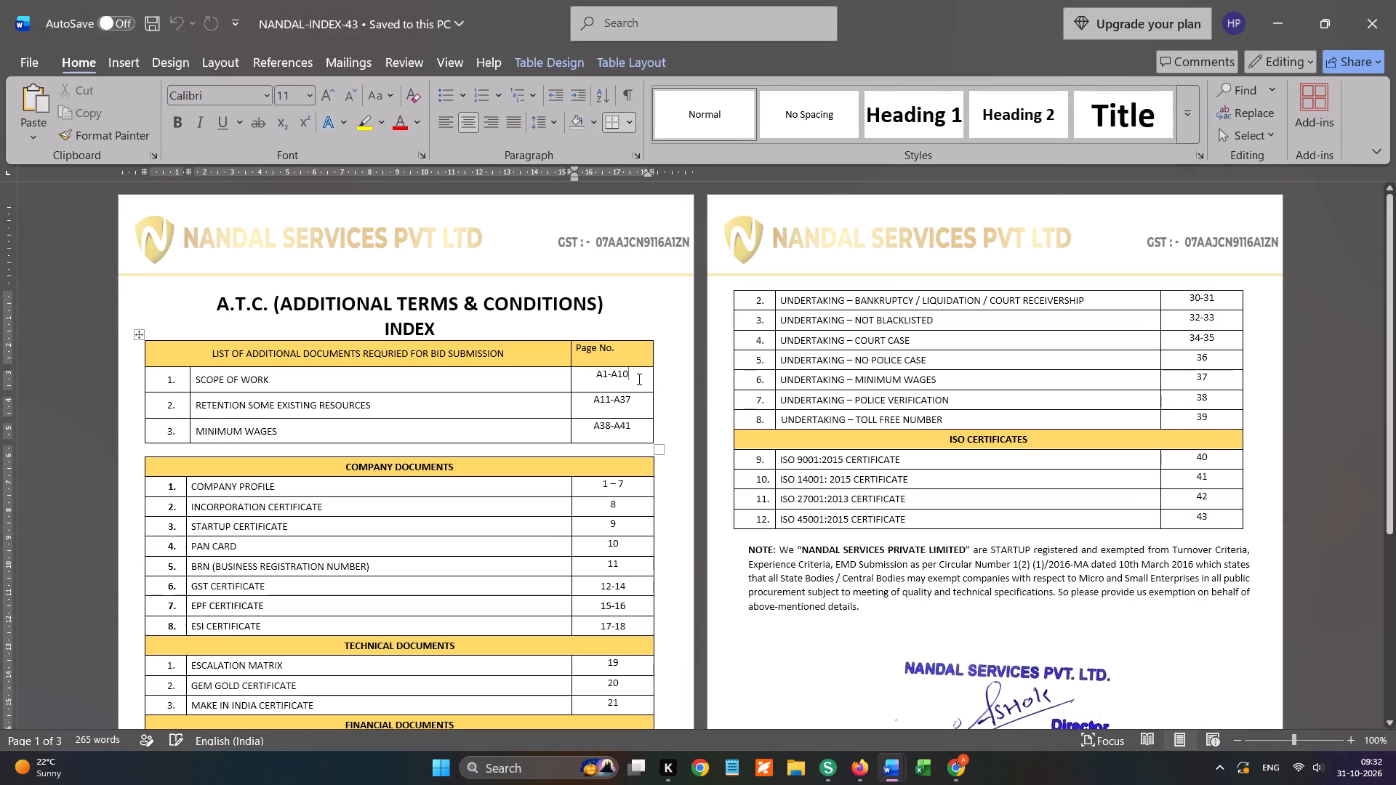
{"action": "key", "text": "BackSpace"}
{"action": "key", "text": "BackSpace"}
{"action": "type", "text": "49"}
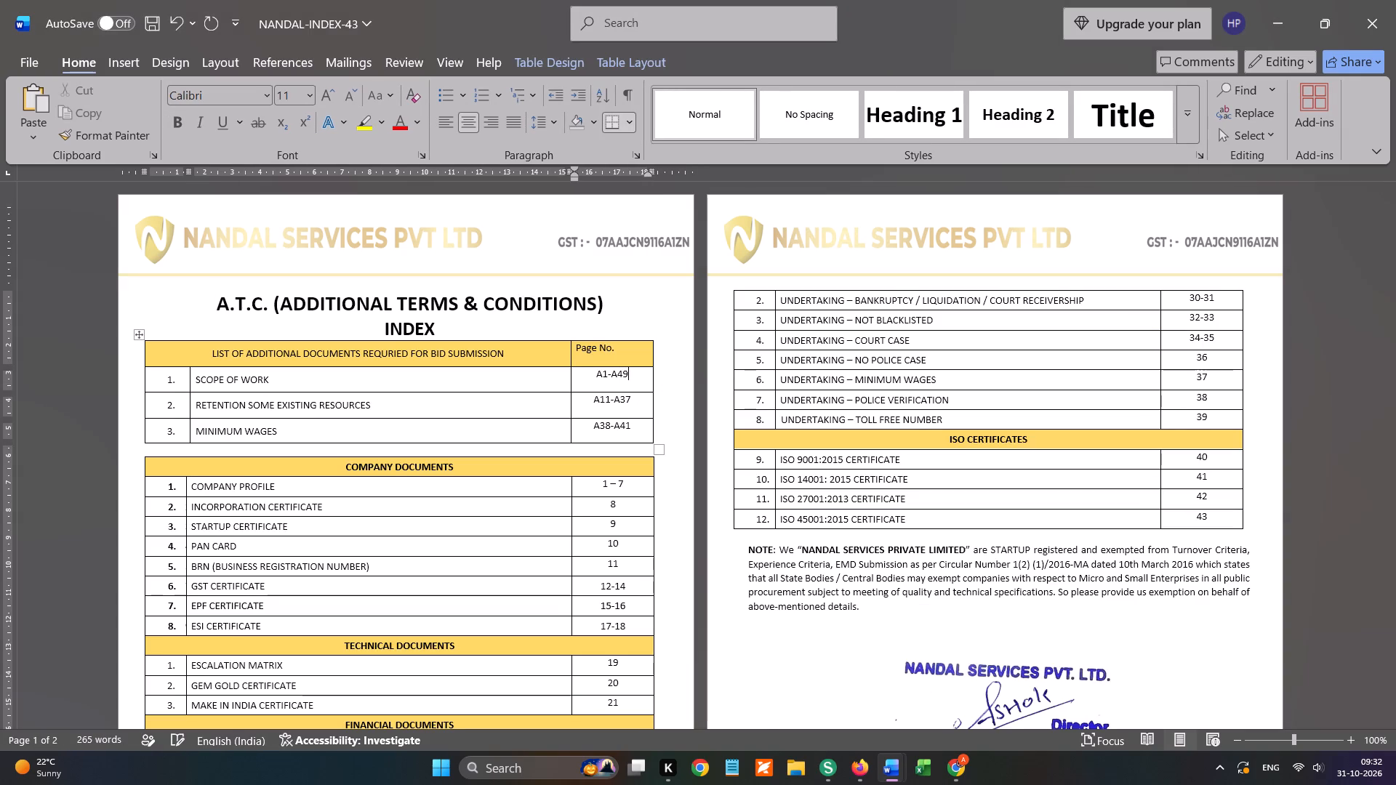
{"action": "left_click", "coordinate": [641, 400]}
{"action": "key", "text": "BackSpace"}
{"action": "key", "text": "BackSpace"}
{"action": "key", "text": "BackSpace"}
{"action": "key", "text": "BackSpace"}
{"action": "key", "text": "BackSpace"}
{"action": "key", "text": "BackSpace"}
{"action": "type", "text": "50"}
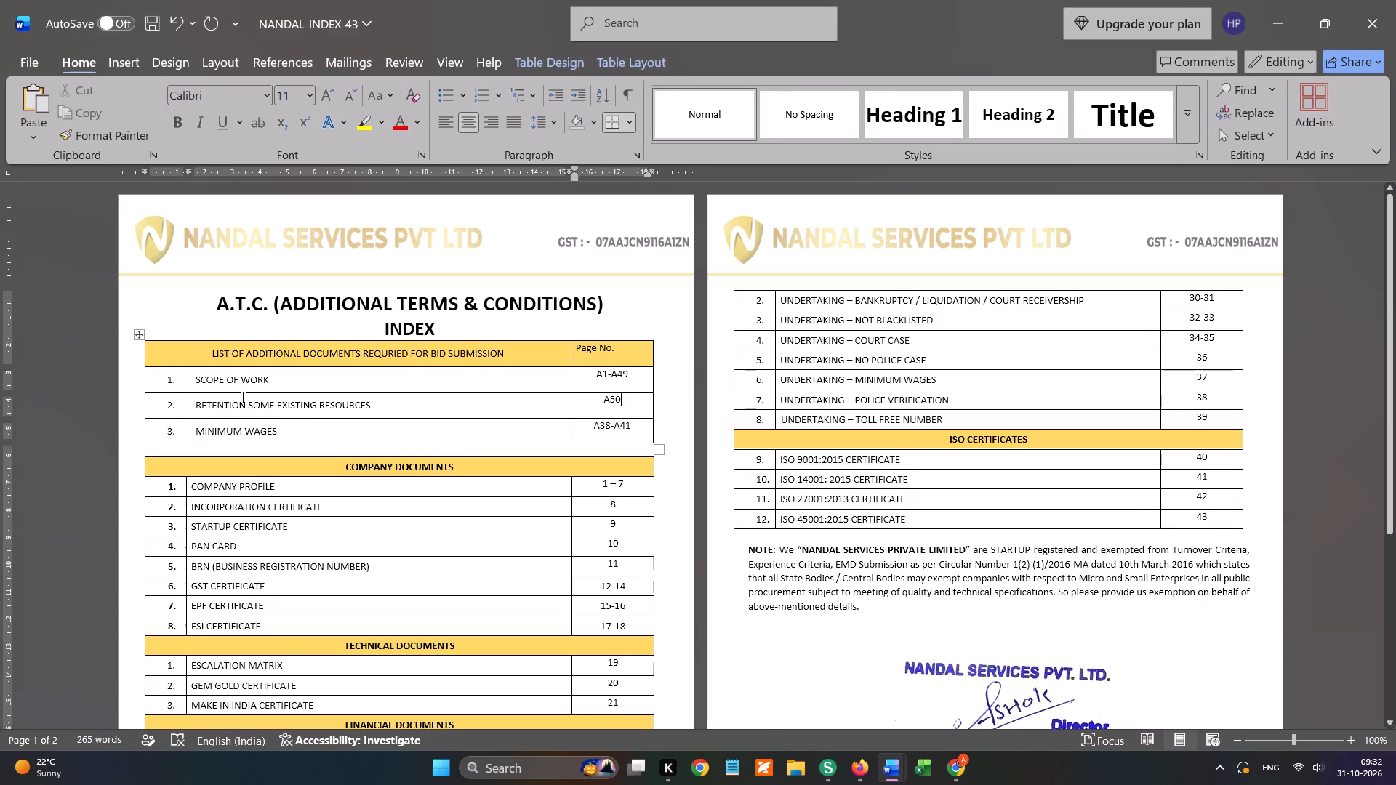
Move the MINIMUM WAGES title into row 2, replacing the retention of existing resources entry, and delete the emptied third row.
{"action": "key", "text": "alt+Tab"}
{"action": "key", "text": "alt+Tab"}
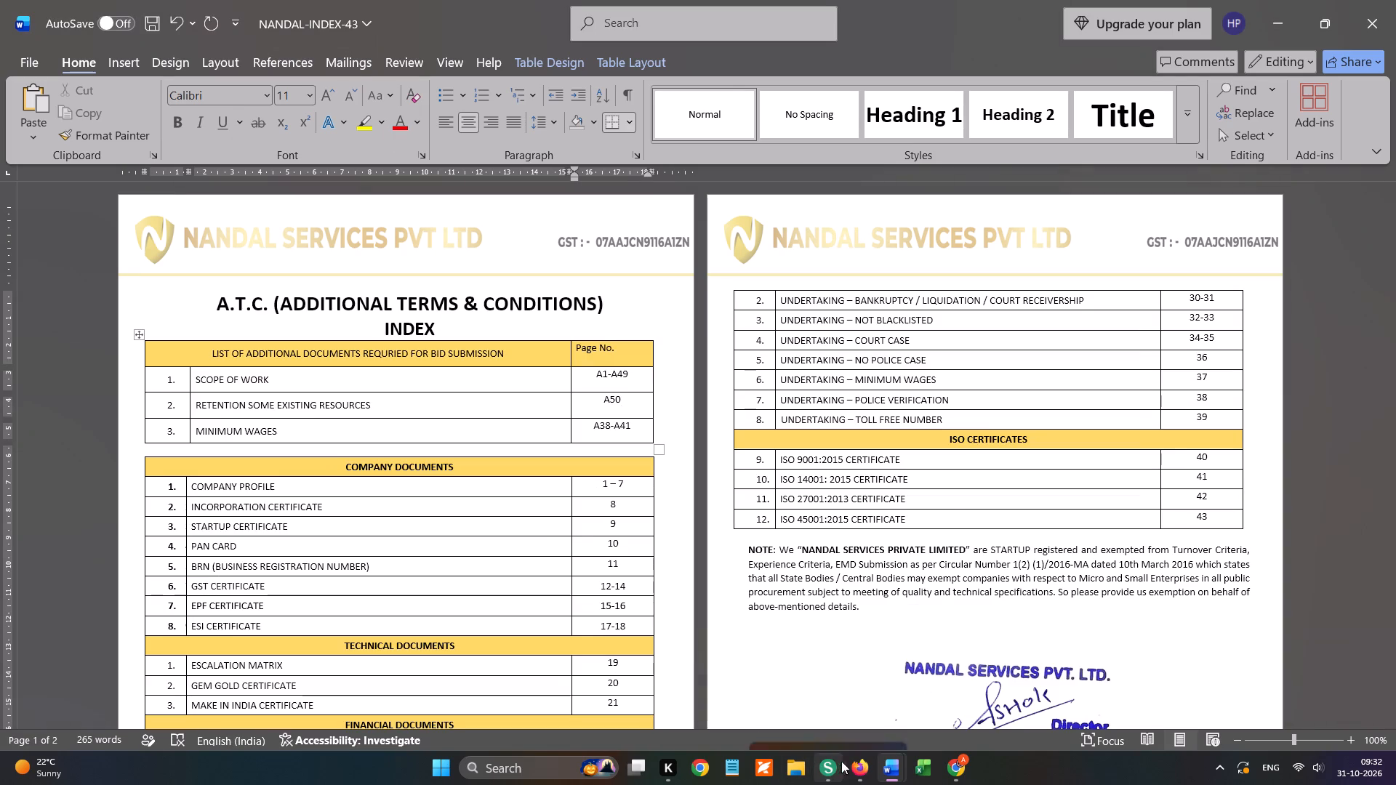
{"action": "left_click", "coordinate": [848, 760]}
{"action": "left_click", "coordinate": [543, 1]}
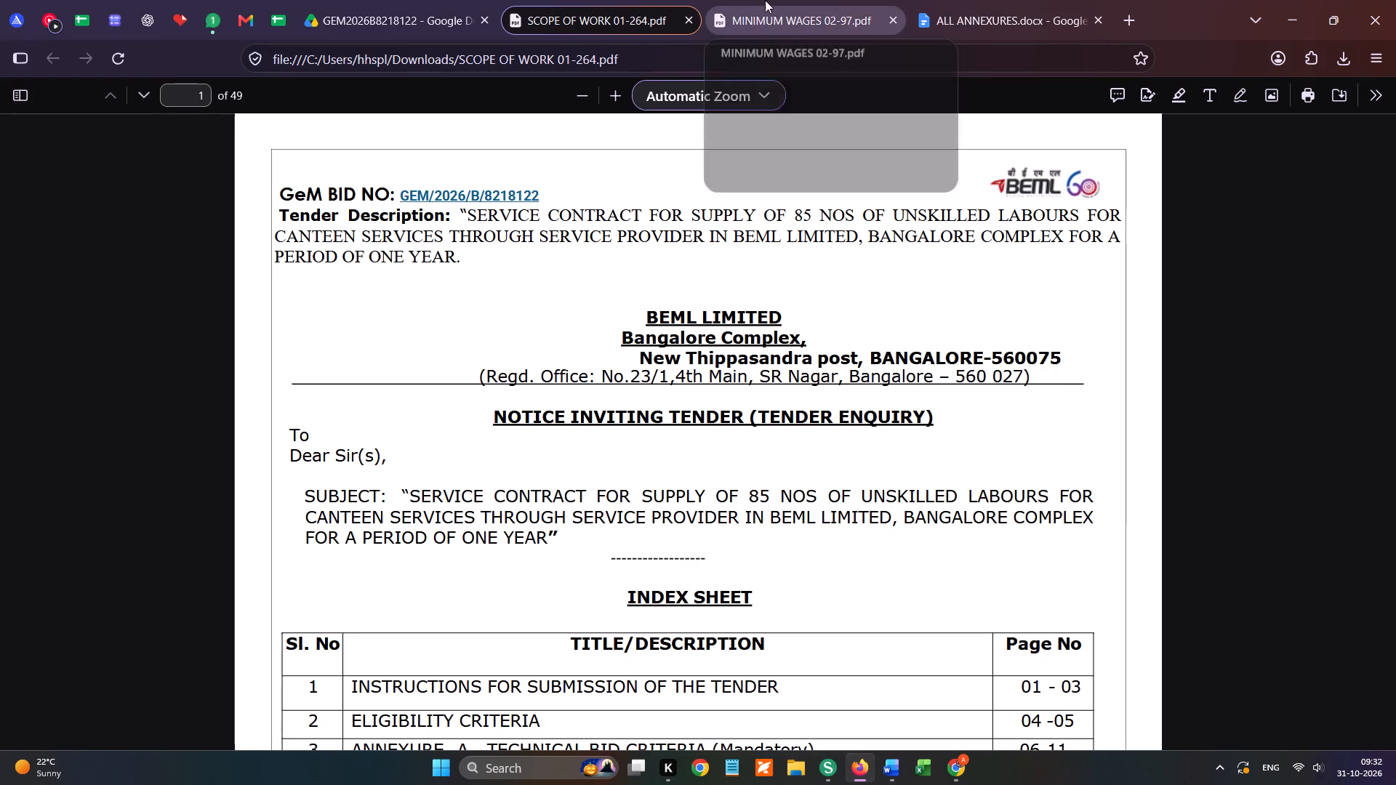
{"action": "left_click", "coordinate": [767, 0]}
{"action": "key", "text": "alt+Tab"}
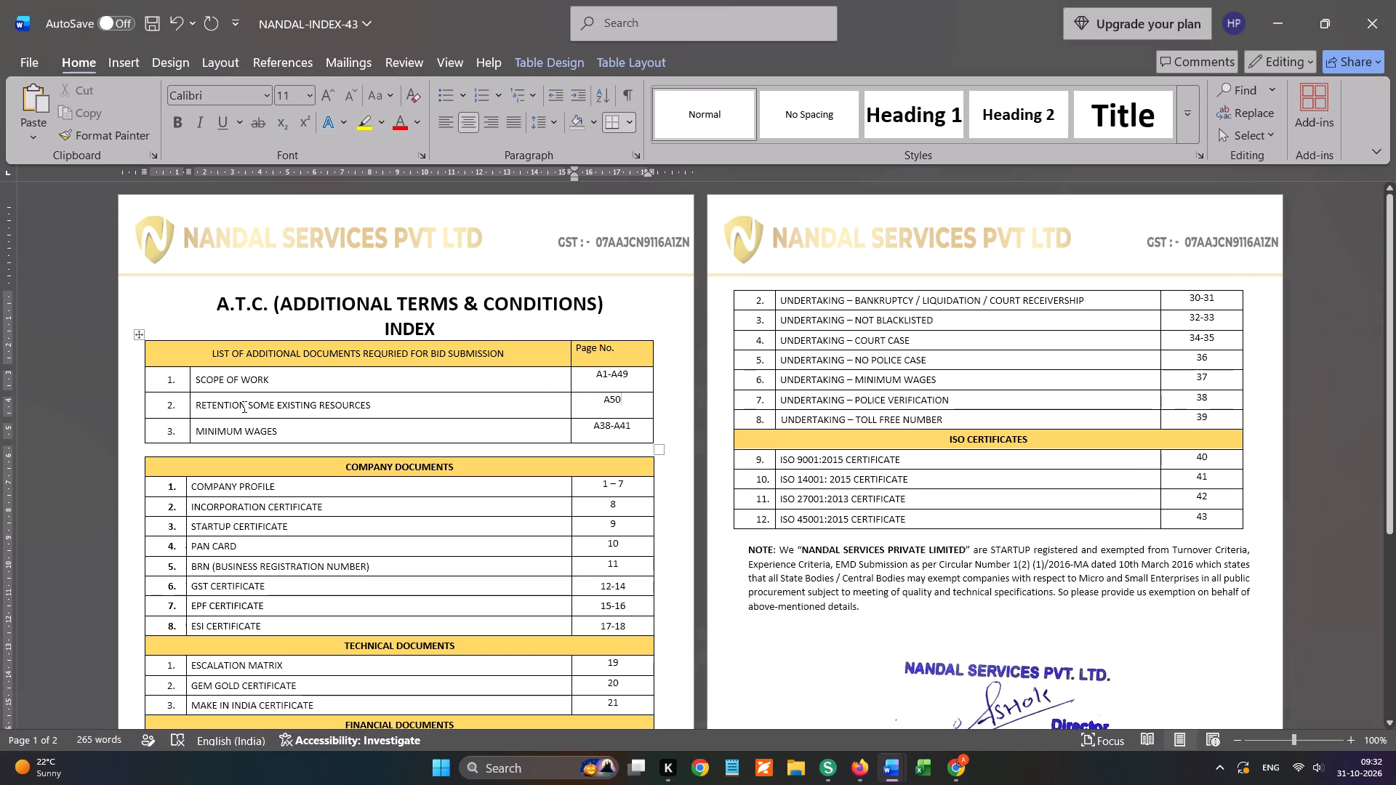
{"action": "left_click_drag", "start_coordinate": [204, 430], "coordinate": [310, 437]}
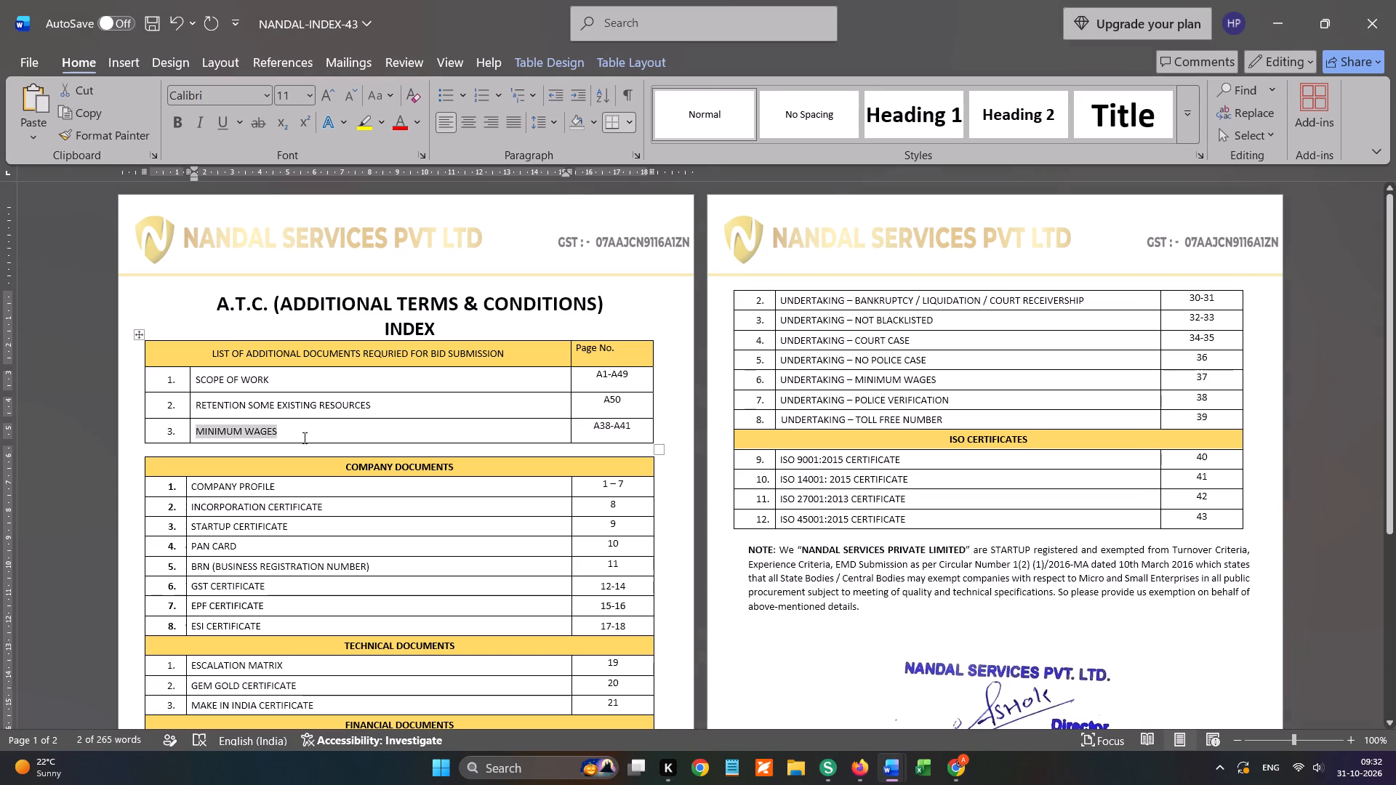
{"action": "key", "text": "ctrl+x"}
{"action": "left_click_drag", "start_coordinate": [225, 408], "coordinate": [388, 411]}
{"action": "key", "text": "ctrl+v"}
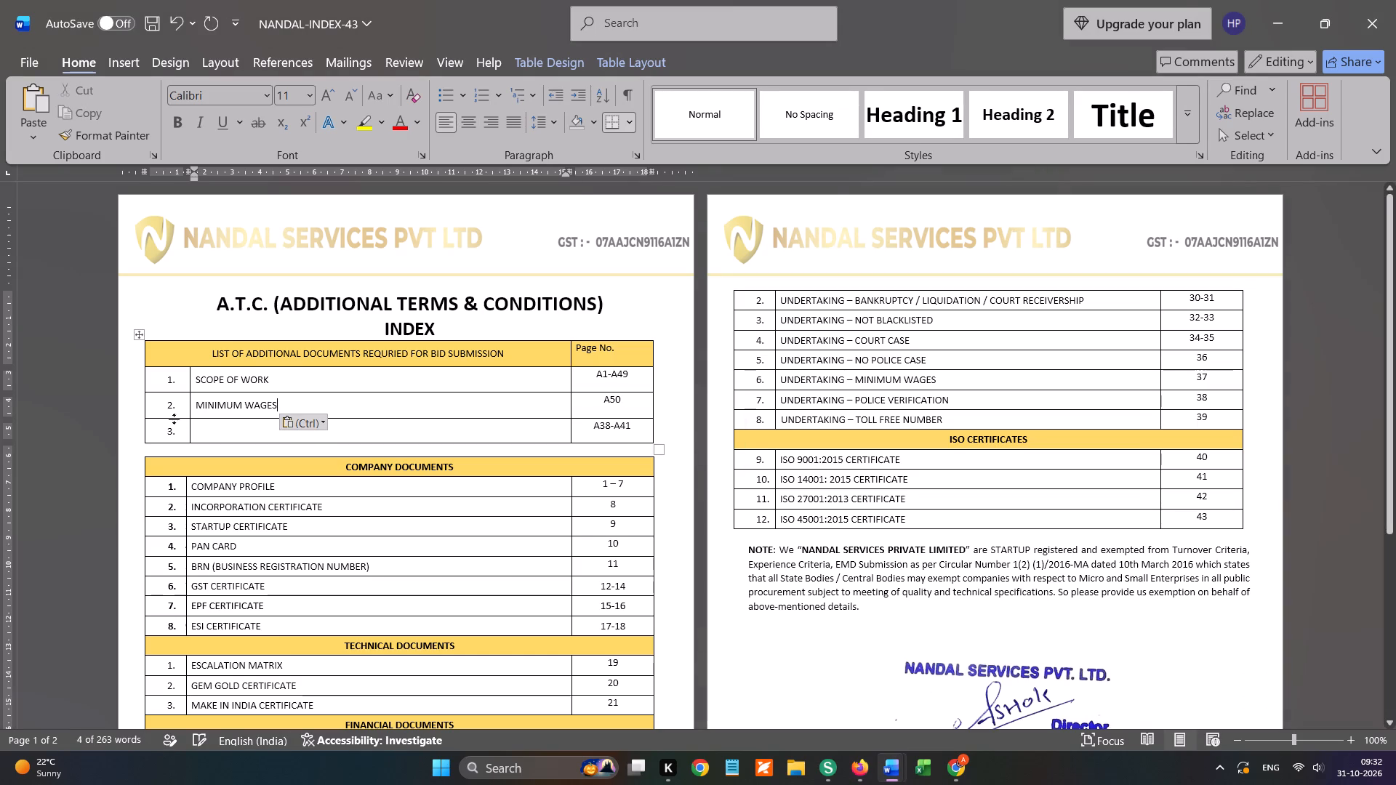
{"action": "left_click_drag", "start_coordinate": [153, 427], "coordinate": [654, 435]}
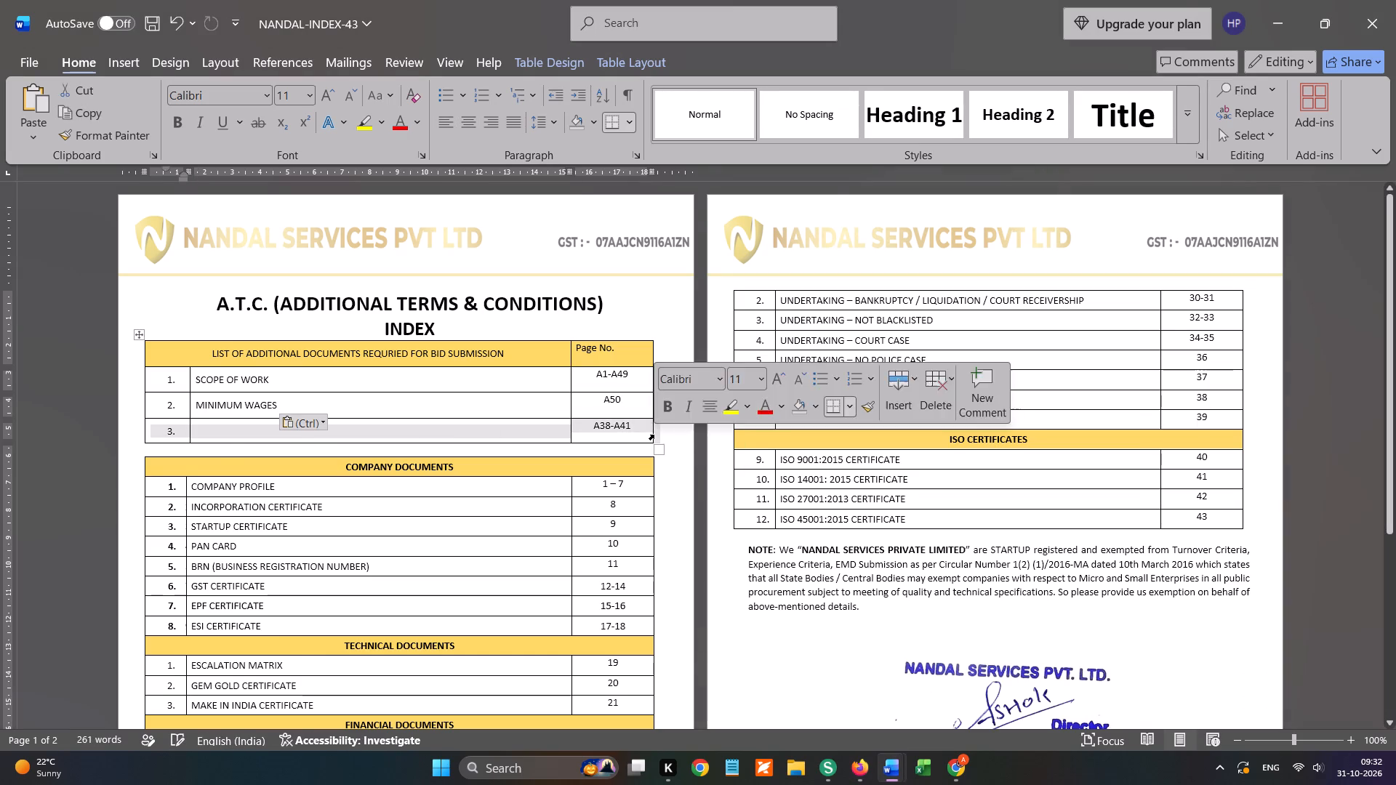
{"action": "key", "text": "BackSpace"}
Export the index as the PDF NANDAL-INDEX-43 in Downloads.
{"action": "key", "text": "alt+f"}
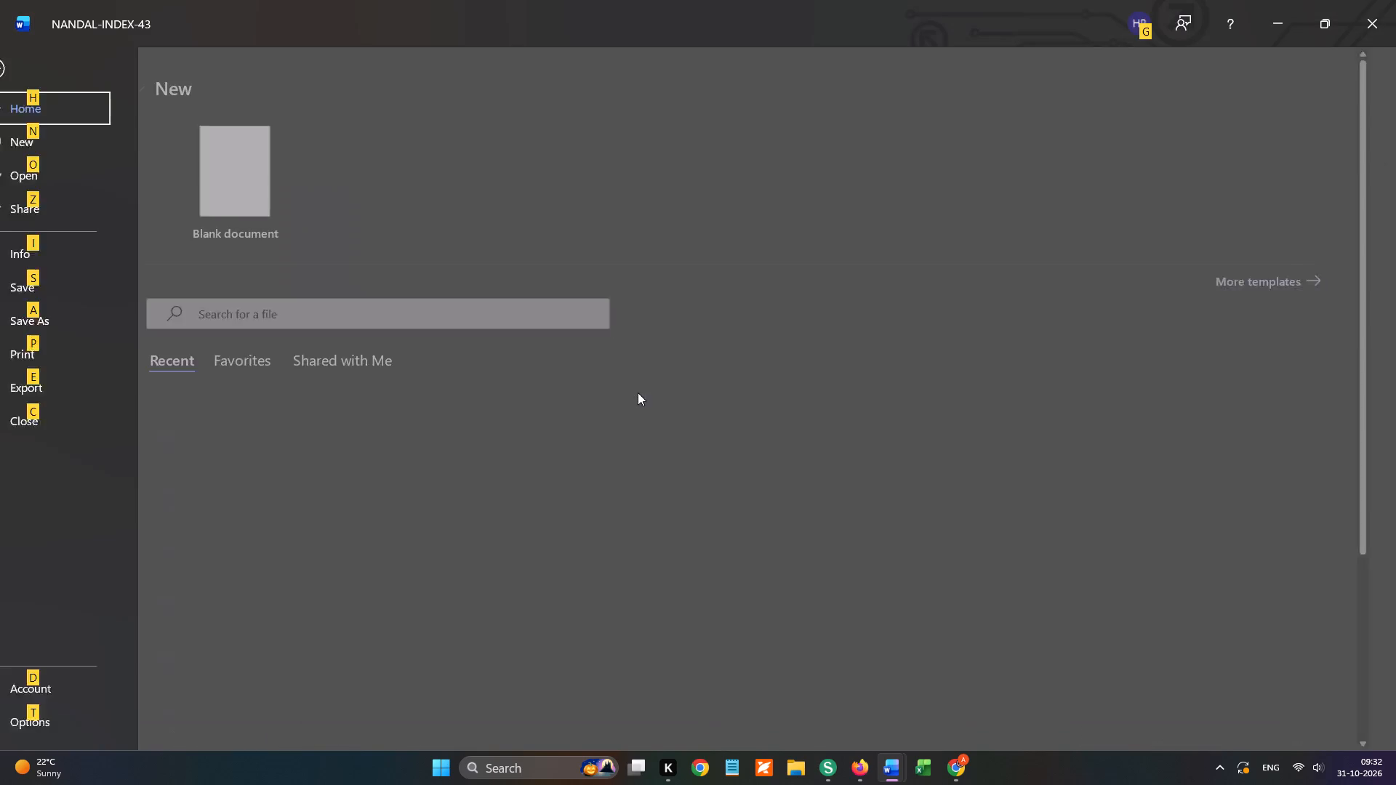
{"action": "key", "text": "e"}
{"action": "key", "text": "a"}
{"action": "scroll", "coordinate": [77, 224], "scroll_direction": "up", "scroll_amount": 6}
{"action": "left_click", "coordinate": [78, 167]}
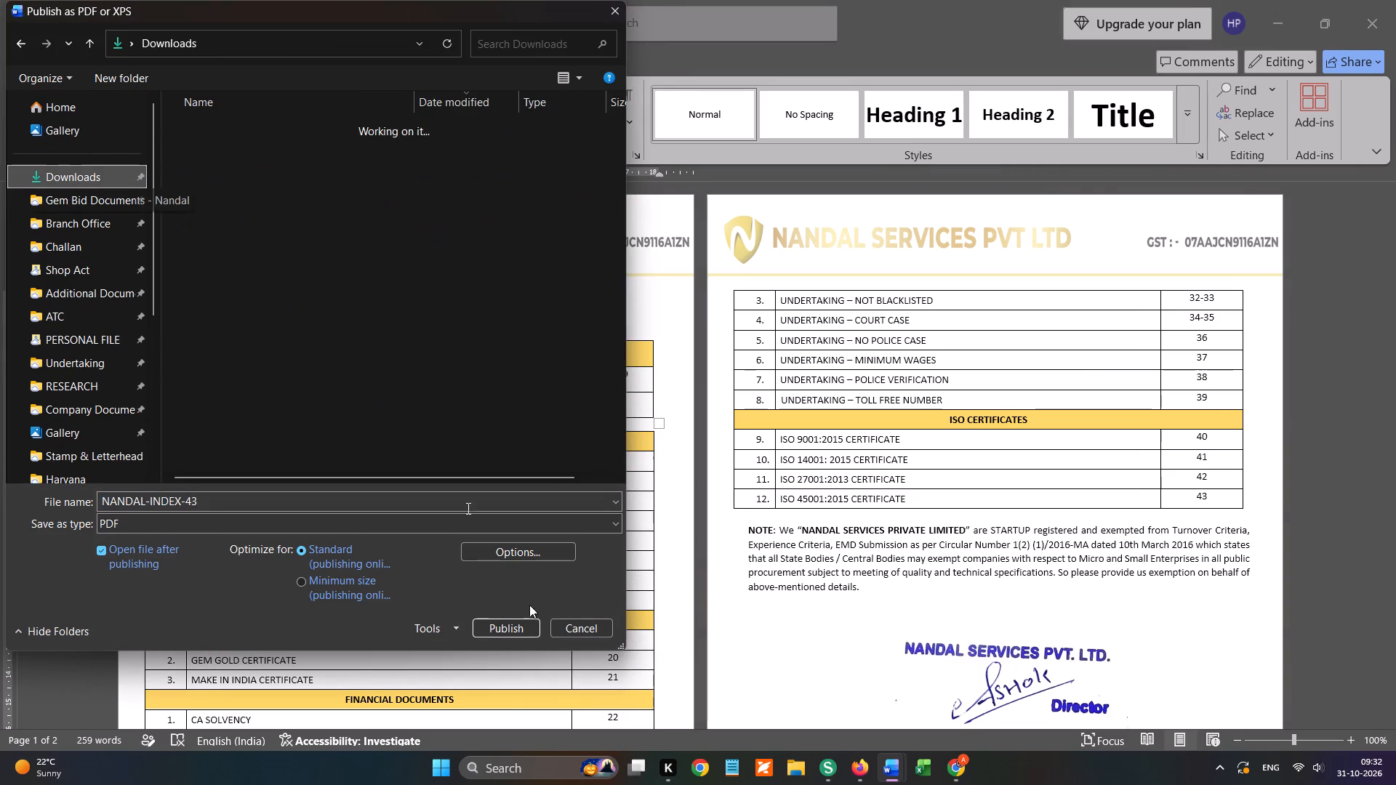
{"action": "left_click", "coordinate": [516, 637]}
{"action": "left_click", "coordinate": [722, 390]}
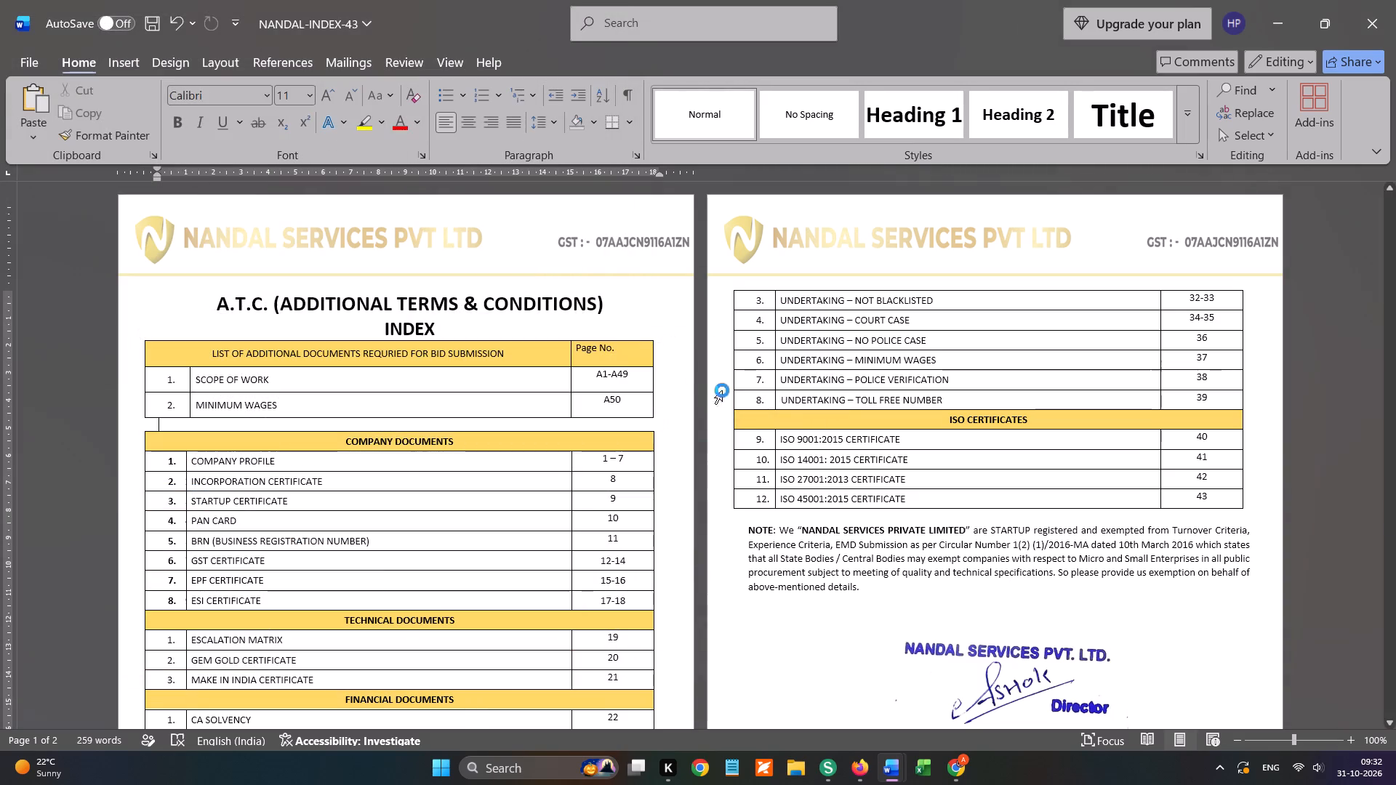
Add NANDAL-INDEX-43 from Downloads to the iLovePDF merge and move it to the front of the file order.
{"action": "left_click", "coordinate": [175, 22]}
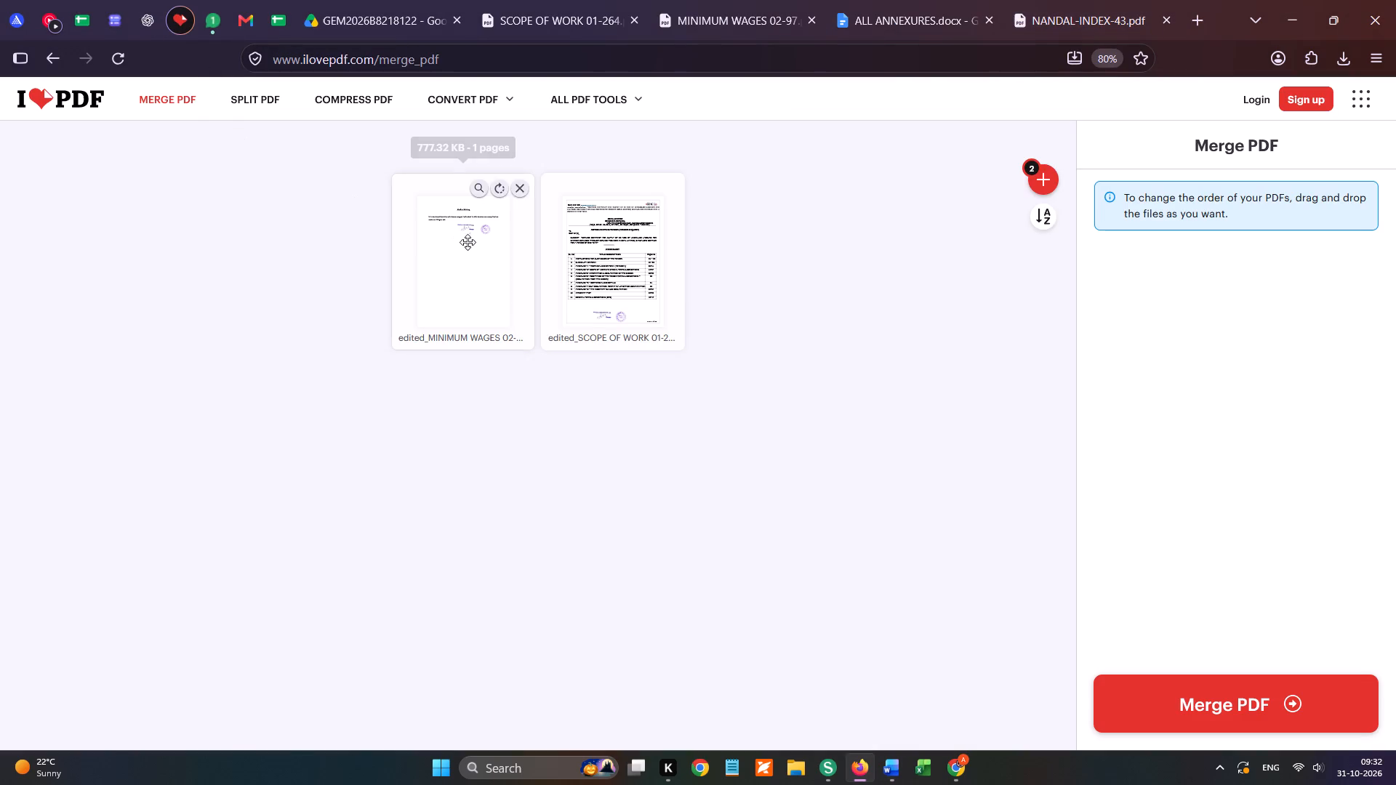
{"action": "left_click", "coordinate": [1035, 187]}
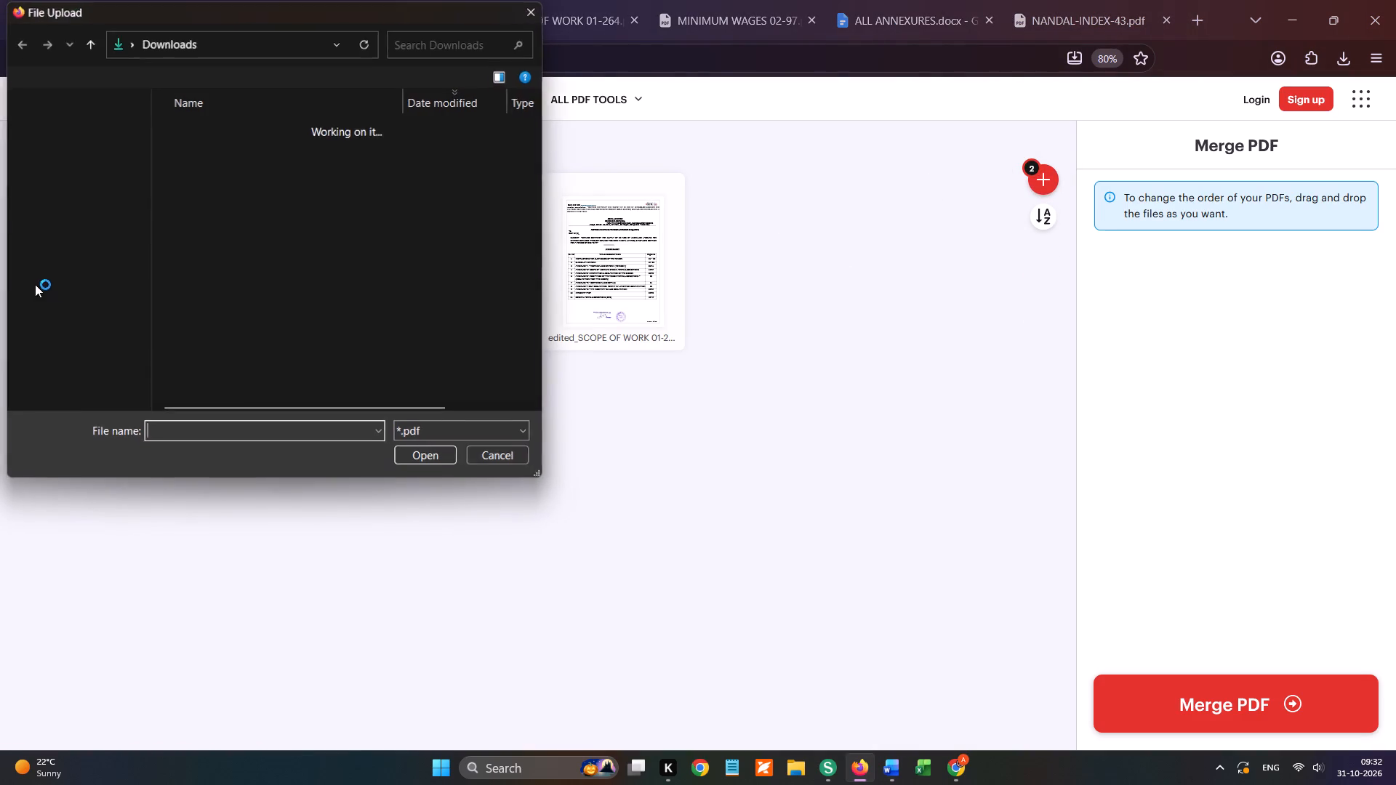
{"action": "scroll", "coordinate": [23, 261], "scroll_direction": "up", "scroll_amount": 5}
{"action": "left_click", "coordinate": [70, 186]}
{"action": "double_click", "coordinate": [244, 148]}
{"action": "left_click_drag", "start_coordinate": [721, 289], "coordinate": [408, 275]}
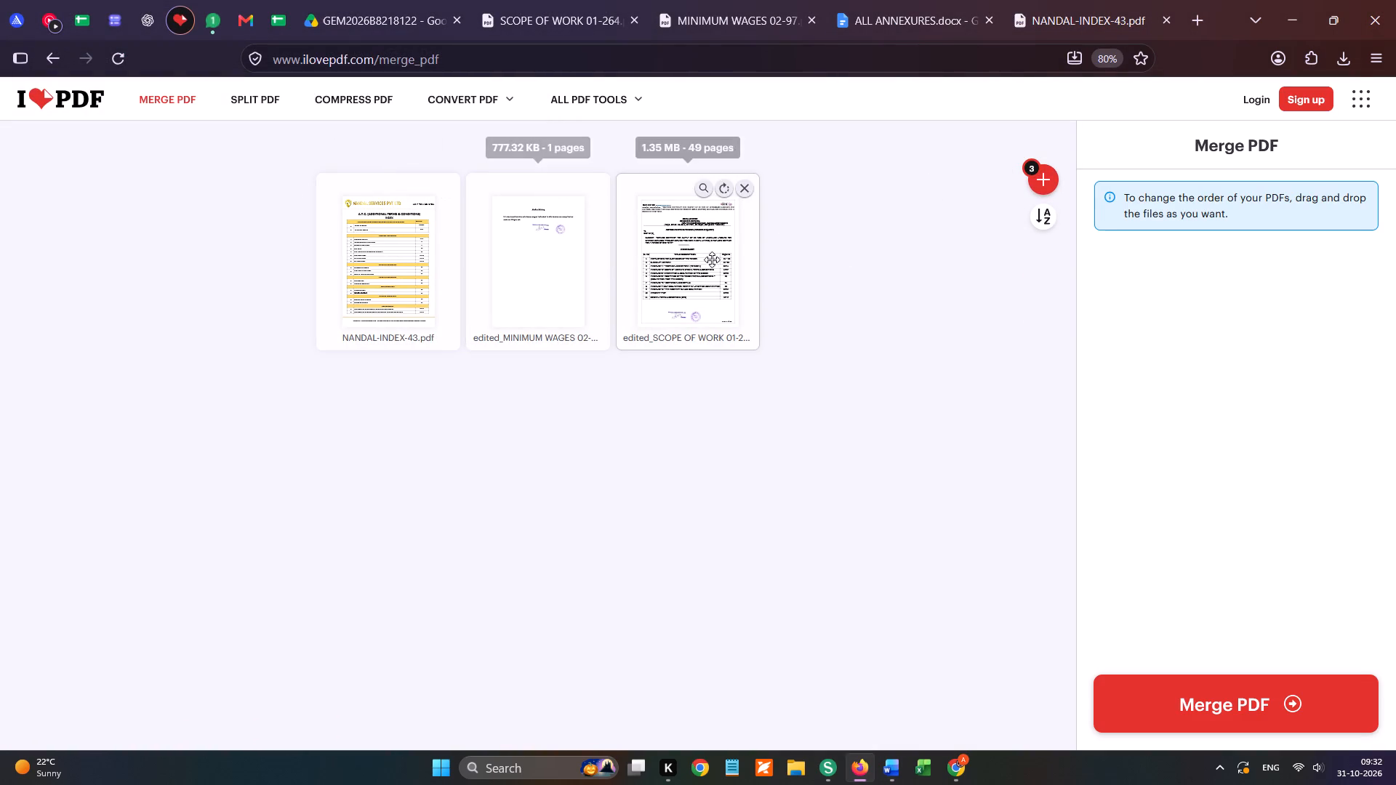
Add Atc- Nandal-43 from the Nandal ATC folder and start merging the four PDFs.
{"action": "left_click", "coordinate": [1047, 167]}
{"action": "scroll", "coordinate": [116, 270], "scroll_direction": "up", "scroll_amount": 4}
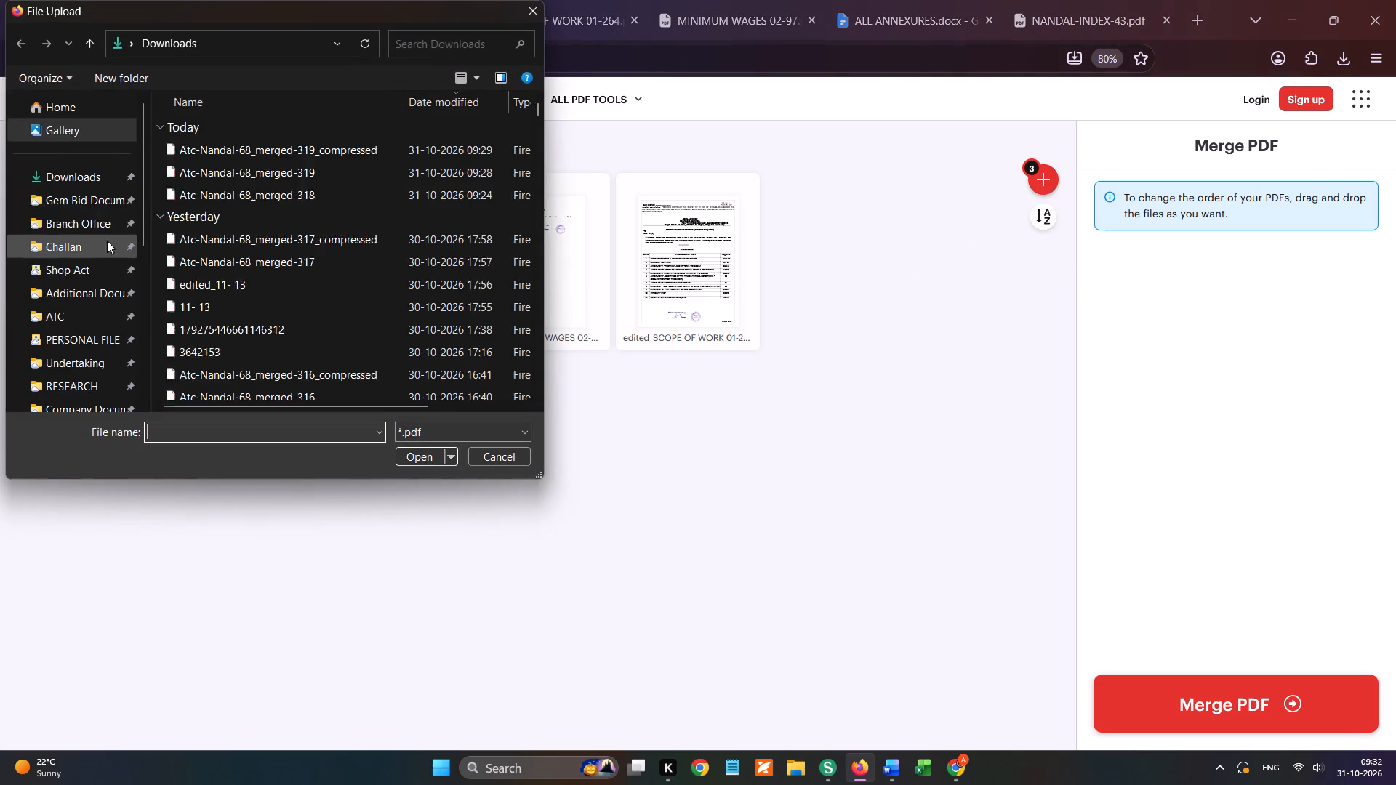
{"action": "scroll", "coordinate": [107, 241], "scroll_direction": "up", "scroll_amount": 2}
{"action": "left_click", "coordinate": [94, 201]}
{"action": "double_click", "coordinate": [232, 156]}
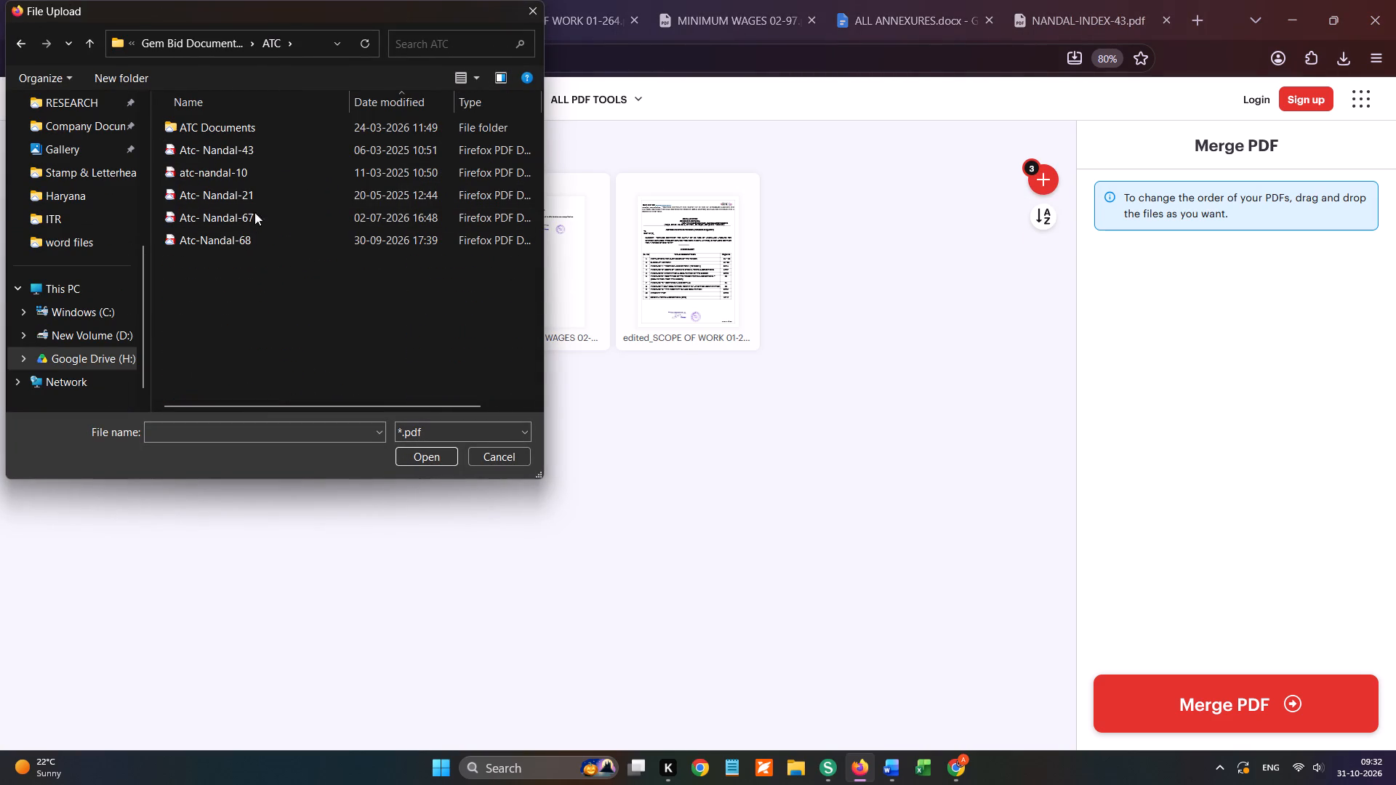
{"action": "double_click", "coordinate": [267, 148]}
{"action": "left_click", "coordinate": [1115, 706]}
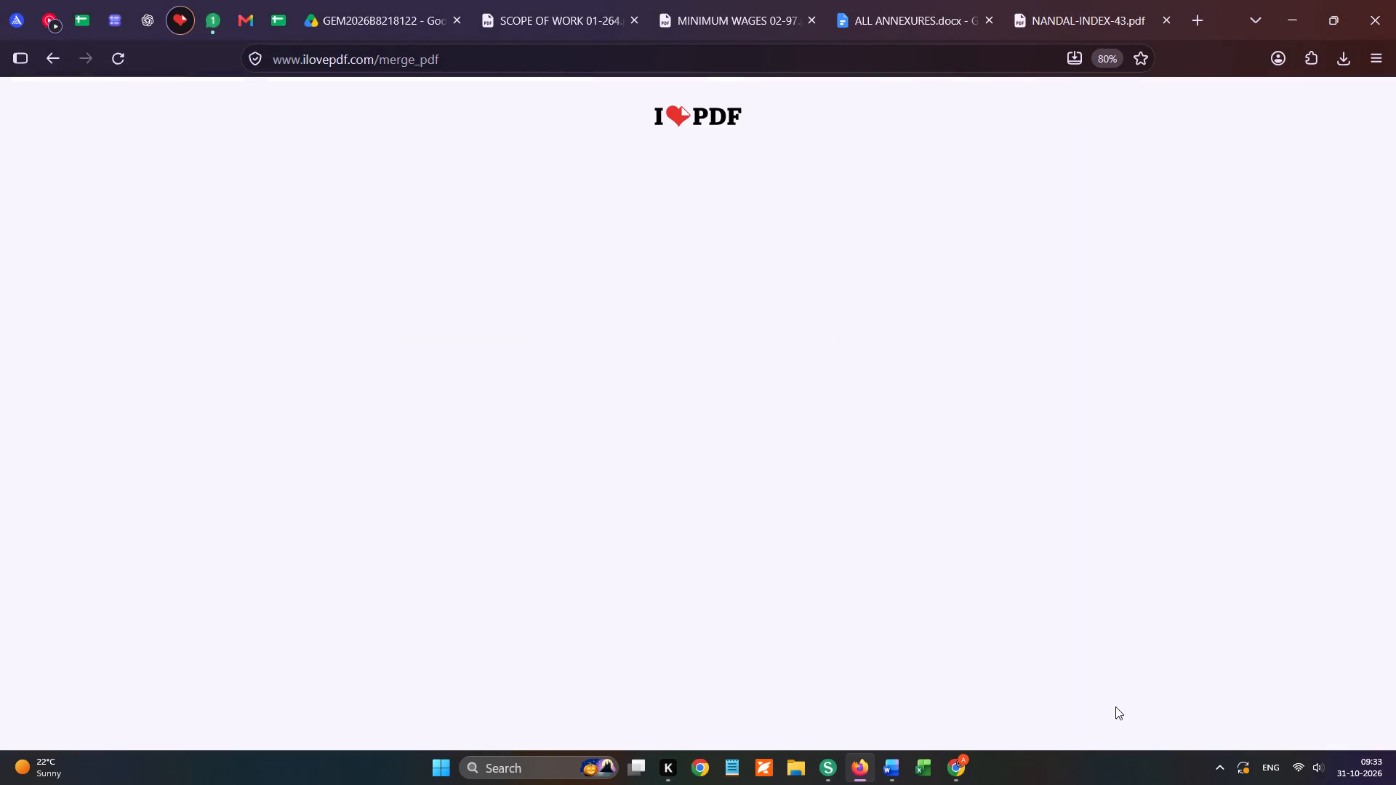
Switch to Chrome and open GeM's listing of ongoing bids available for participation.
{"action": "left_click", "coordinate": [950, 761]}
{"action": "left_click", "coordinate": [235, 0]}
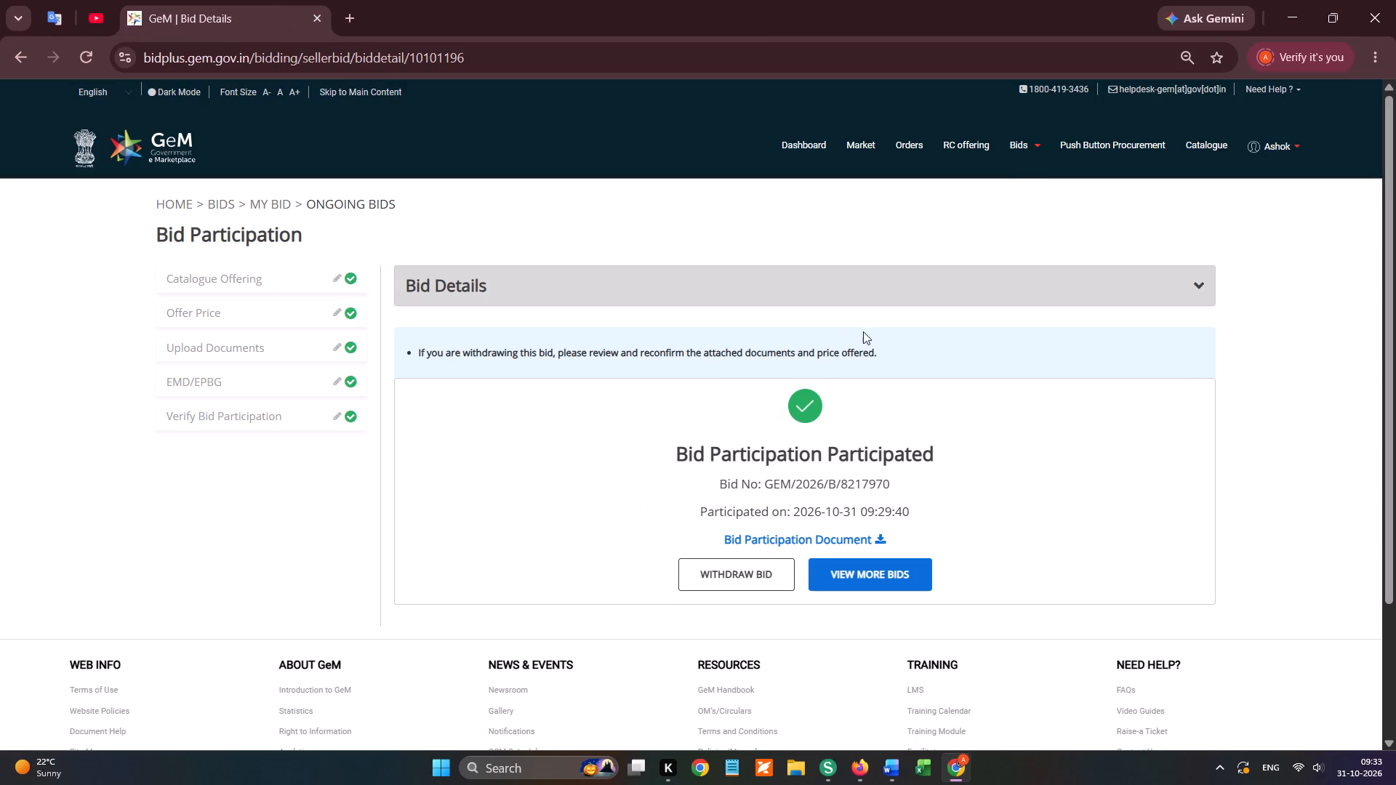
{"action": "left_click", "coordinate": [1038, 163]}
{"action": "left_click", "coordinate": [1039, 174]}
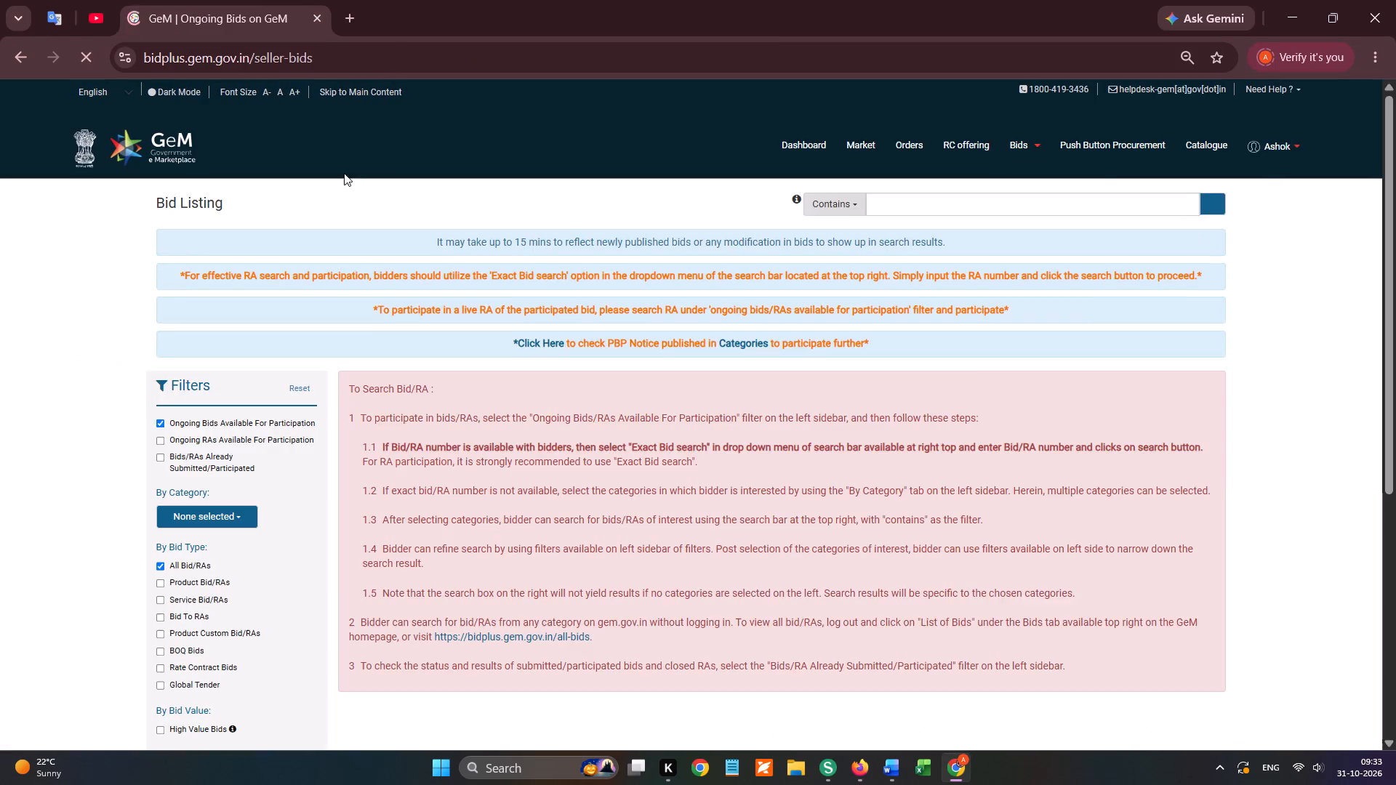
Copy bid number GEM/2026/B/8218122 from the tender tracking sheet in Firefox and find it on GeM in Chrome using Exact Bid Search.
{"action": "key", "text": "alt+Tab"}
{"action": "left_click", "coordinate": [286, 27]}
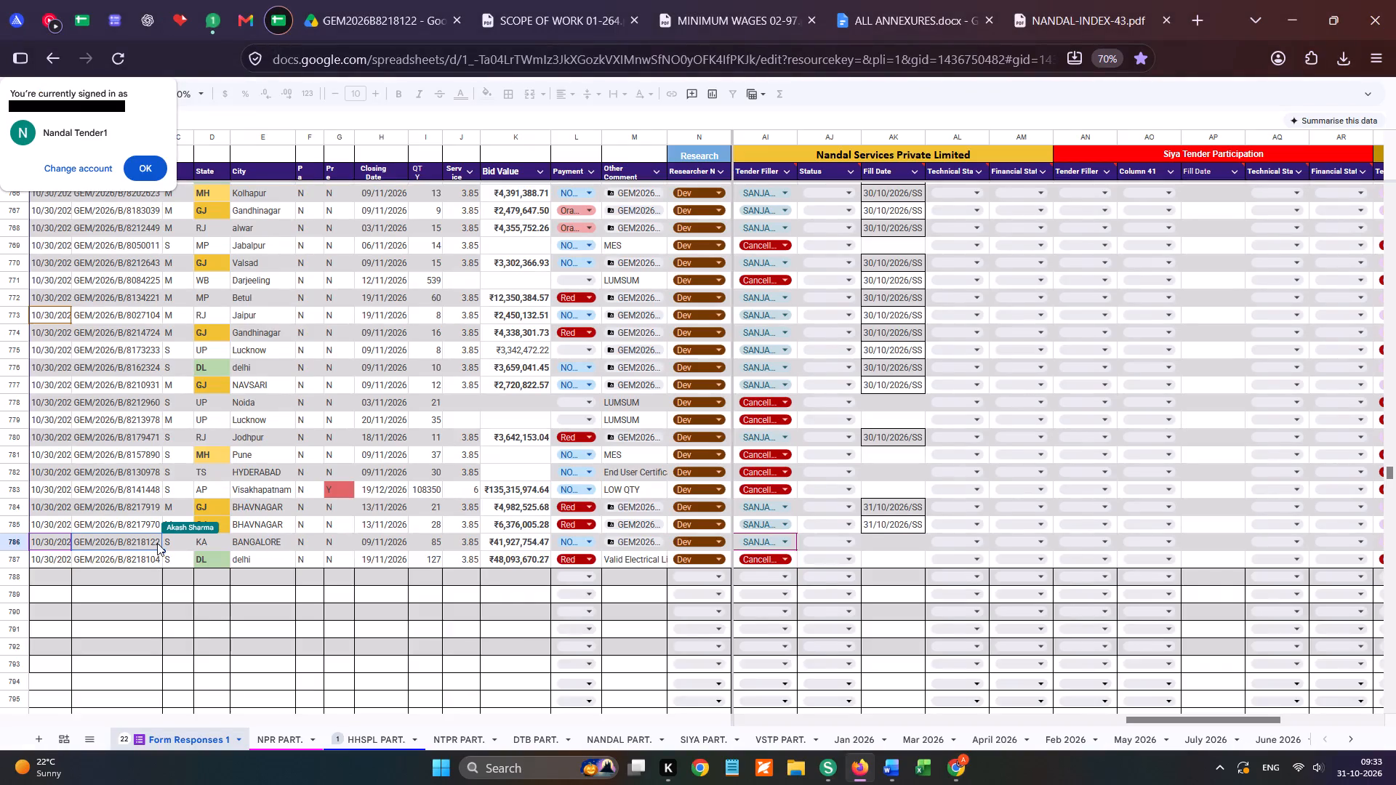
{"action": "left_click", "coordinate": [140, 544]}
{"action": "key", "text": "ctrl+c"}
{"action": "key", "text": "alt+Tab"}
{"action": "left_click", "coordinate": [929, 196]}
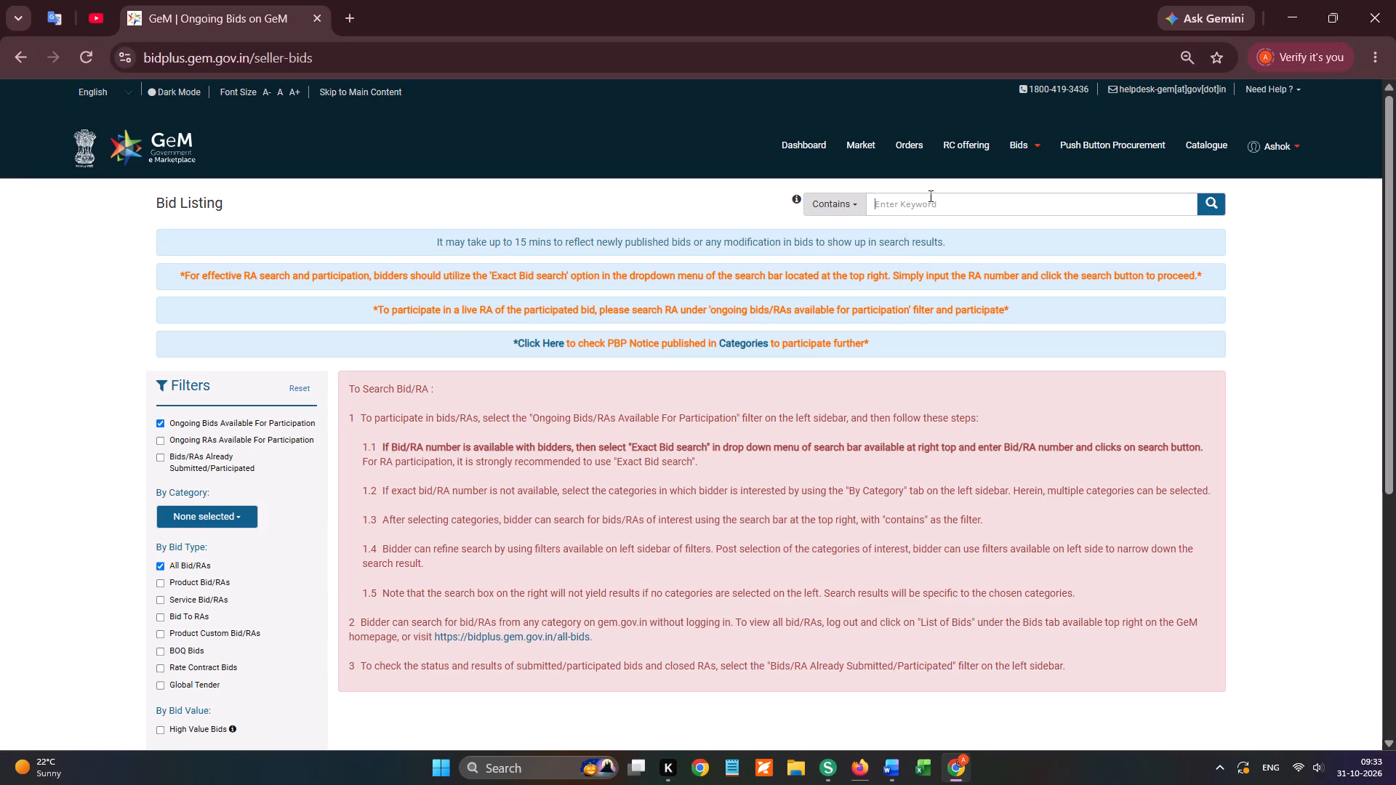
{"action": "key", "text": "ctrl+v"}
{"action": "left_click", "coordinate": [843, 200]}
{"action": "left_click", "coordinate": [883, 300]}
{"action": "left_click", "coordinate": [1203, 213]}
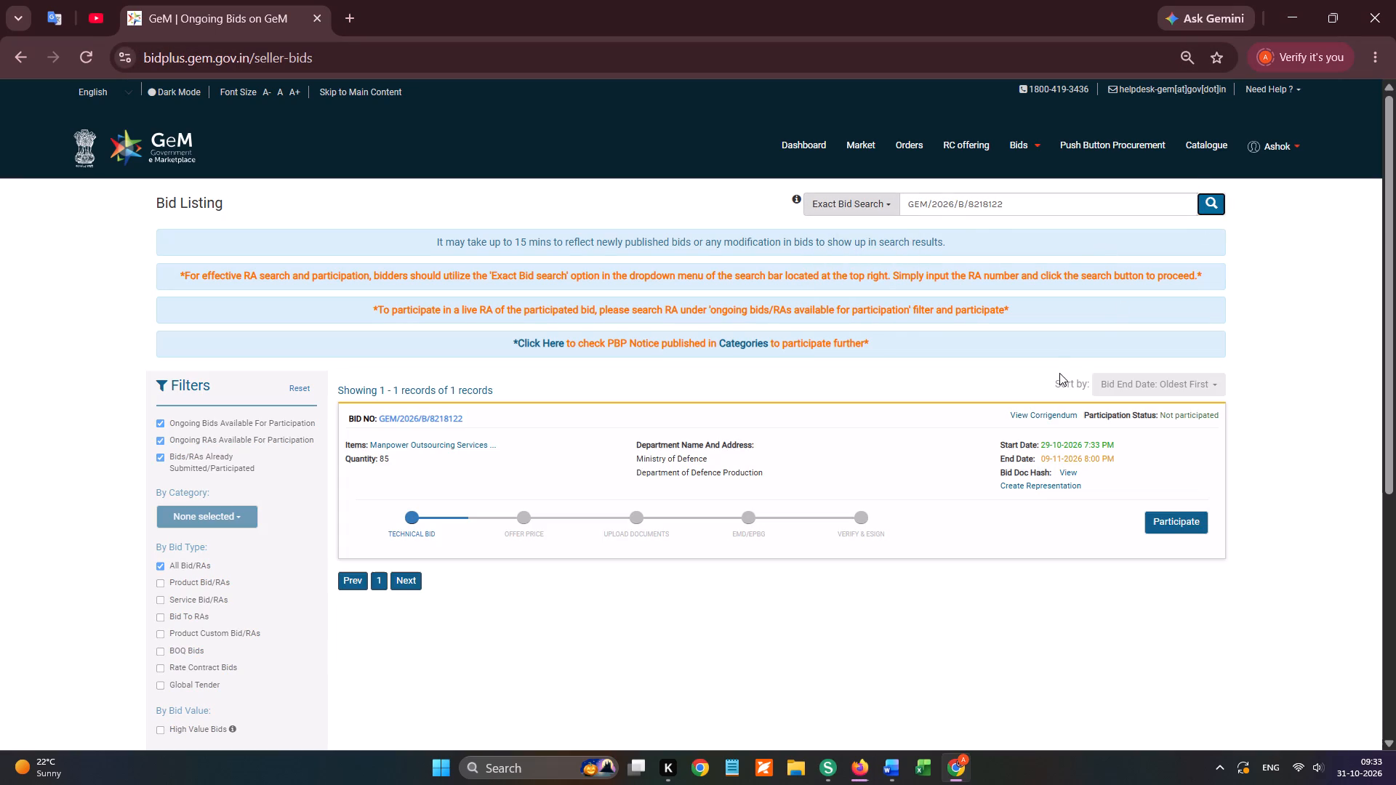
Start participating in the bid and save the beneficial ownership compliance with No for items 1 and 2 and Yes for item 3.
{"action": "left_click", "coordinate": [1182, 518]}
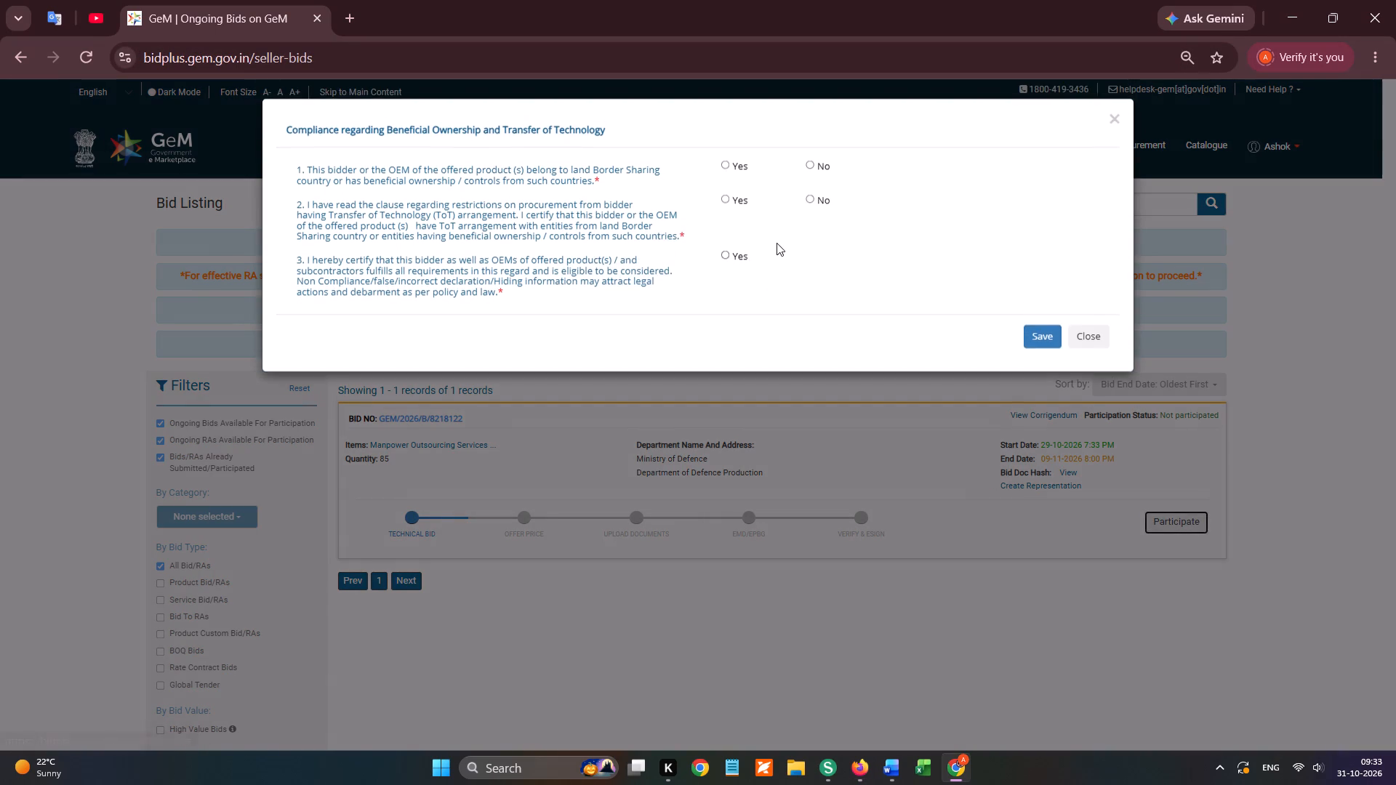
{"action": "left_click", "coordinate": [739, 255]}
{"action": "left_click", "coordinate": [804, 196]}
{"action": "left_click", "coordinate": [815, 165]}
{"action": "left_click", "coordinate": [1031, 328]}
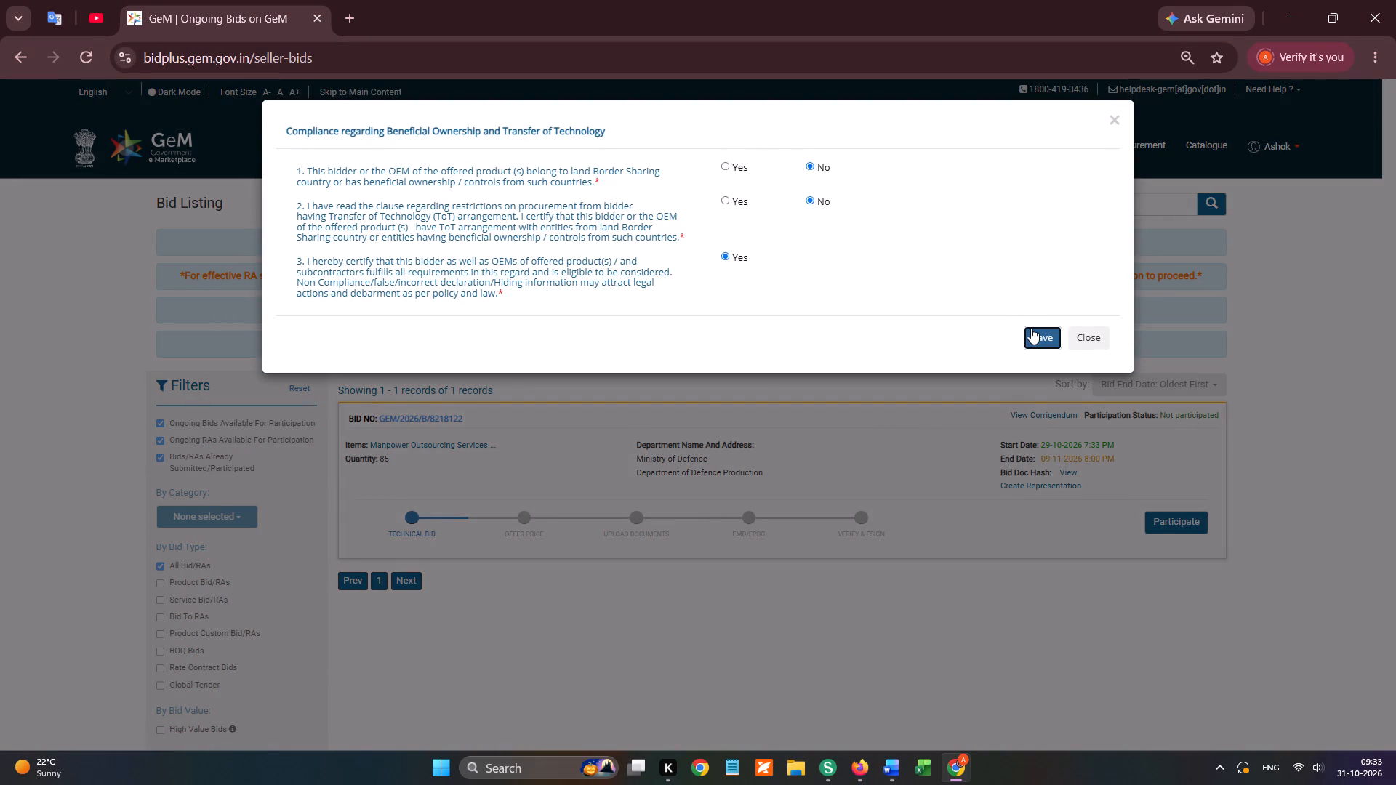
{"action": "left_click", "coordinate": [1153, 442]}
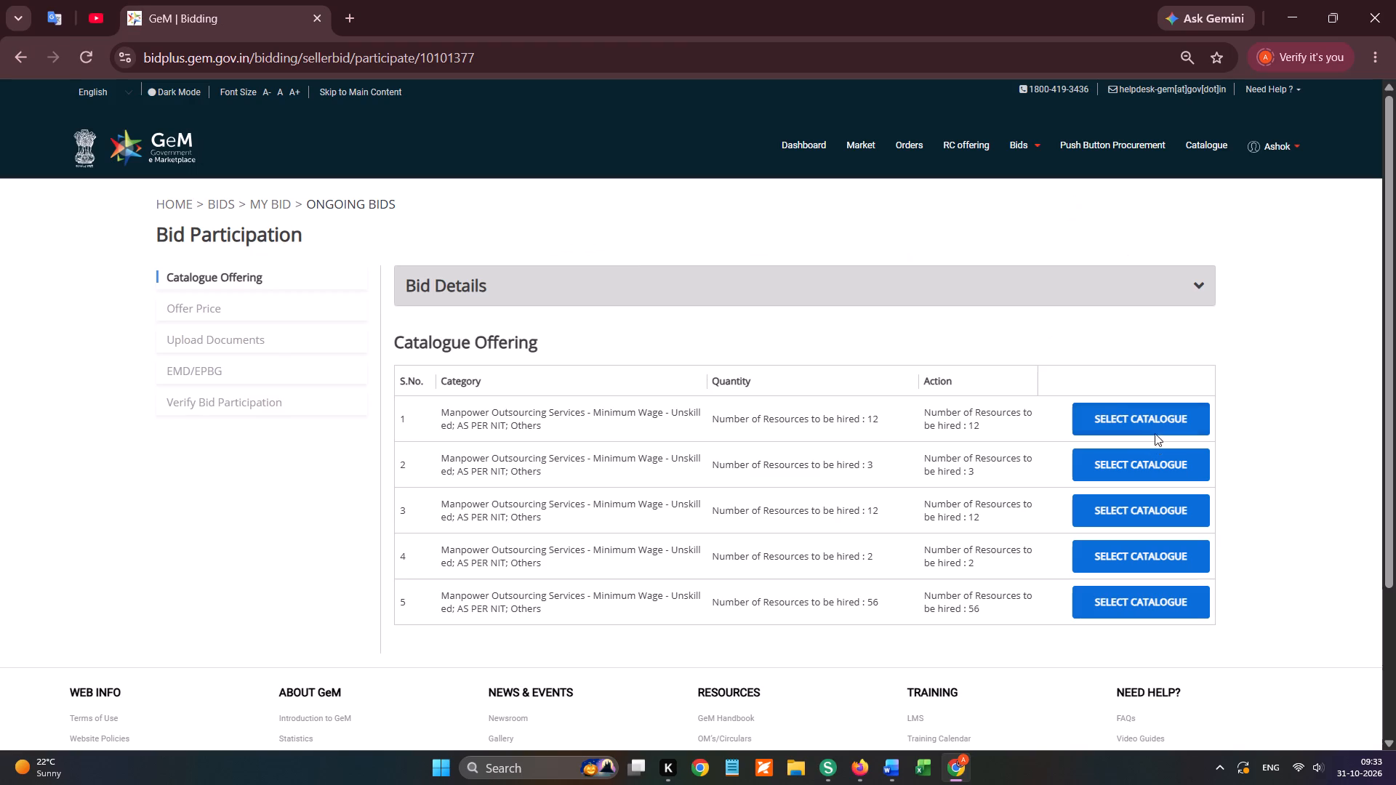
Select the catalogue for item 1, offering Type of Function Others and geographical presence state Karnataka, and encrypt and save it.
{"action": "left_click", "coordinate": [1157, 426]}
{"action": "scroll", "coordinate": [1089, 409], "scroll_direction": "down", "scroll_amount": 2}
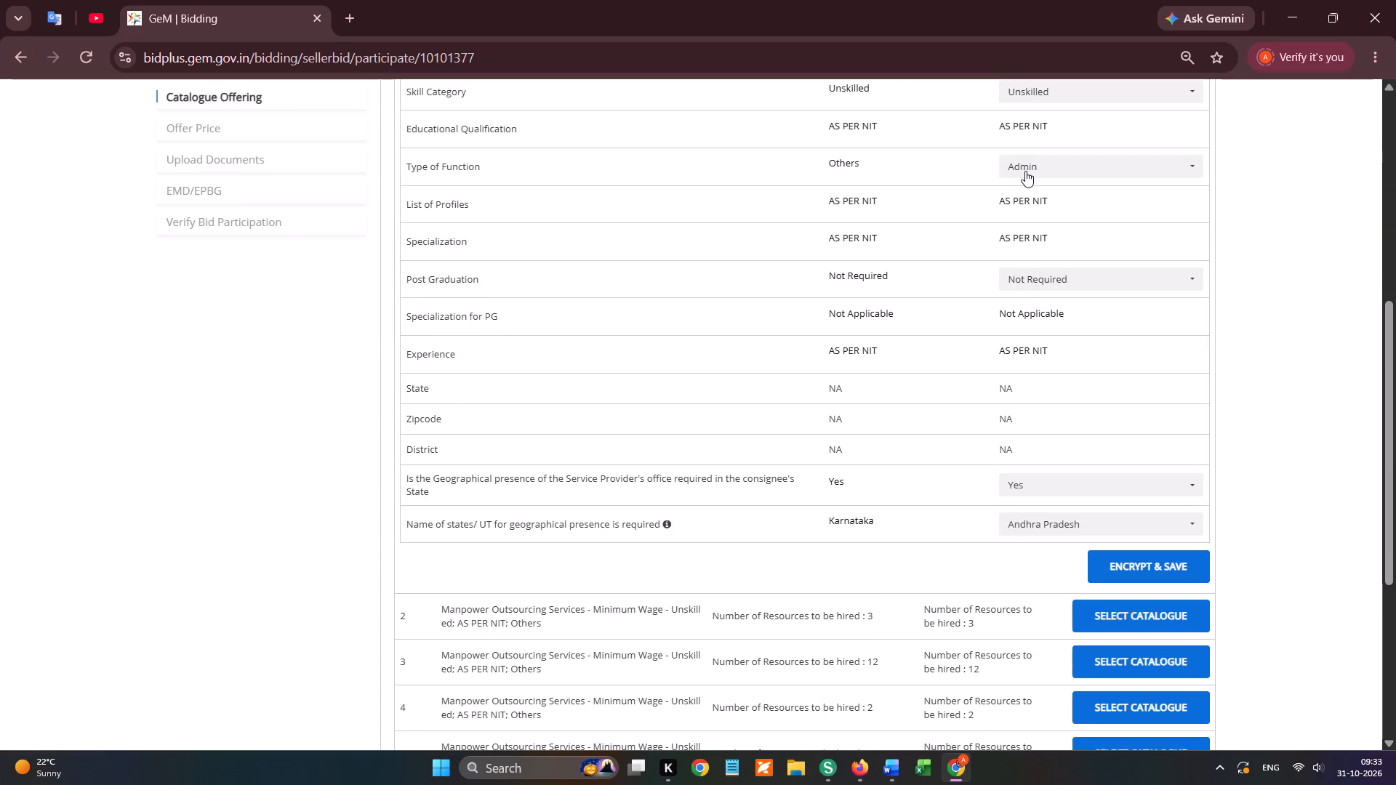
{"action": "left_click", "coordinate": [1025, 171]}
{"action": "scroll", "coordinate": [1024, 240], "scroll_direction": "down", "scroll_amount": 1}
{"action": "left_click", "coordinate": [1023, 244]}
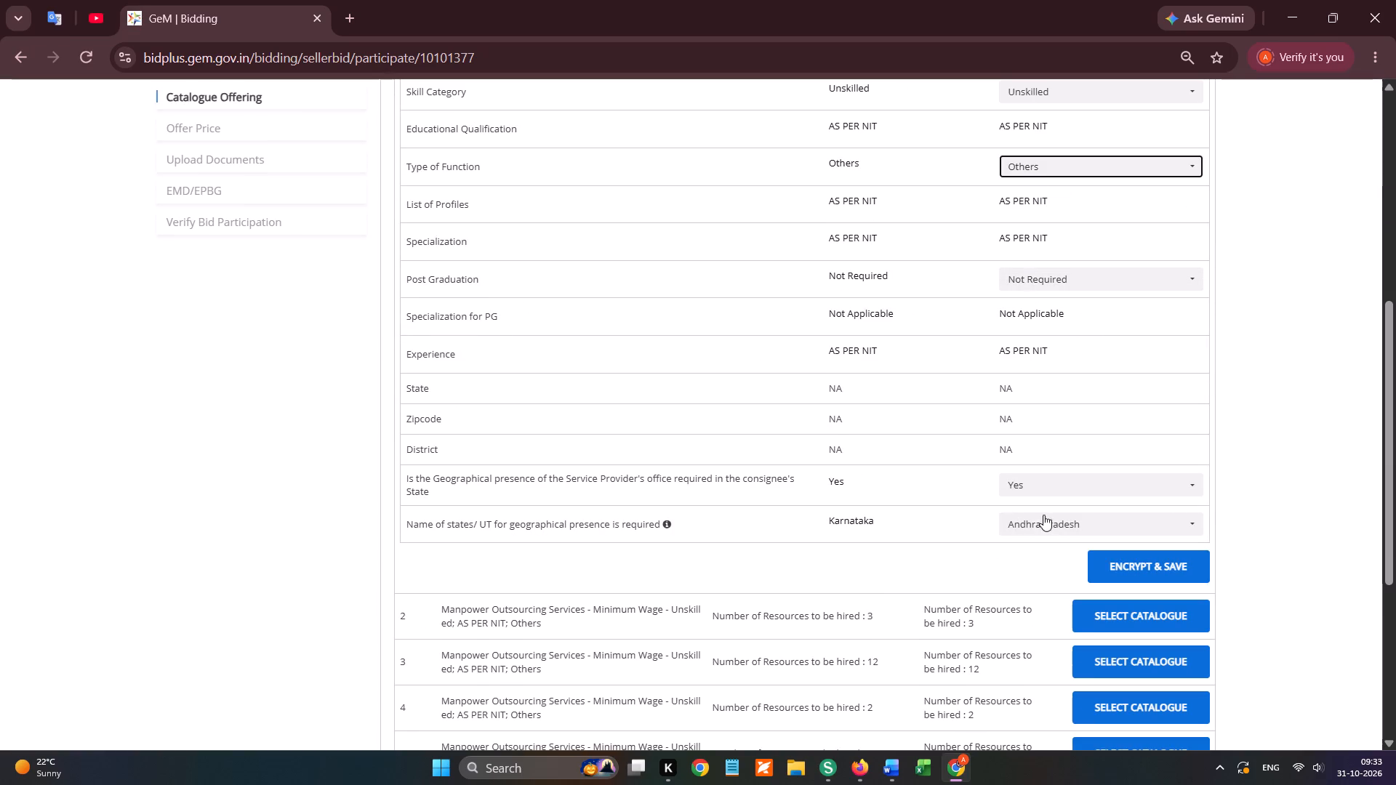
{"action": "left_click", "coordinate": [1043, 515]}
{"action": "left_click", "coordinate": [1040, 428]}
{"action": "left_click", "coordinate": [1035, 539]}
{"action": "left_click", "coordinate": [1040, 524]}
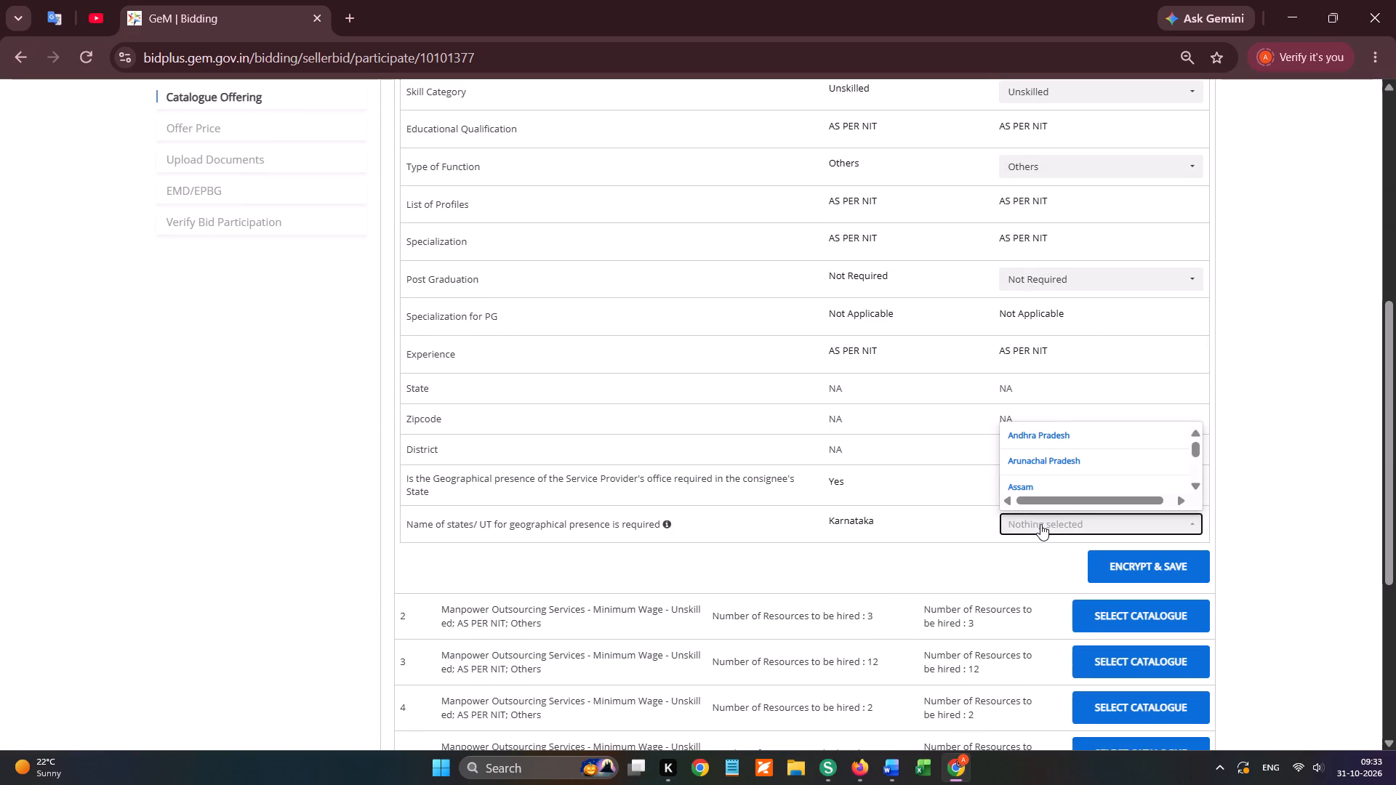
{"action": "key", "text": "k"}
{"action": "left_click", "coordinate": [1031, 457]}
{"action": "left_click", "coordinate": [1043, 544]}
{"action": "left_click", "coordinate": [1127, 563]}
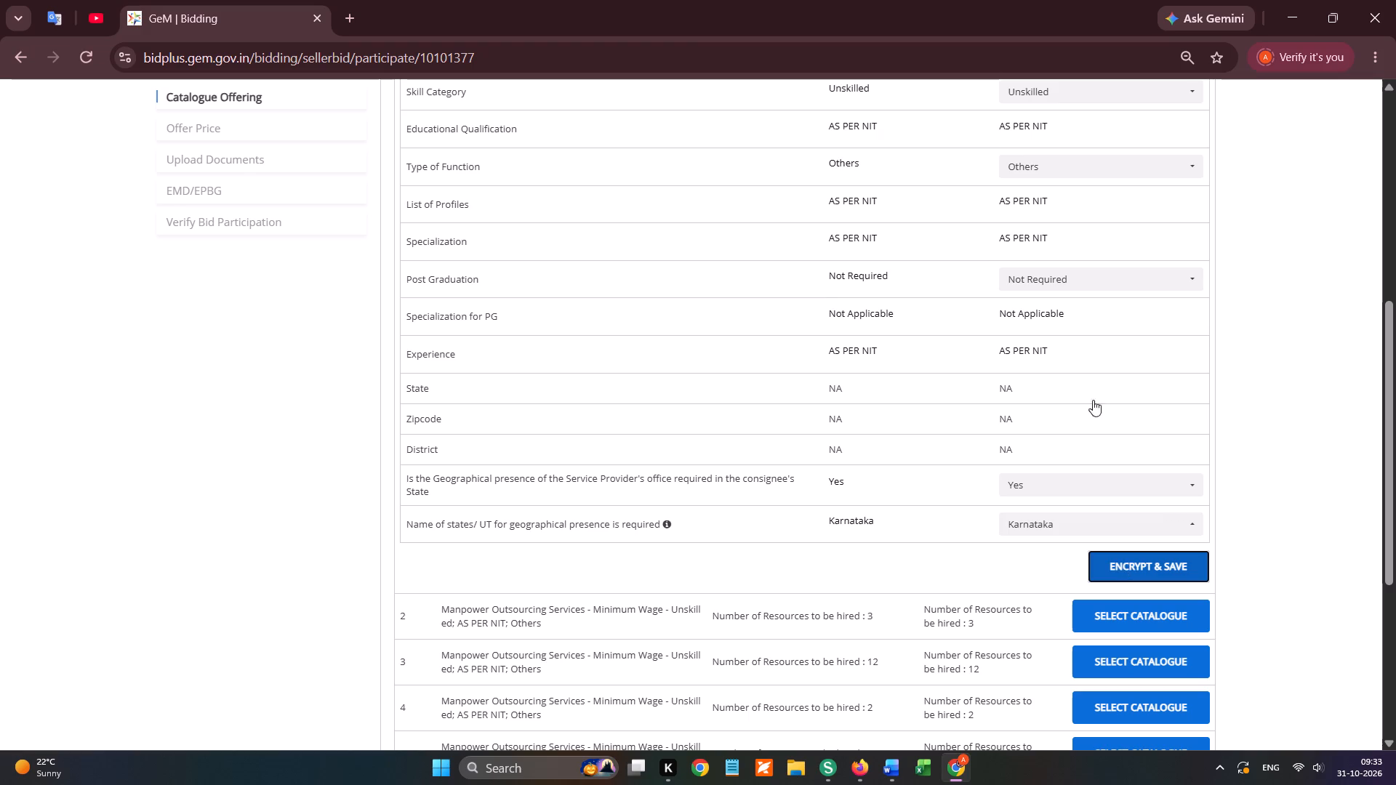
Select the catalogue for item 2 and set its offered Type of Function to Others.
{"action": "scroll", "coordinate": [1091, 398], "scroll_direction": "down", "scroll_amount": 1}
{"action": "left_click", "coordinate": [1107, 455]}
{"action": "scroll", "coordinate": [1110, 455], "scroll_direction": "down", "scroll_amount": 1}
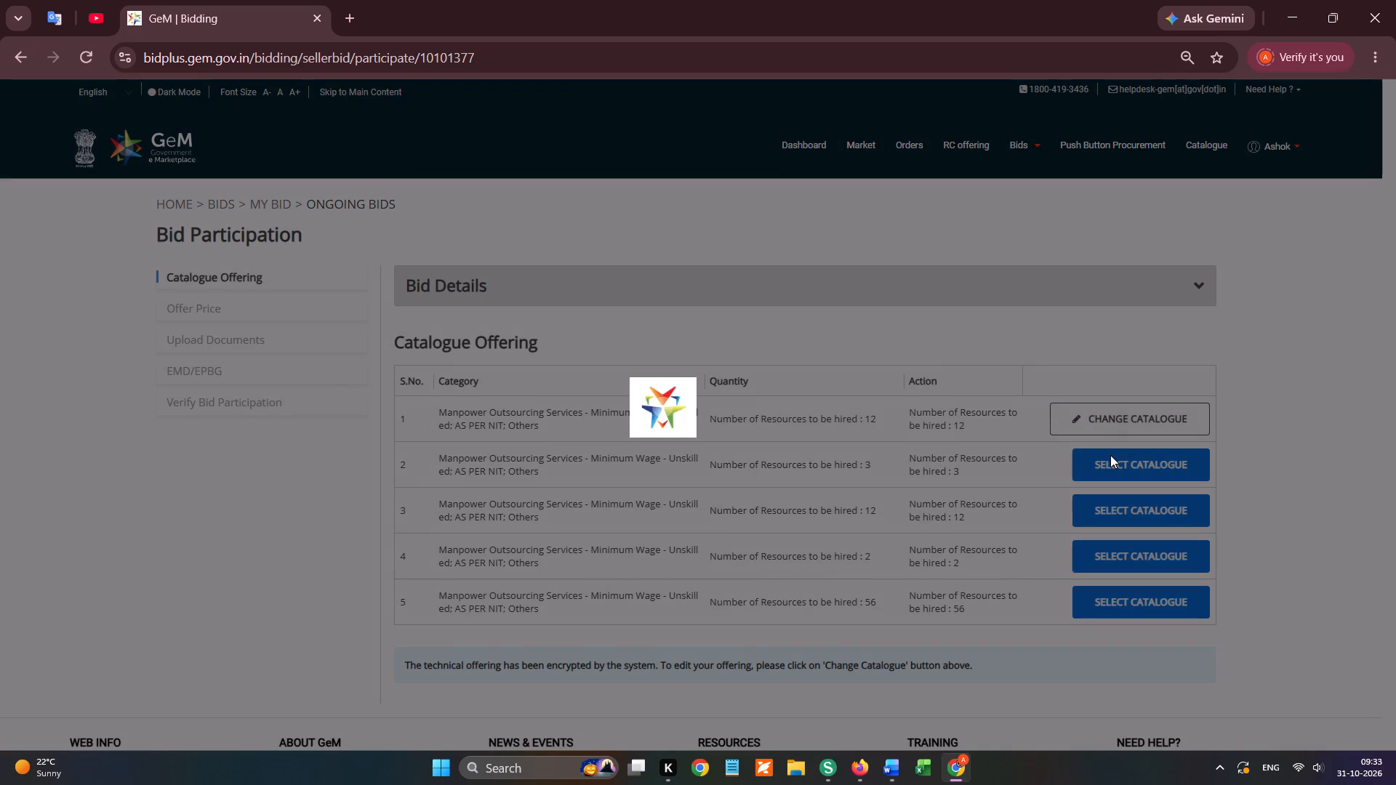
{"action": "scroll", "coordinate": [1110, 447], "scroll_direction": "down", "scroll_amount": 2}
{"action": "scroll", "coordinate": [1014, 430], "scroll_direction": "down", "scroll_amount": 1}
{"action": "left_click", "coordinate": [1023, 443]}
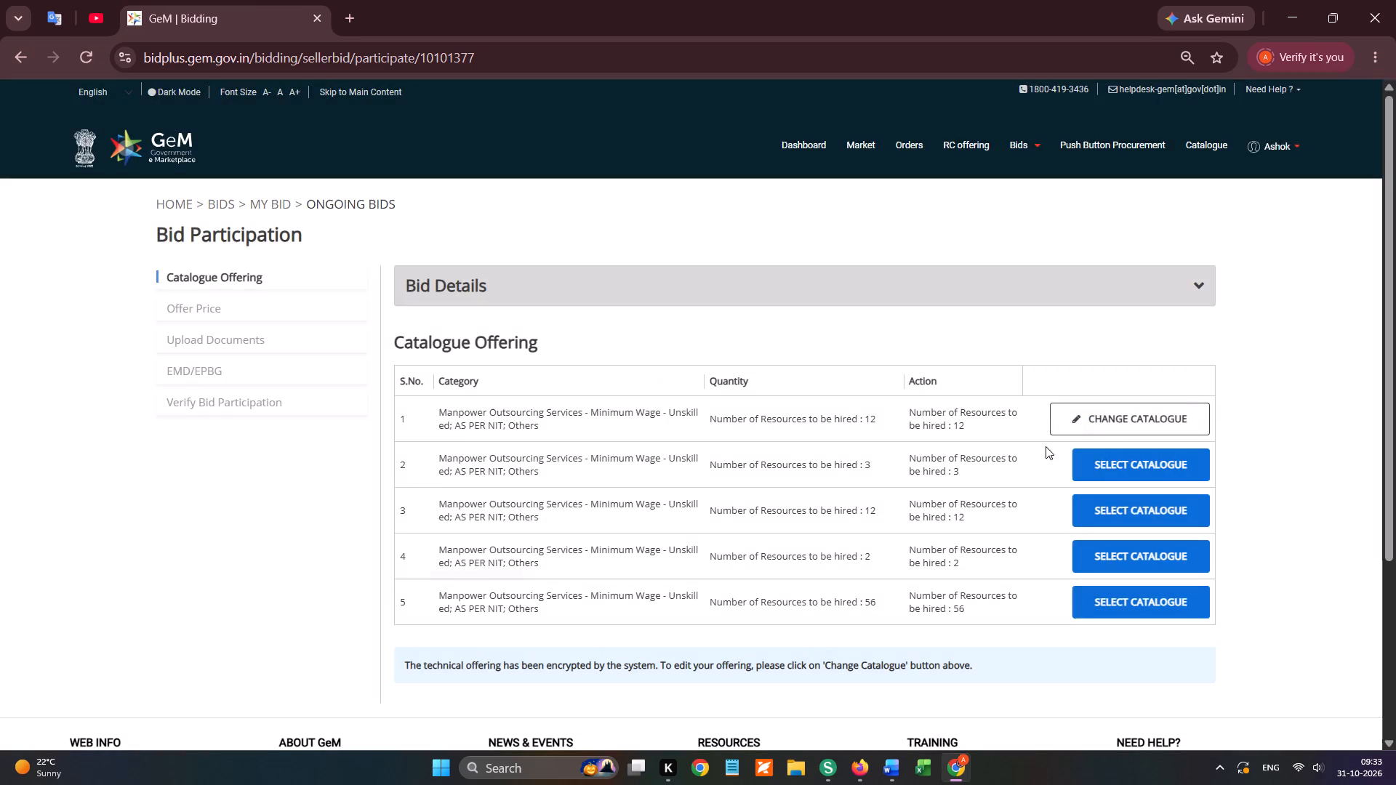
{"action": "left_click", "coordinate": [1105, 463]}
{"action": "scroll", "coordinate": [1064, 390], "scroll_direction": "down", "scroll_amount": 3}
{"action": "left_click", "coordinate": [1030, 432]}
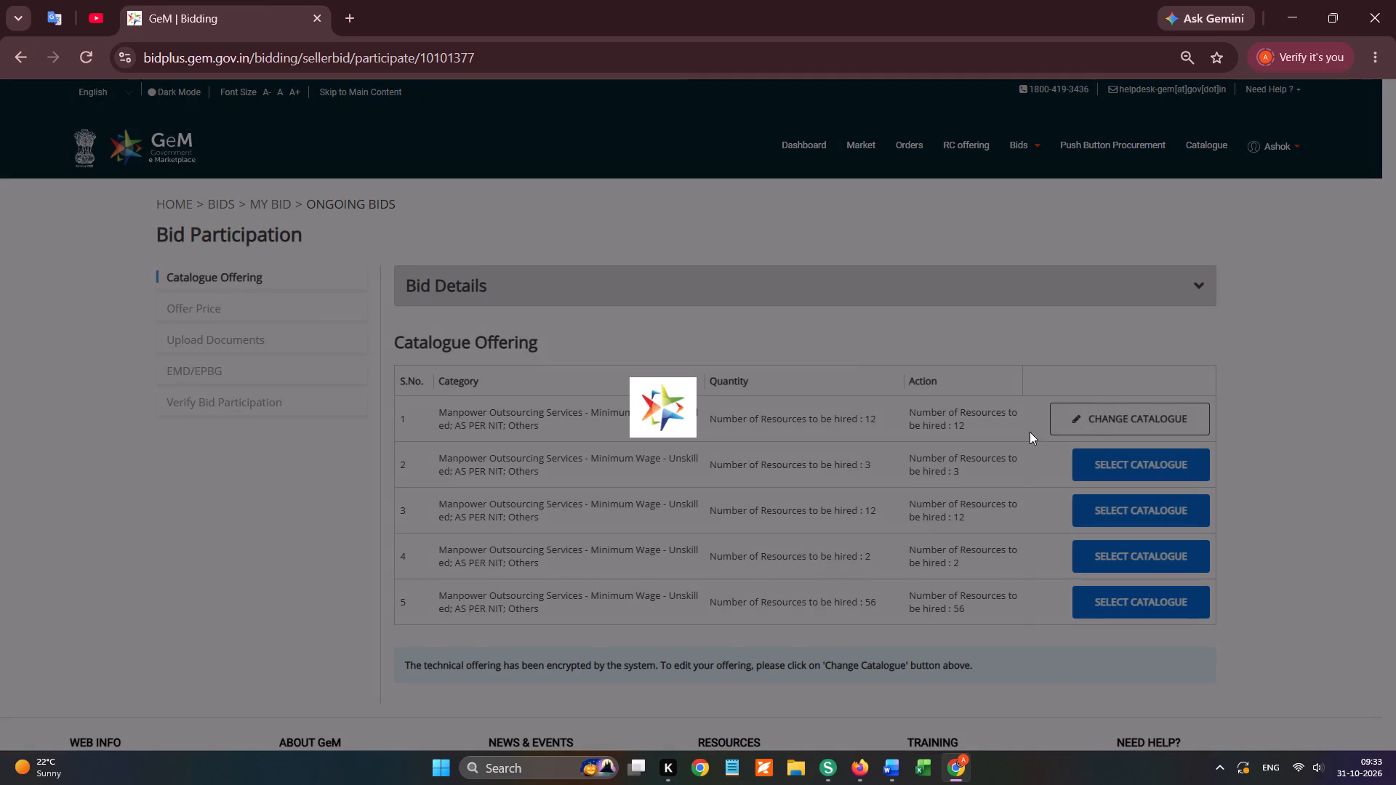
{"action": "left_click", "coordinate": [1131, 473]}
{"action": "scroll", "coordinate": [1120, 446], "scroll_direction": "down", "scroll_amount": 1}
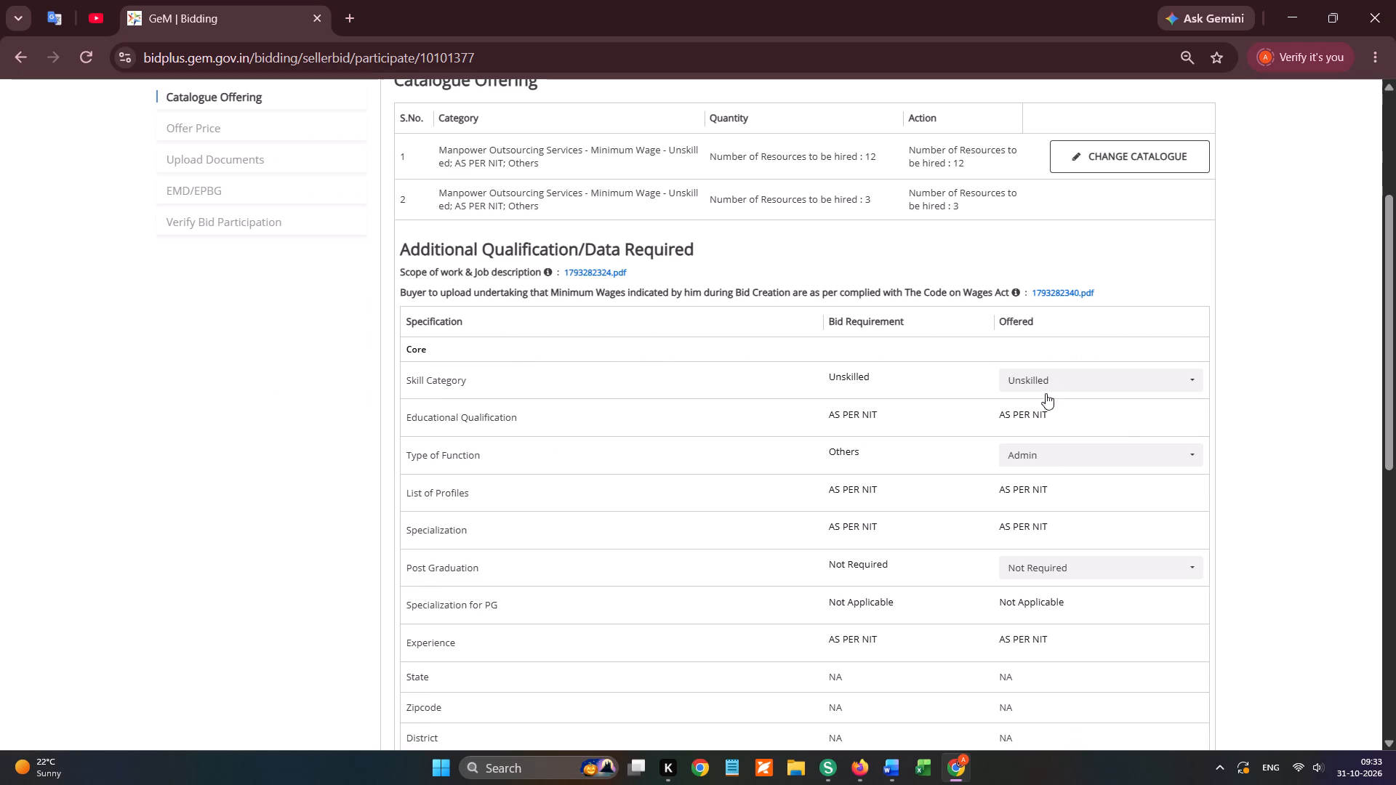
{"action": "left_click", "coordinate": [1044, 460]}
{"action": "scroll", "coordinate": [1035, 430], "scroll_direction": "down", "scroll_amount": 1}
{"action": "left_click", "coordinate": [1033, 422]}
Set item 2's geographical presence state to Karnataka only, and encrypt and save the offering.
{"action": "scroll", "coordinate": [1036, 460], "scroll_direction": "down", "scroll_amount": 1}
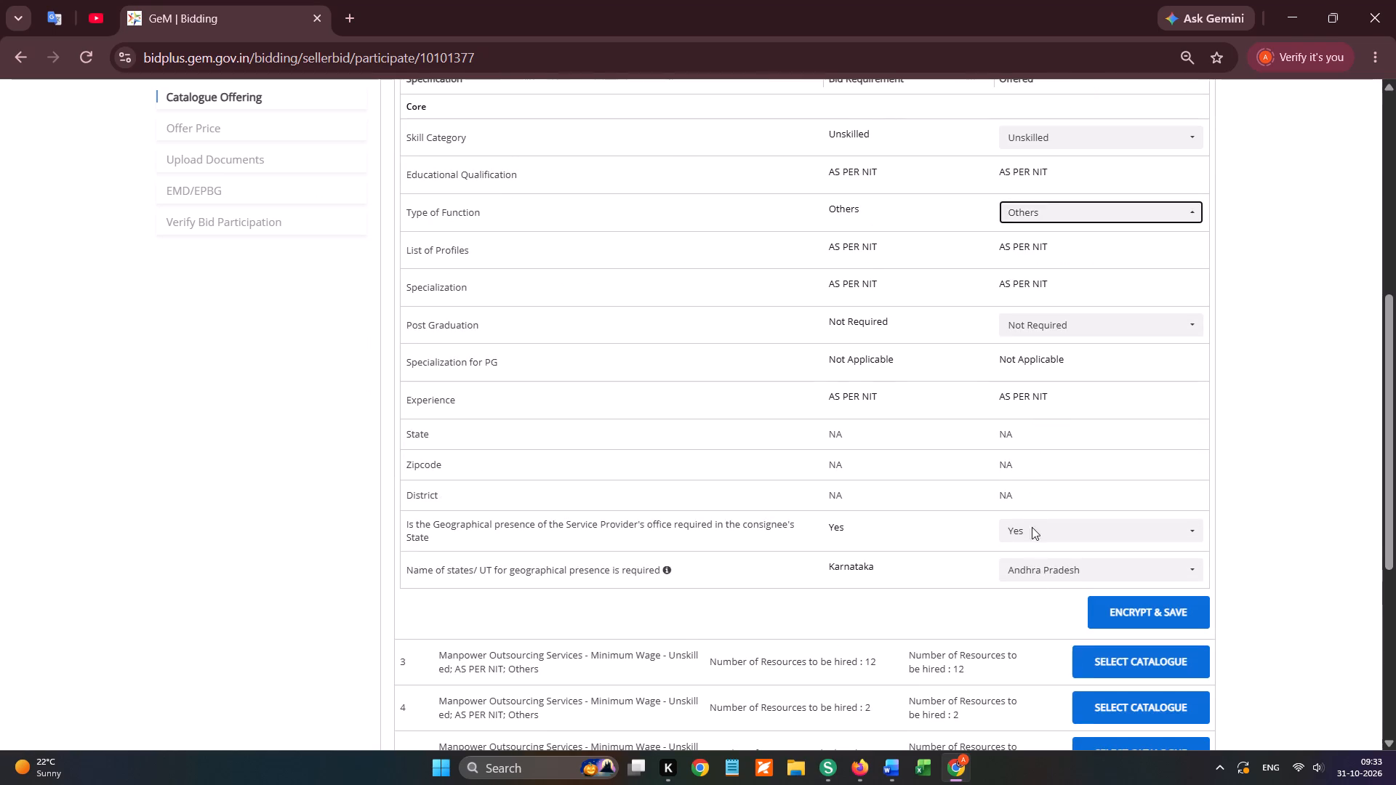
{"action": "left_click", "coordinate": [1032, 571]}
{"action": "left_click", "coordinate": [1038, 487]}
{"action": "left_click", "coordinate": [1020, 578]}
{"action": "left_click", "coordinate": [1030, 568]}
{"action": "key", "text": "k"}
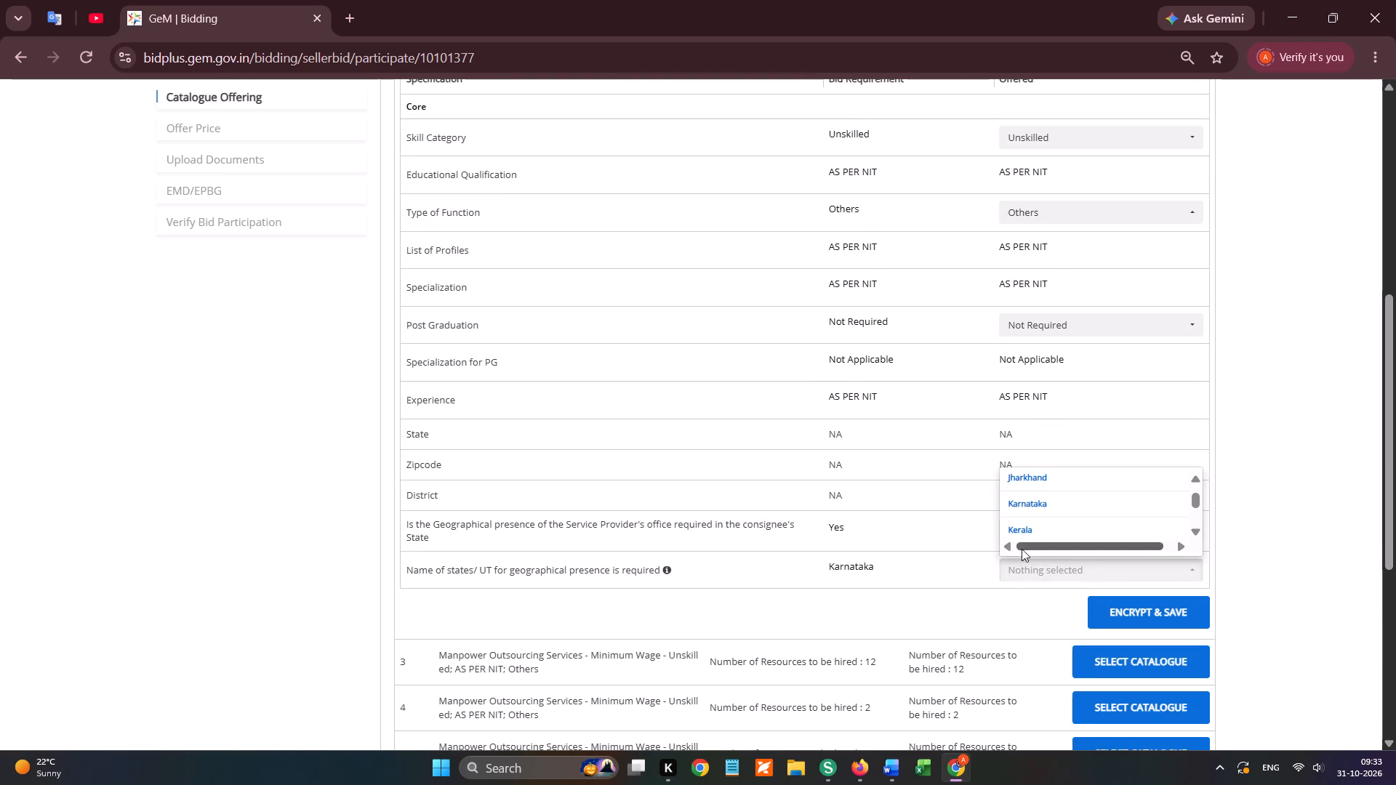
{"action": "left_click", "coordinate": [1024, 528]}
{"action": "left_click", "coordinate": [1033, 604]}
{"action": "left_click", "coordinate": [1038, 572]}
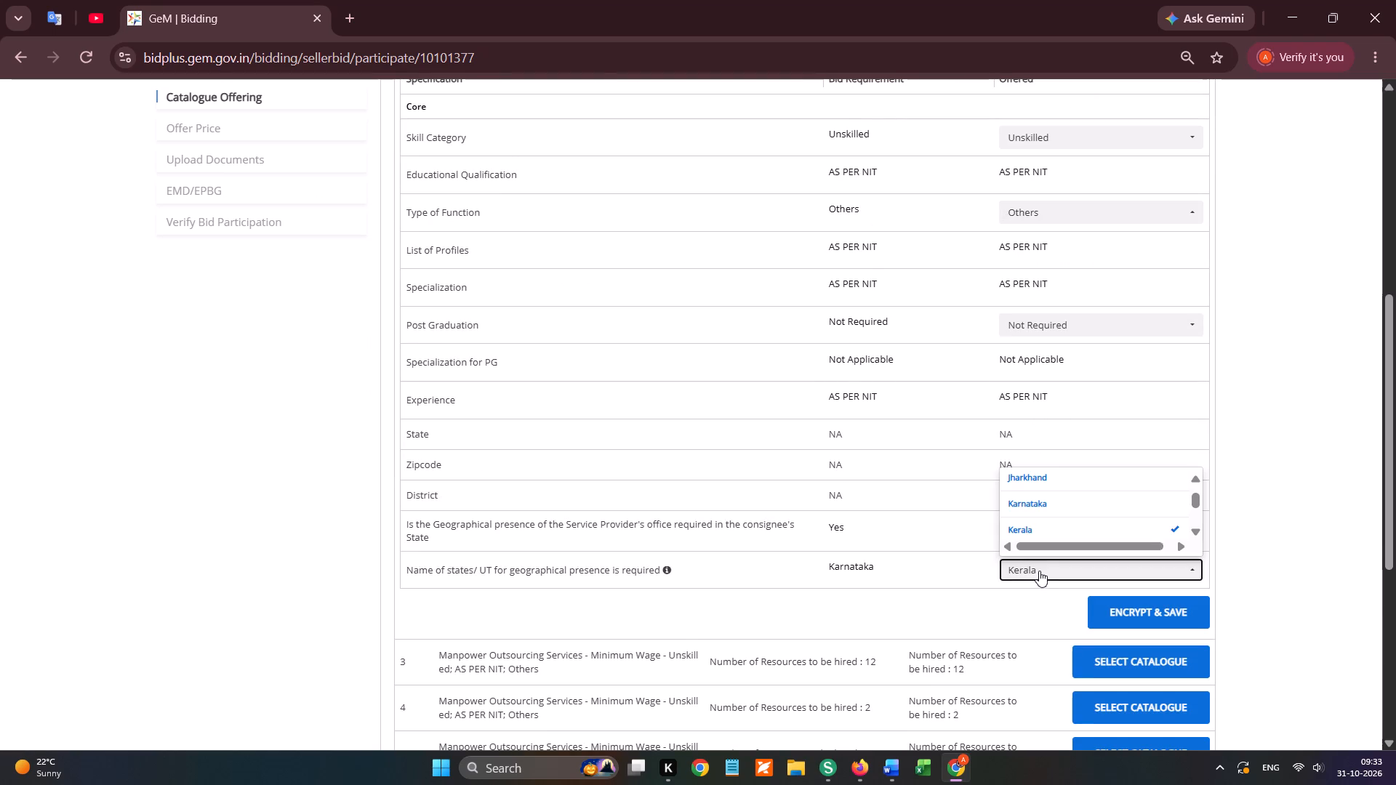
{"action": "left_click", "coordinate": [1035, 528]}
{"action": "left_click", "coordinate": [1034, 492]}
{"action": "left_click", "coordinate": [1023, 574]}
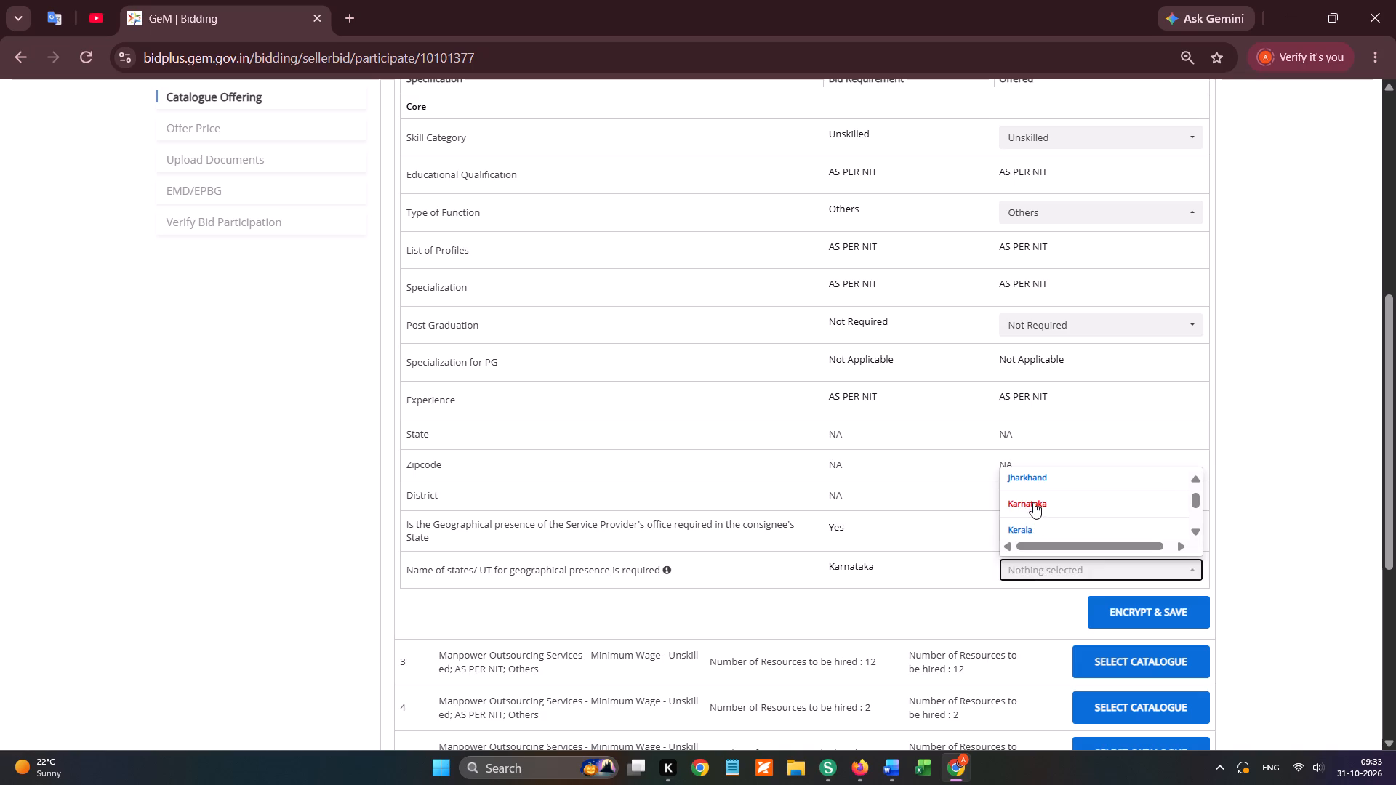
{"action": "left_click", "coordinate": [1033, 502]}
{"action": "left_click", "coordinate": [1043, 591]}
{"action": "left_click", "coordinate": [1107, 593]}
{"action": "left_click", "coordinate": [1139, 616]}
Select the catalogue for item 3, offering Type of Function Others and geographical presence state Karnataka, and encrypt and save it.
{"action": "scroll", "coordinate": [1115, 421], "scroll_direction": "down", "scroll_amount": 1}
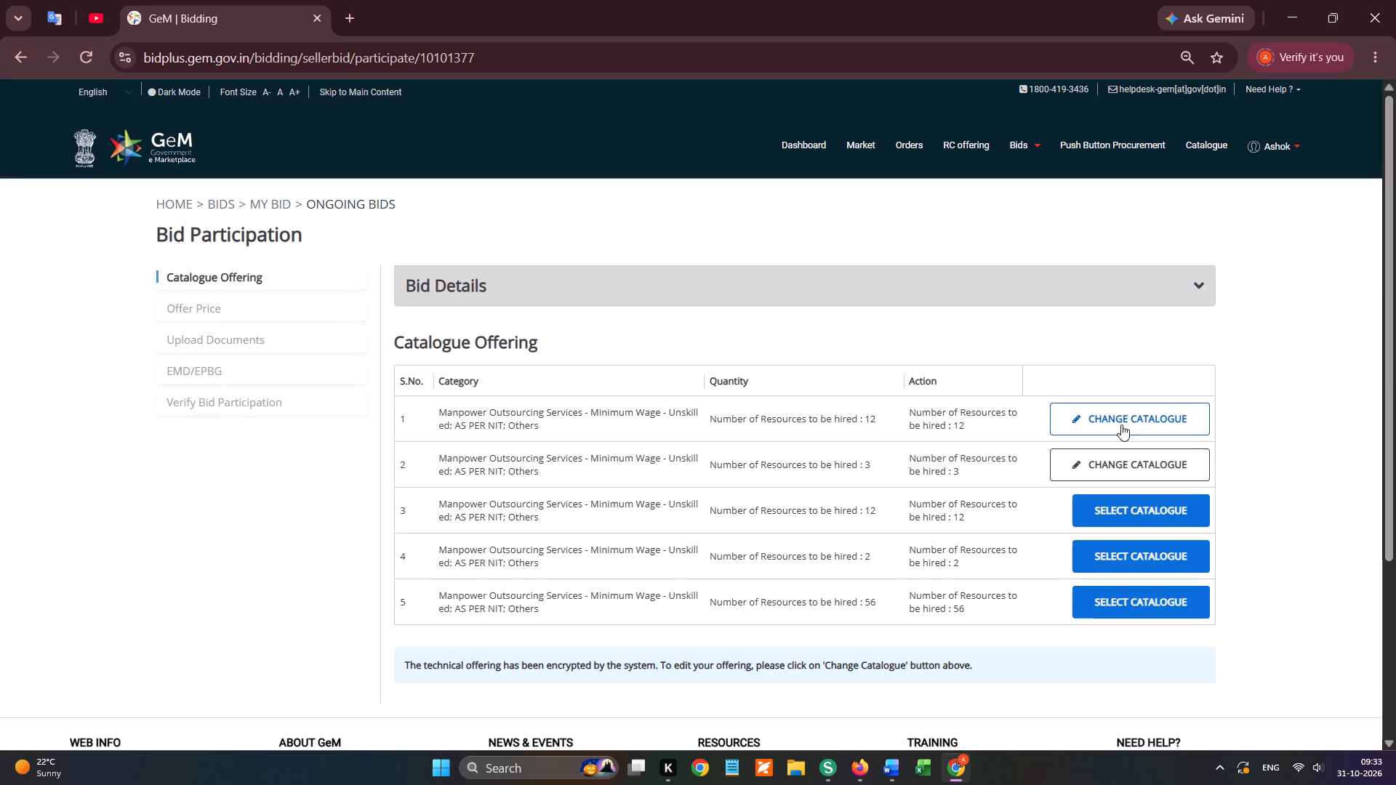
{"action": "left_click", "coordinate": [1139, 509]}
{"action": "scroll", "coordinate": [1139, 471], "scroll_direction": "down", "scroll_amount": 2}
{"action": "left_click", "coordinate": [1027, 259]}
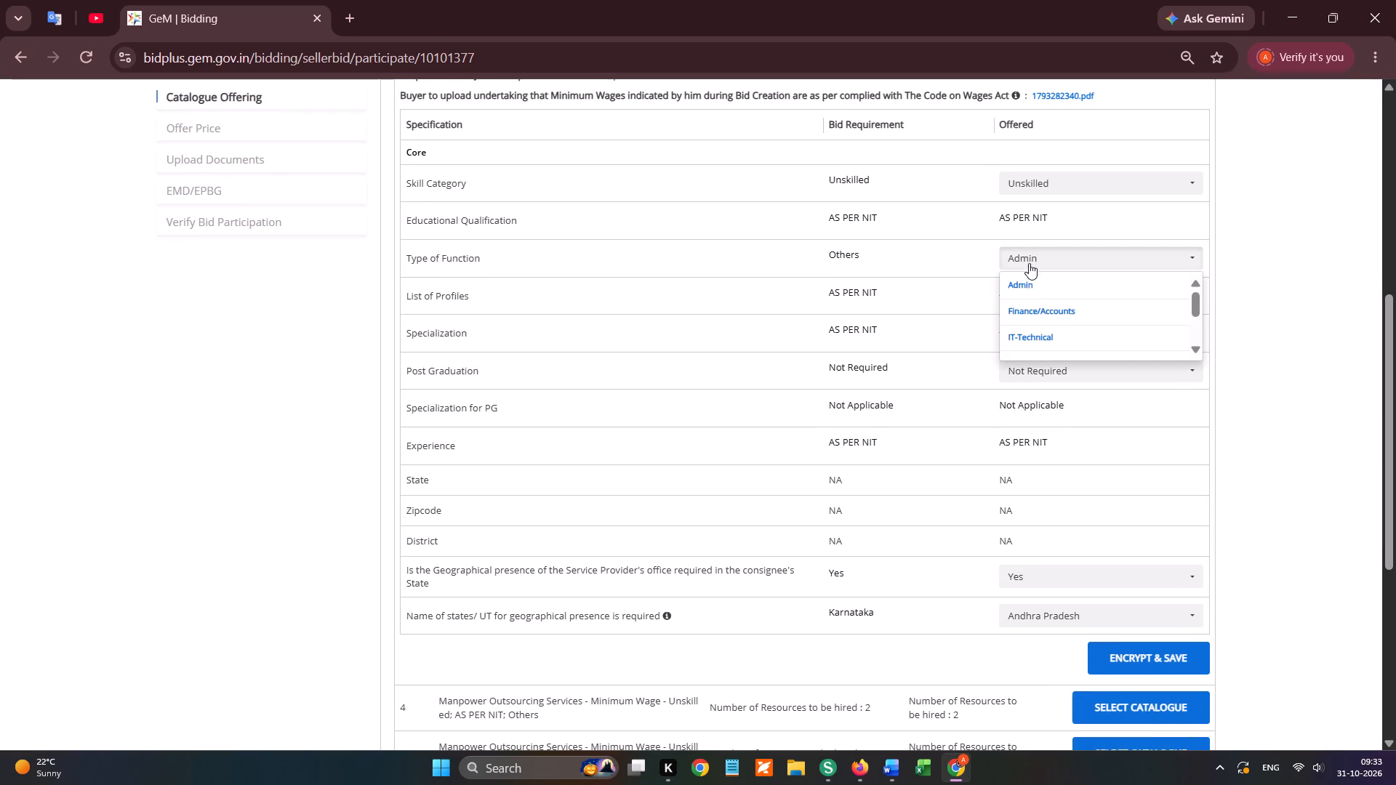
{"action": "scroll", "coordinate": [1031, 324], "scroll_direction": "down", "scroll_amount": 1}
{"action": "left_click", "coordinate": [1027, 336]}
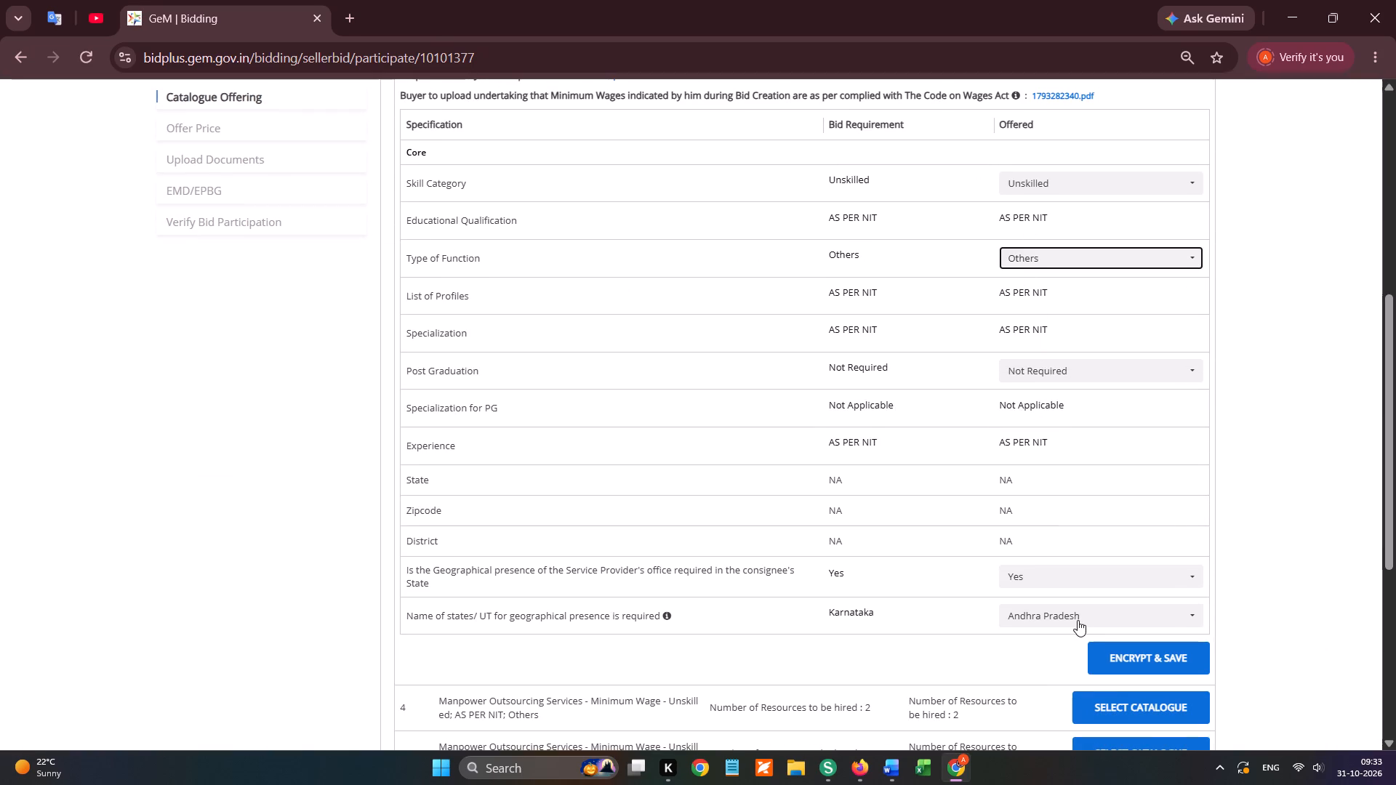
{"action": "left_click", "coordinate": [1075, 619]}
{"action": "left_click", "coordinate": [1069, 530]}
{"action": "double_click", "coordinate": [1057, 608]}
{"action": "key", "text": "k"}
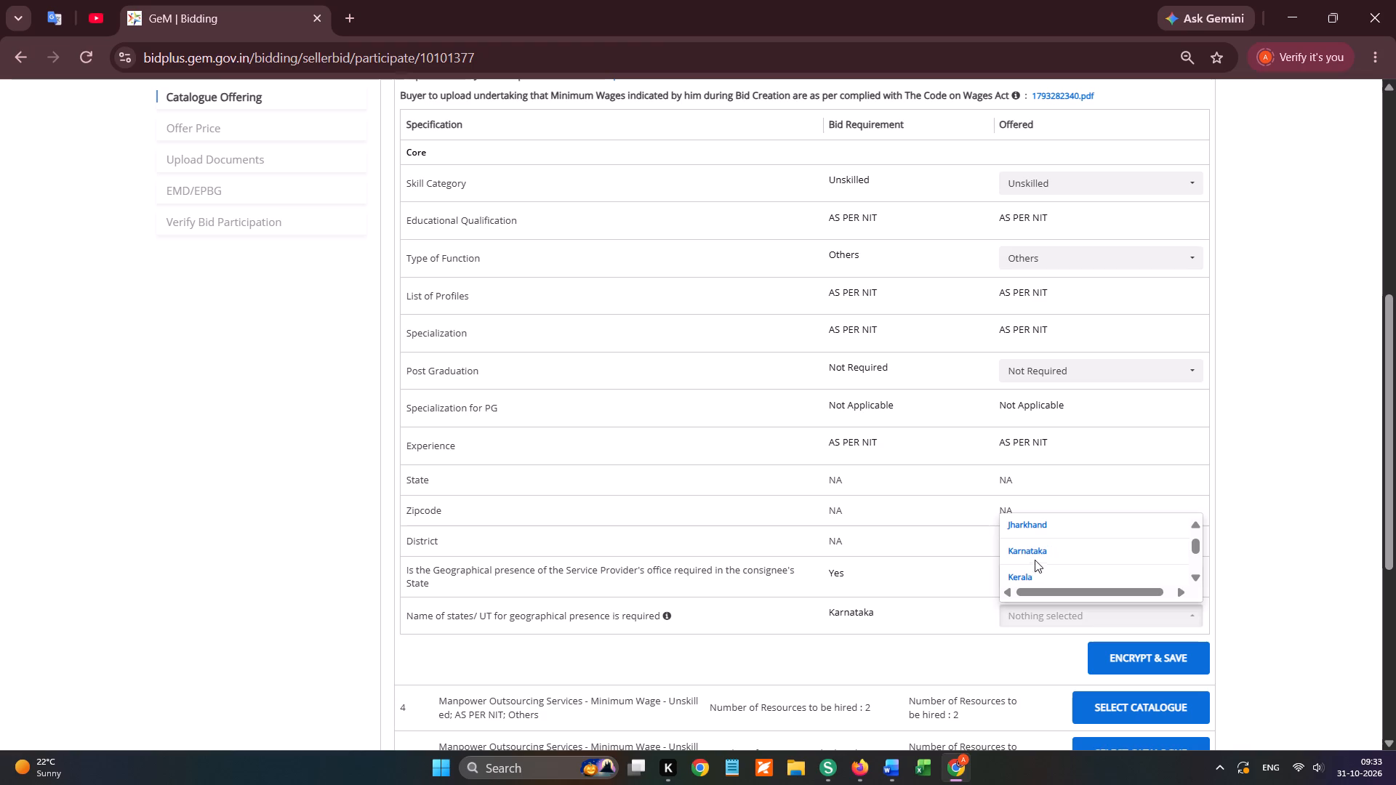
{"action": "left_click", "coordinate": [1035, 554]}
{"action": "left_click", "coordinate": [1046, 623]}
{"action": "left_click", "coordinate": [1131, 648]}
Select the catalogue for item 4, offering Type of Function Others and geographical presence state Karnataka, and encrypt and save it.
{"action": "scroll", "coordinate": [1110, 464], "scroll_direction": "down", "scroll_amount": 2}
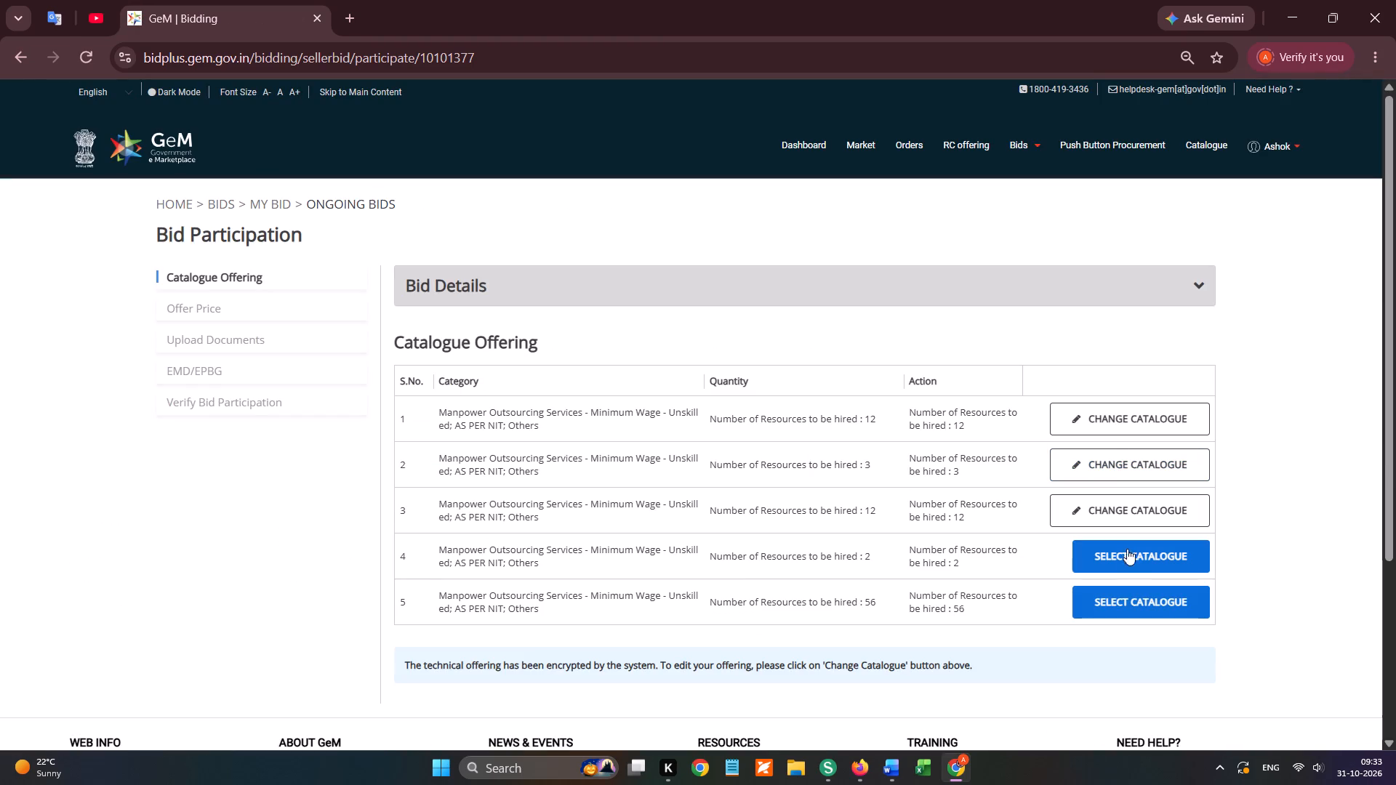
{"action": "left_click", "coordinate": [1127, 556]}
{"action": "scroll", "coordinate": [1122, 551], "scroll_direction": "down", "scroll_amount": 3}
{"action": "scroll", "coordinate": [1046, 470], "scroll_direction": "down", "scroll_amount": 1}
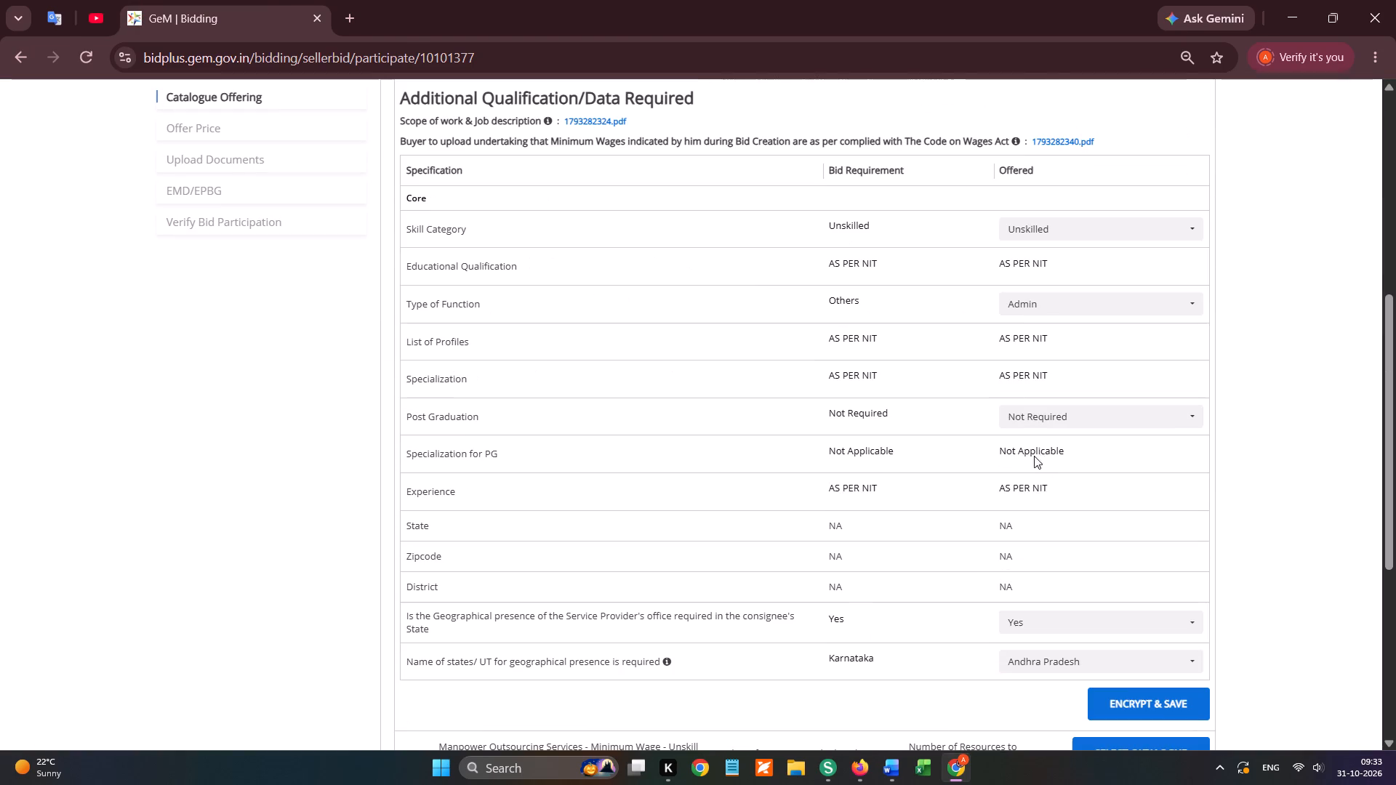
{"action": "left_click", "coordinate": [1024, 305]}
{"action": "scroll", "coordinate": [1026, 370], "scroll_direction": "down", "scroll_amount": 1}
{"action": "left_click", "coordinate": [1022, 387]}
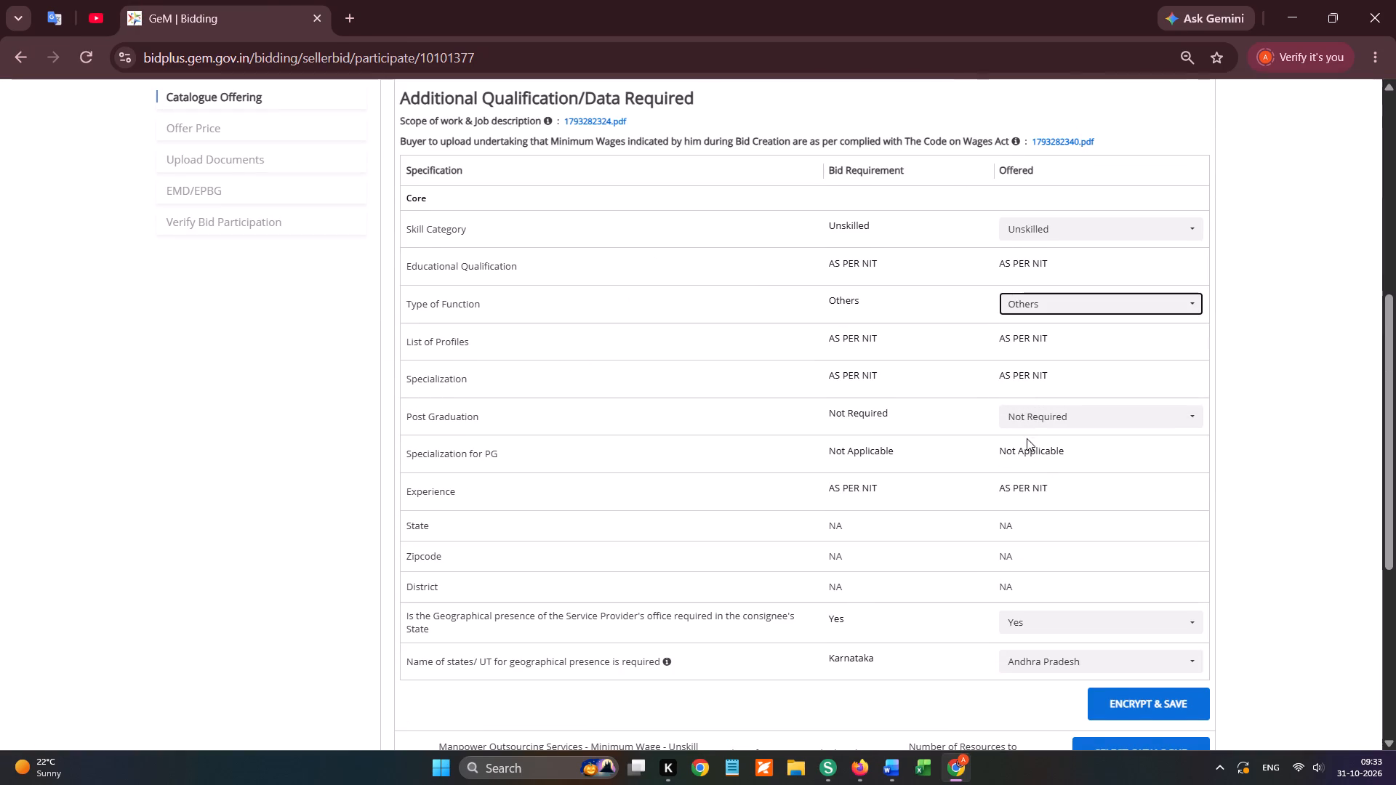
{"action": "scroll", "coordinate": [1027, 448], "scroll_direction": "down", "scroll_amount": 1}
{"action": "left_click", "coordinate": [1037, 425]}
{"action": "left_click", "coordinate": [1037, 328]}
{"action": "left_click", "coordinate": [1034, 438]}
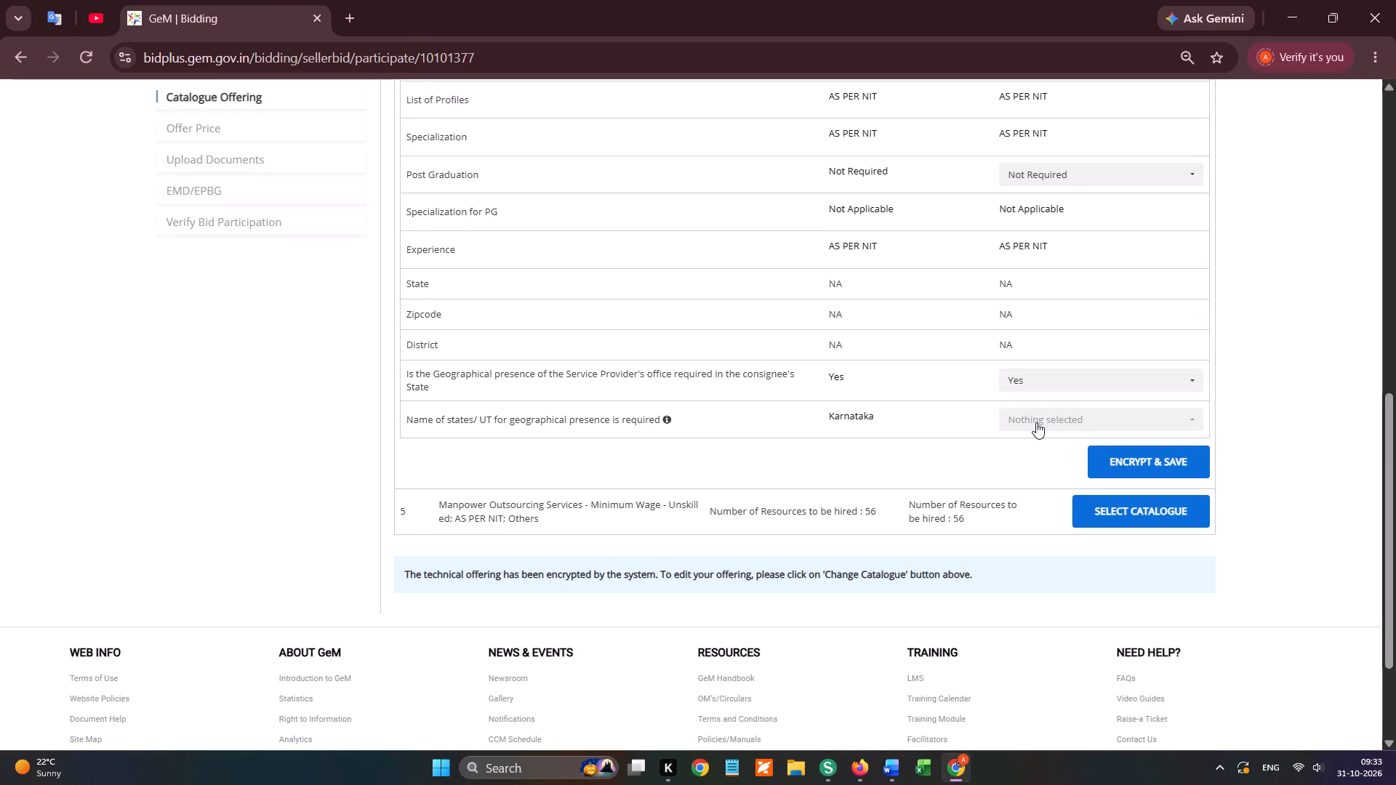
{"action": "left_click", "coordinate": [1037, 419]}
{"action": "key", "text": "k"}
{"action": "left_click", "coordinate": [1032, 358]}
{"action": "left_click", "coordinate": [1035, 429]}
{"action": "left_click", "coordinate": [1099, 456]}
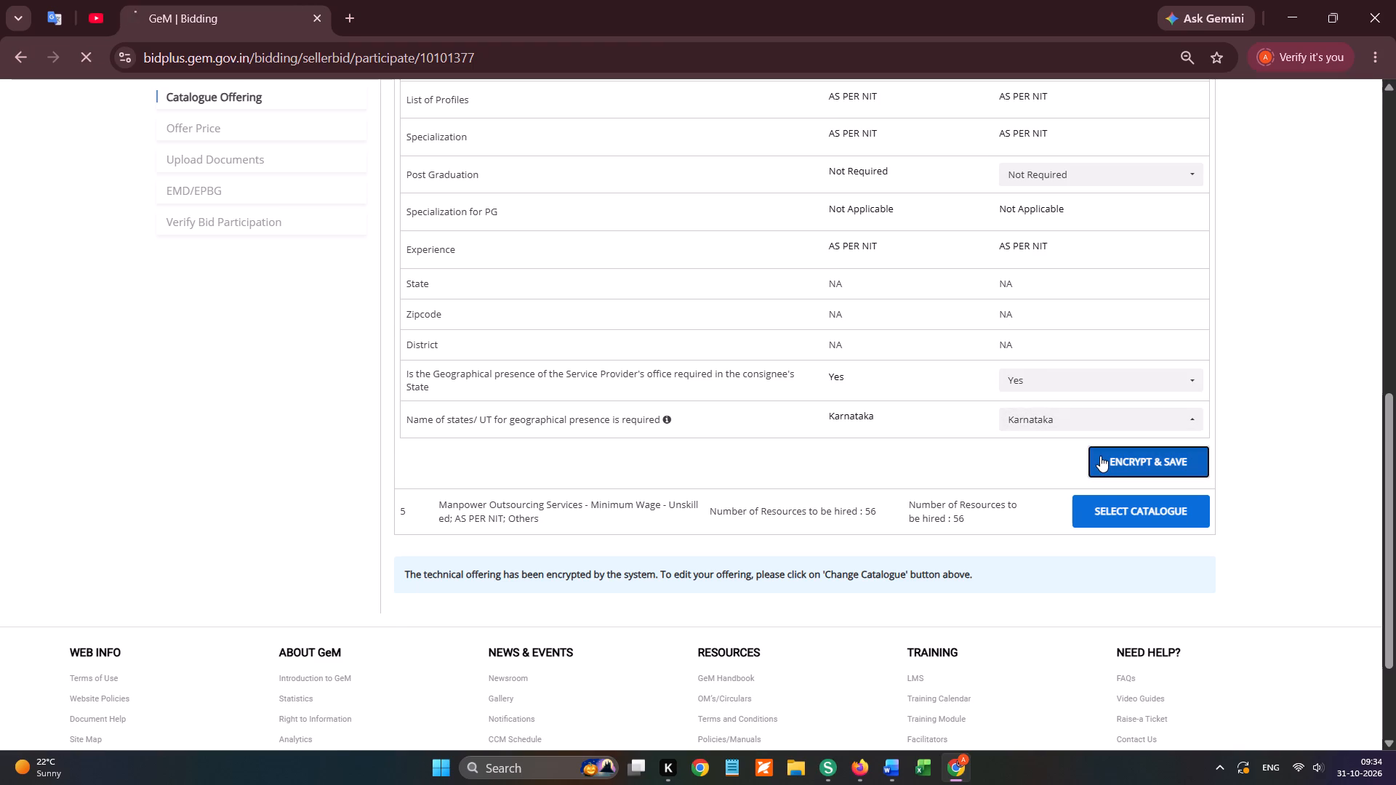
Select the catalogue for item 5, offering Type of Function Others and geographical presence state Karnataka, and encrypt and save it.
{"action": "scroll", "coordinate": [1104, 453], "scroll_direction": "down", "scroll_amount": 1}
{"action": "left_click", "coordinate": [1148, 356]}
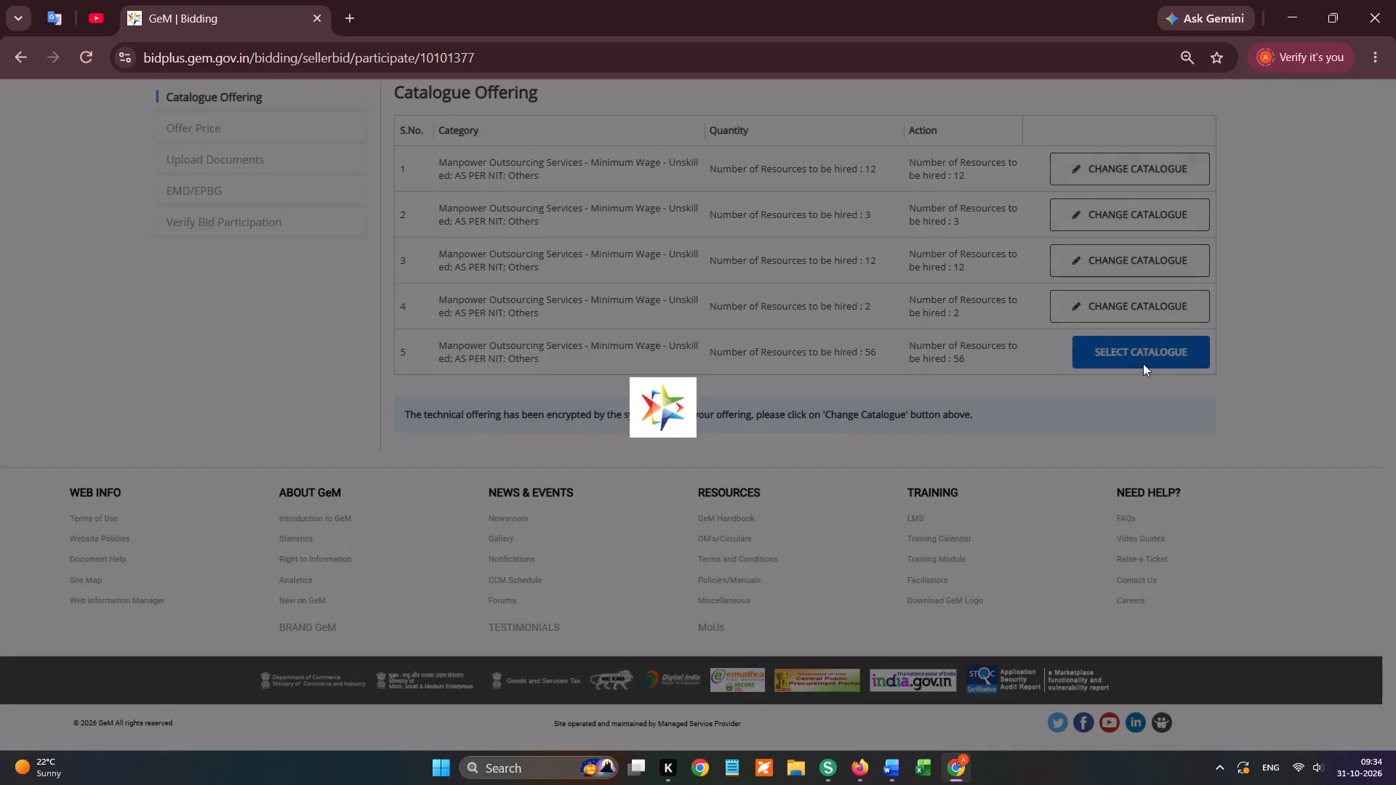
{"action": "scroll", "coordinate": [1139, 369], "scroll_direction": "down", "scroll_amount": 2}
{"action": "left_click", "coordinate": [1023, 115]}
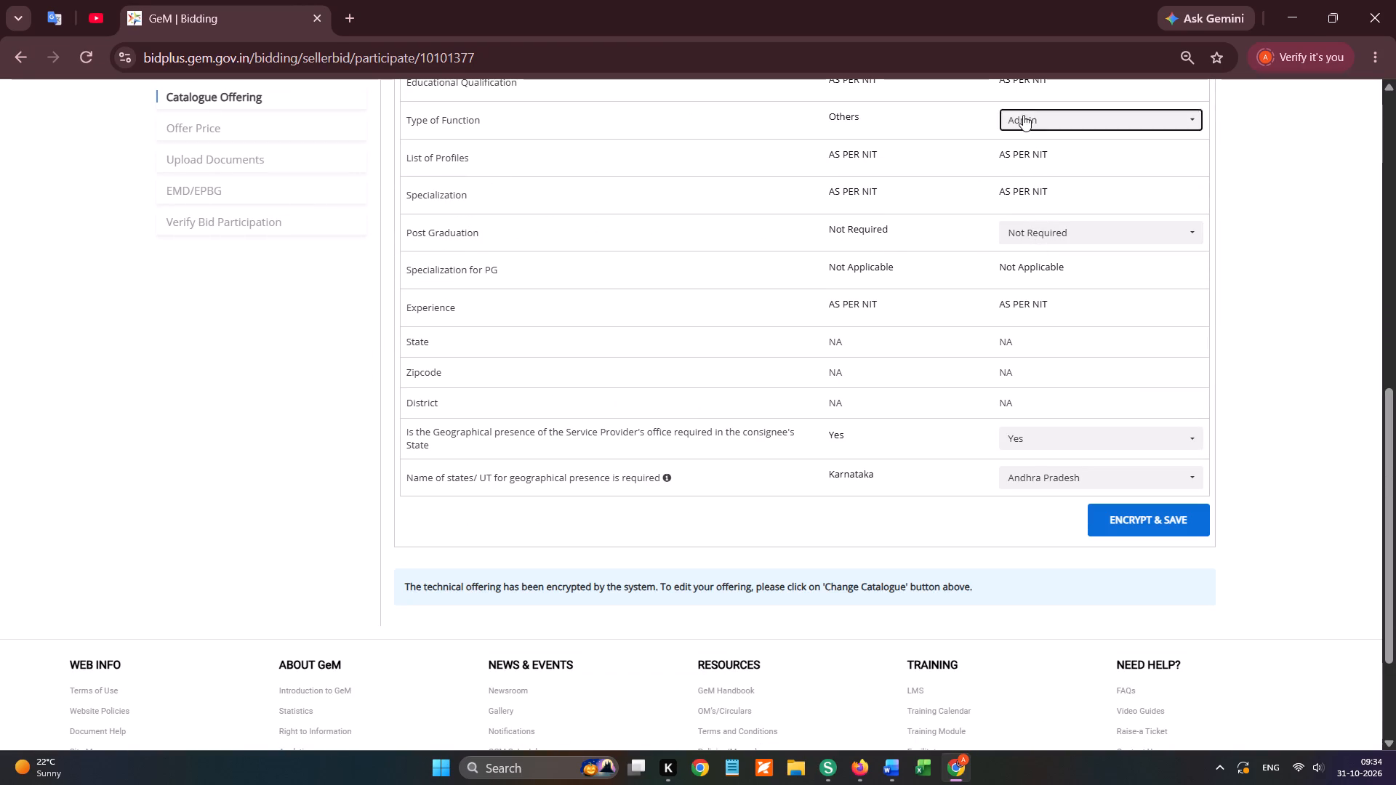
{"action": "scroll", "coordinate": [1022, 193], "scroll_direction": "down", "scroll_amount": 1}
{"action": "left_click", "coordinate": [1019, 212]}
{"action": "scroll", "coordinate": [1065, 259], "scroll_direction": "up", "scroll_amount": 1}
{"action": "scroll", "coordinate": [1057, 293], "scroll_direction": "down", "scroll_amount": 1}
{"action": "left_click", "coordinate": [1032, 477]}
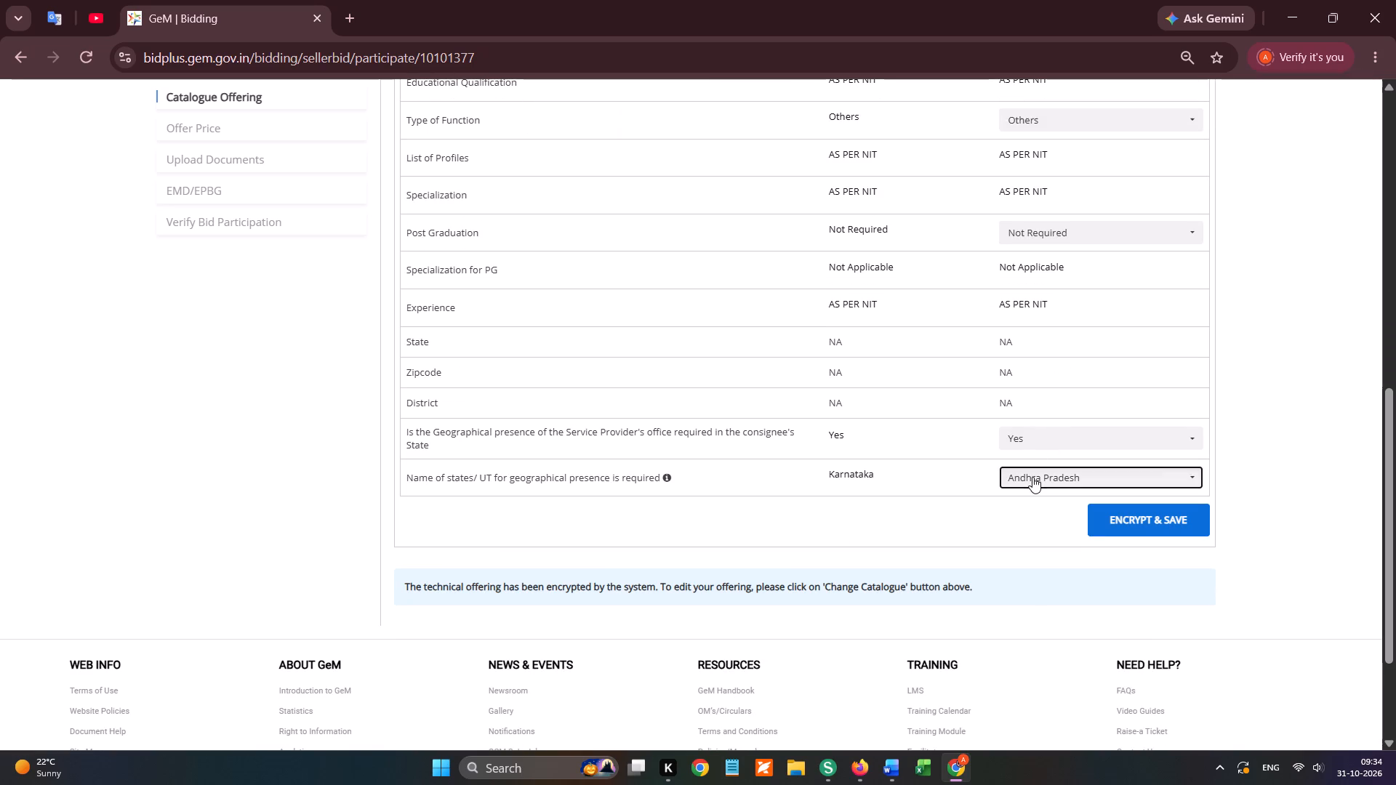
{"action": "left_click", "coordinate": [1046, 392]}
{"action": "double_click", "coordinate": [1048, 479]}
{"action": "key", "text": "k"}
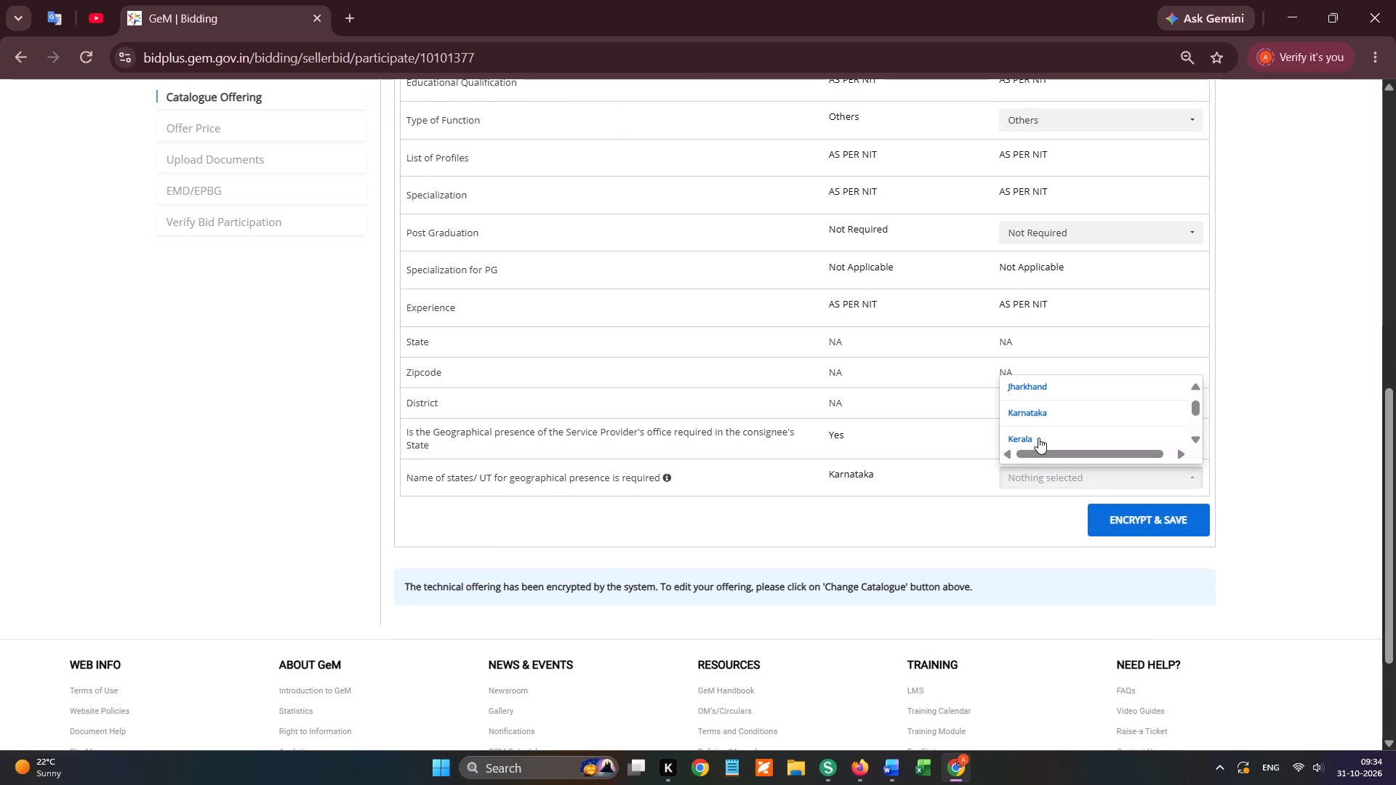
{"action": "left_click", "coordinate": [1035, 414]}
{"action": "left_click", "coordinate": [1056, 515]}
{"action": "left_click", "coordinate": [1142, 526]}
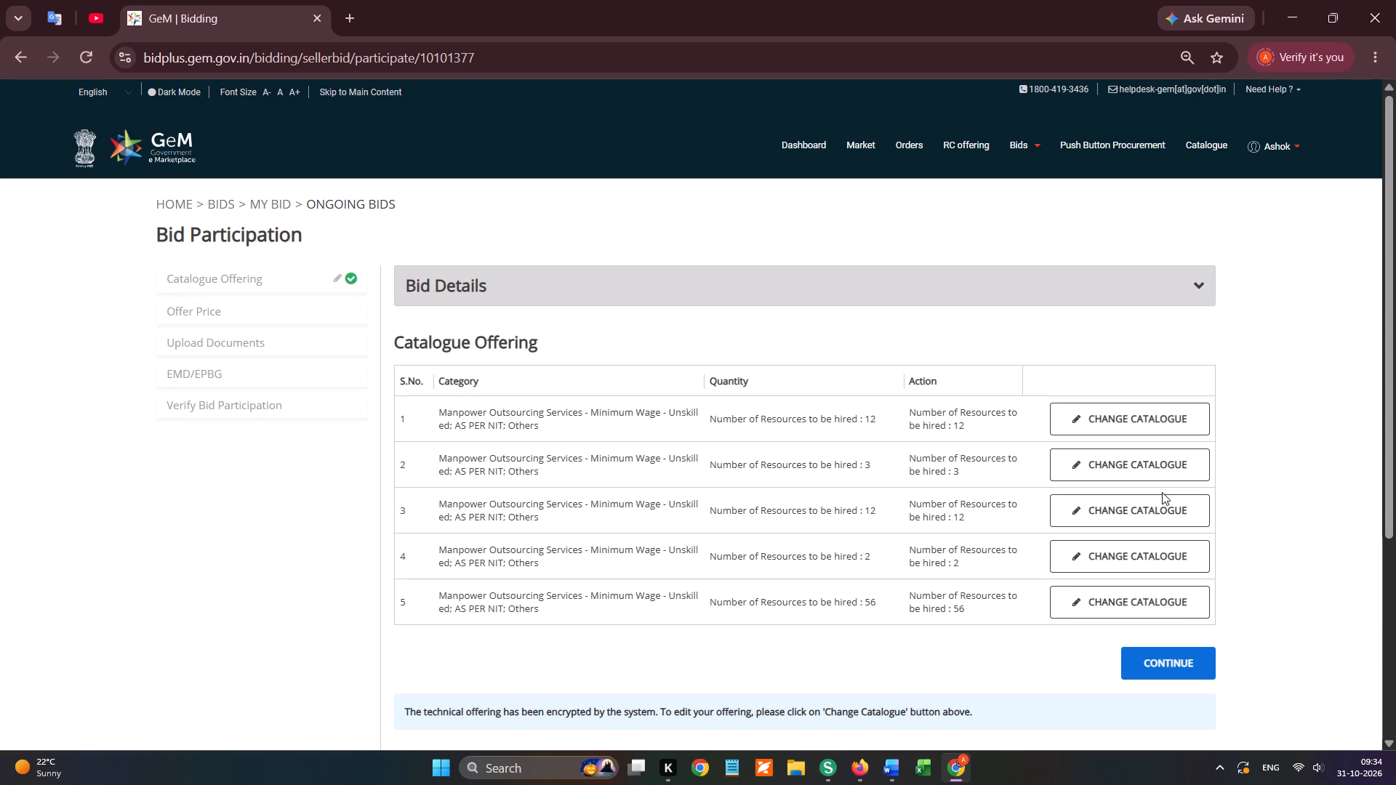
Continue from the completed catalogue offering to the Offer Price stage and bring up the service charge percentage fields.
{"action": "scroll", "coordinate": [1171, 467], "scroll_direction": "down", "scroll_amount": 1}
{"action": "left_click", "coordinate": [1178, 412]}
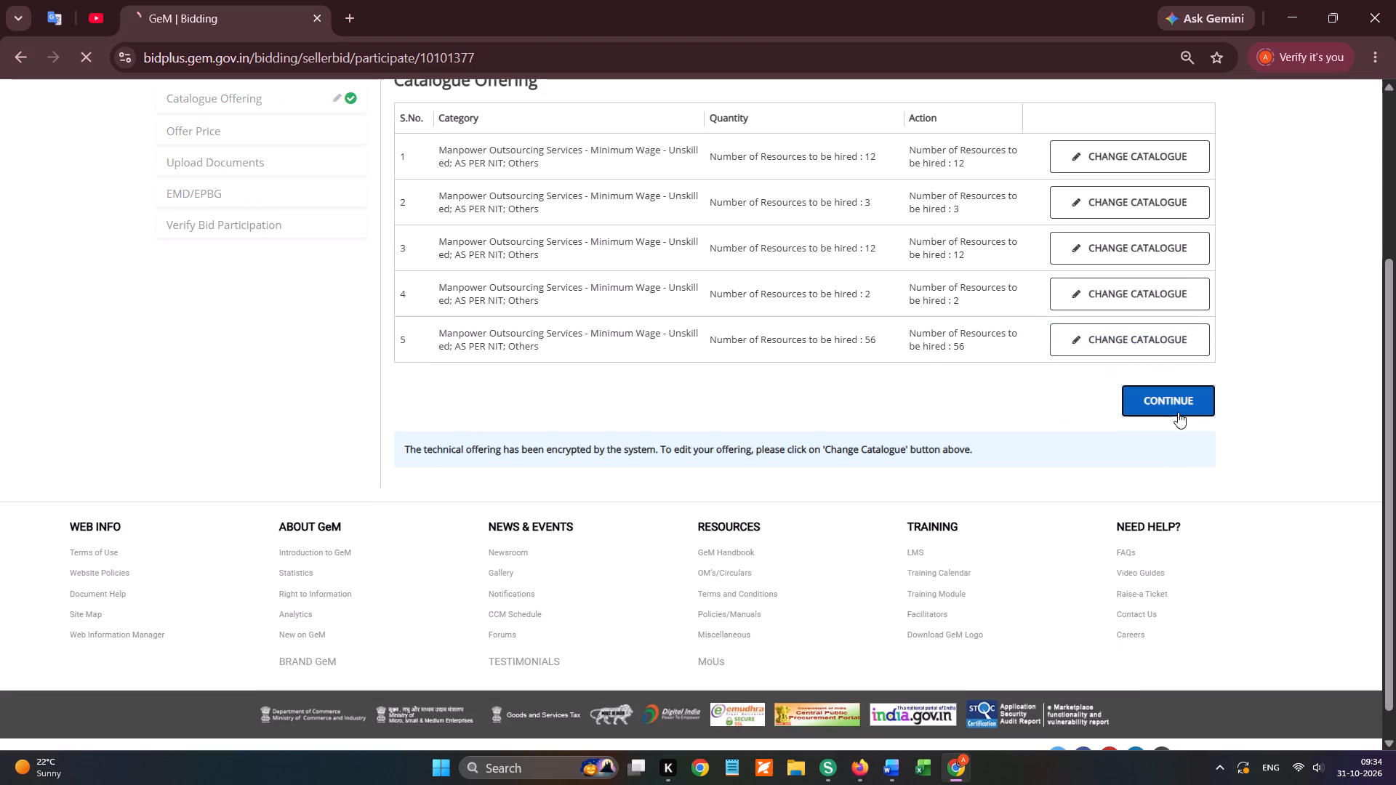
{"action": "scroll", "coordinate": [1152, 399], "scroll_direction": "down", "scroll_amount": 2}
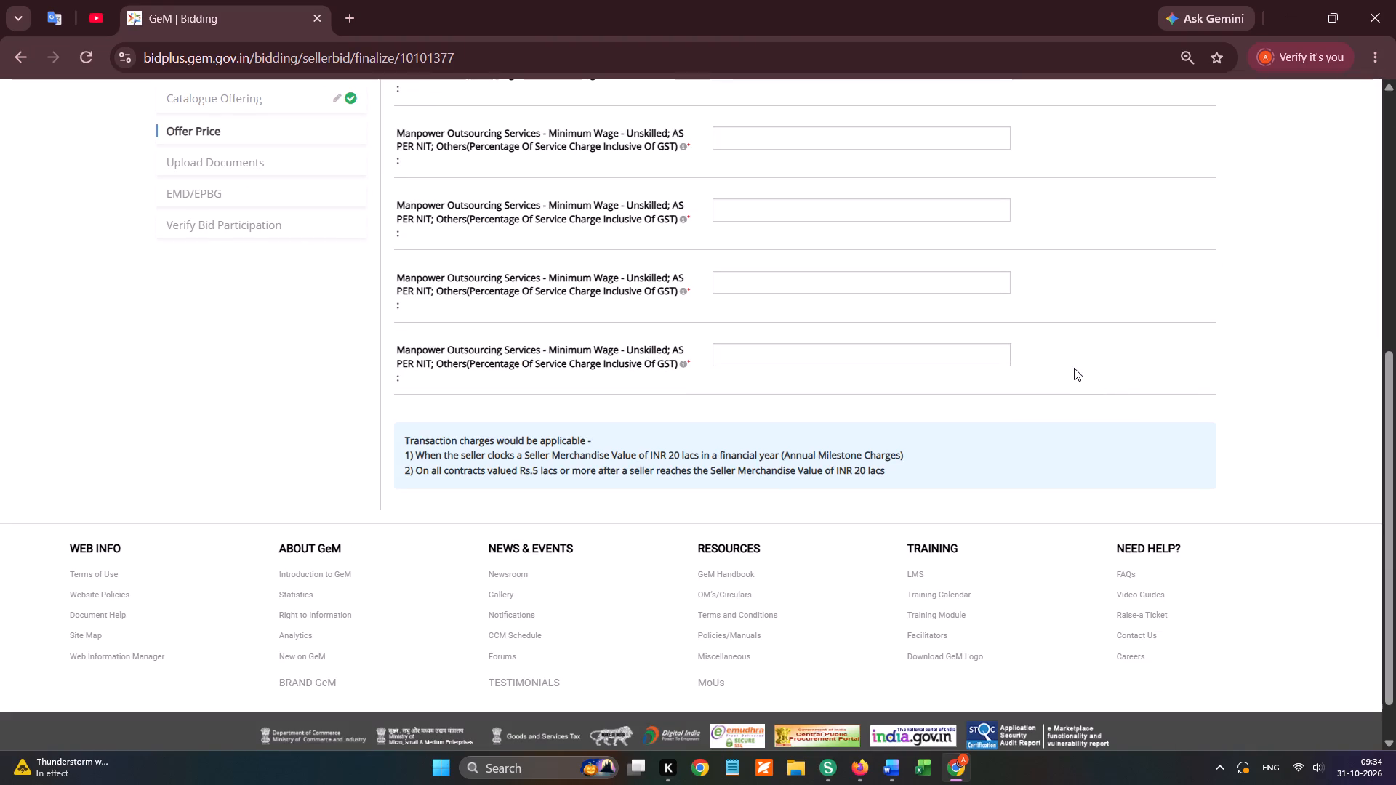
Set the service charge percentage inclusive of GST to 3.85 for every Manpower Outsourcing Services item.
{"action": "type", "text": "3.85"}
{"action": "key", "text": "Tab"}
{"action": "type", "text": "3.85"}
{"action": "key", "text": "Tab"}
{"action": "type", "text": "3.85"}
{"action": "key", "text": "Tab"}
{"action": "type", "text": "3.8"}
{"action": "key", "text": "5"}
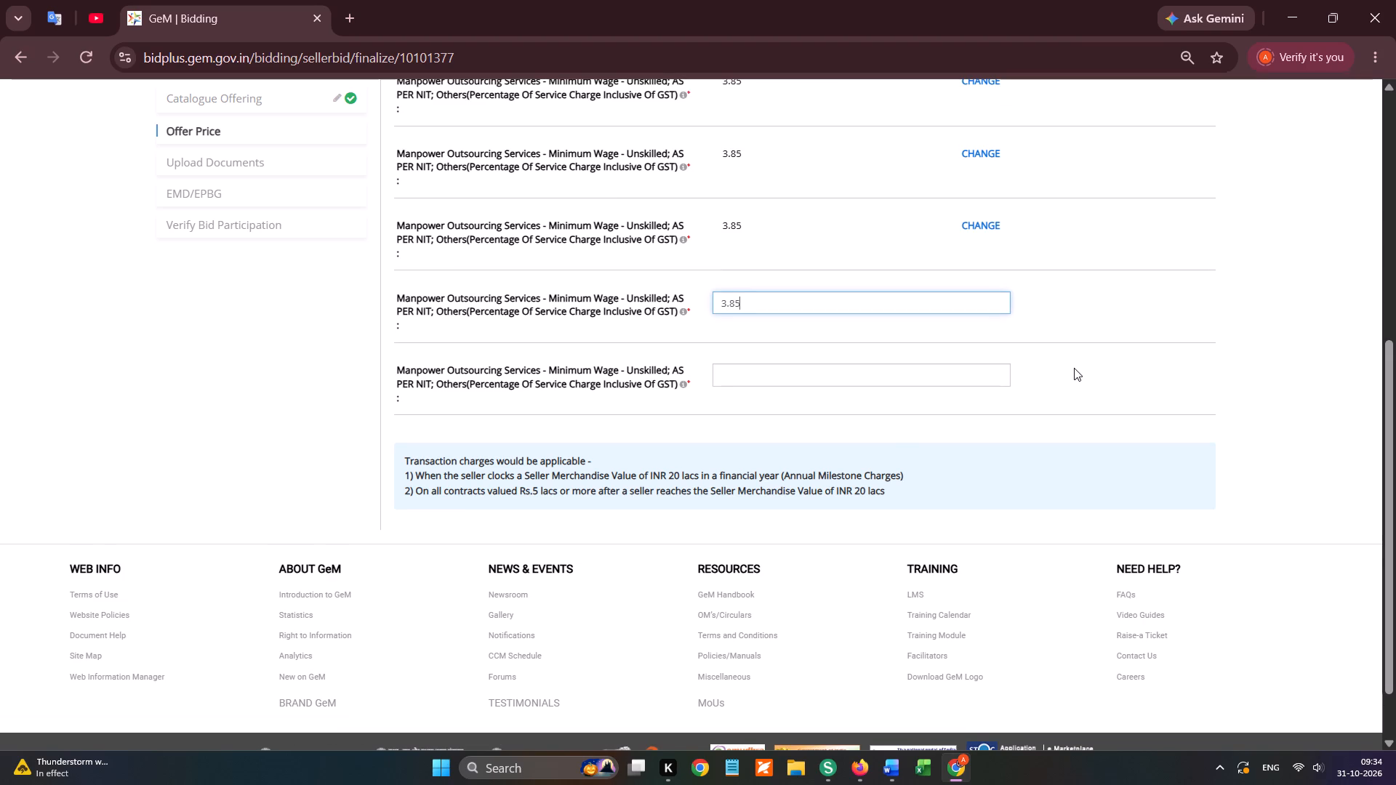
{"action": "key", "text": "Tab"}
{"action": "type", "text": "3.85"}
{"action": "key", "text": "Tab"}
{"action": "type", "text": "3.85"}
{"action": "key", "text": "Tab"}
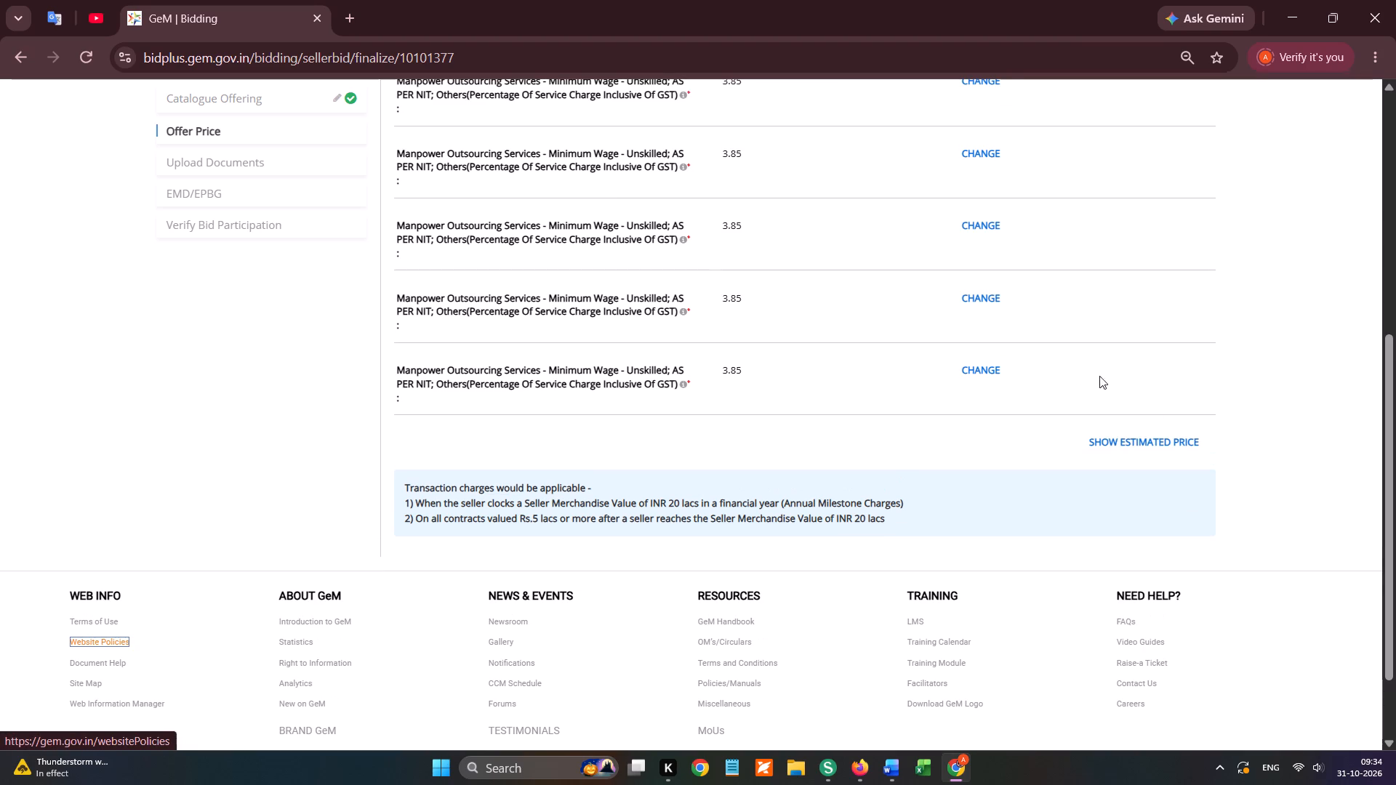
Show the estimated price, copy the total offer price figure and proceed with the offer.
{"action": "left_click", "coordinate": [1152, 441]}
{"action": "scroll", "coordinate": [979, 462], "scroll_direction": "down", "scroll_amount": 6}
{"action": "double_click", "coordinate": [928, 612]}
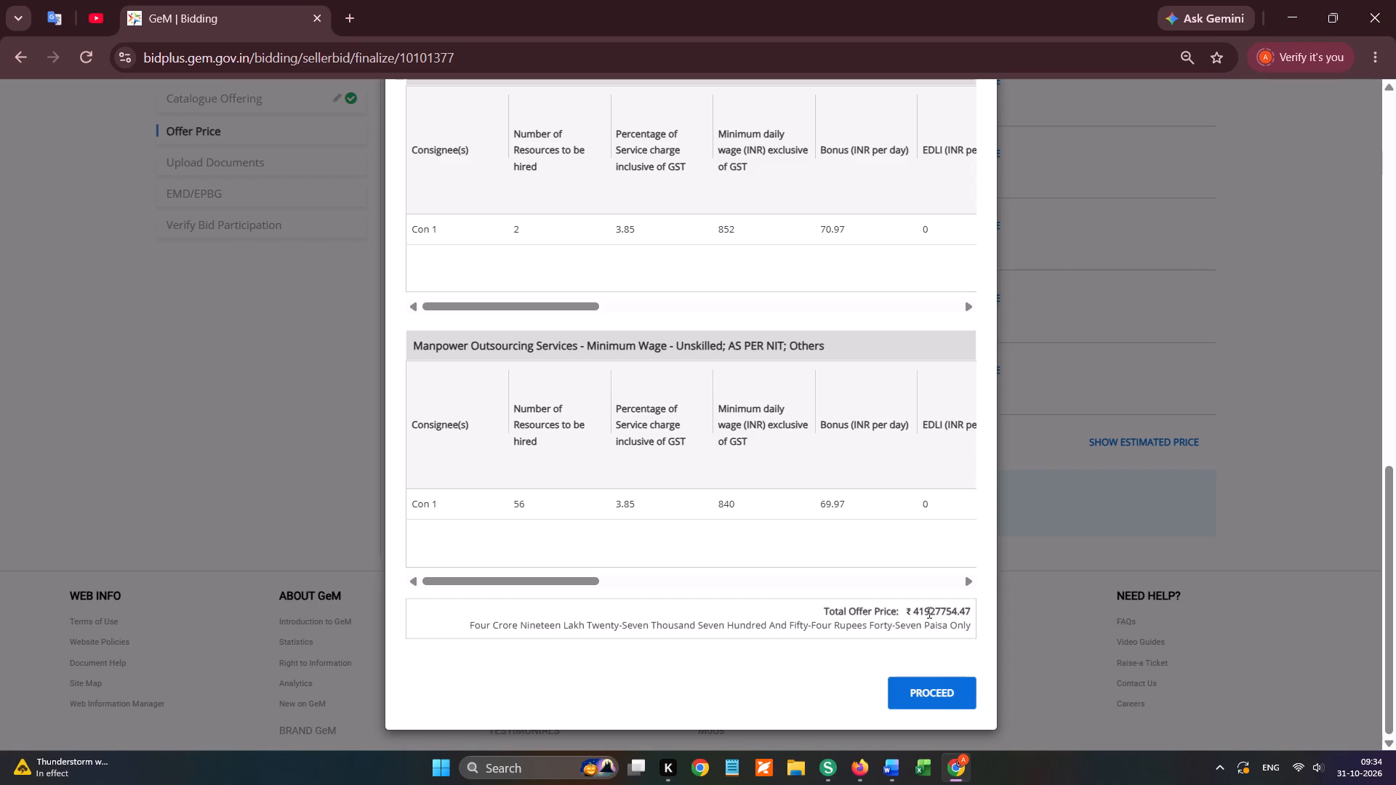
{"action": "key", "text": "ctrl+c"}
{"action": "left_click", "coordinate": [941, 683]}
Encrypt and save the offer price, accepting the encryption confirmation.
{"action": "left_click", "coordinate": [1166, 478]}
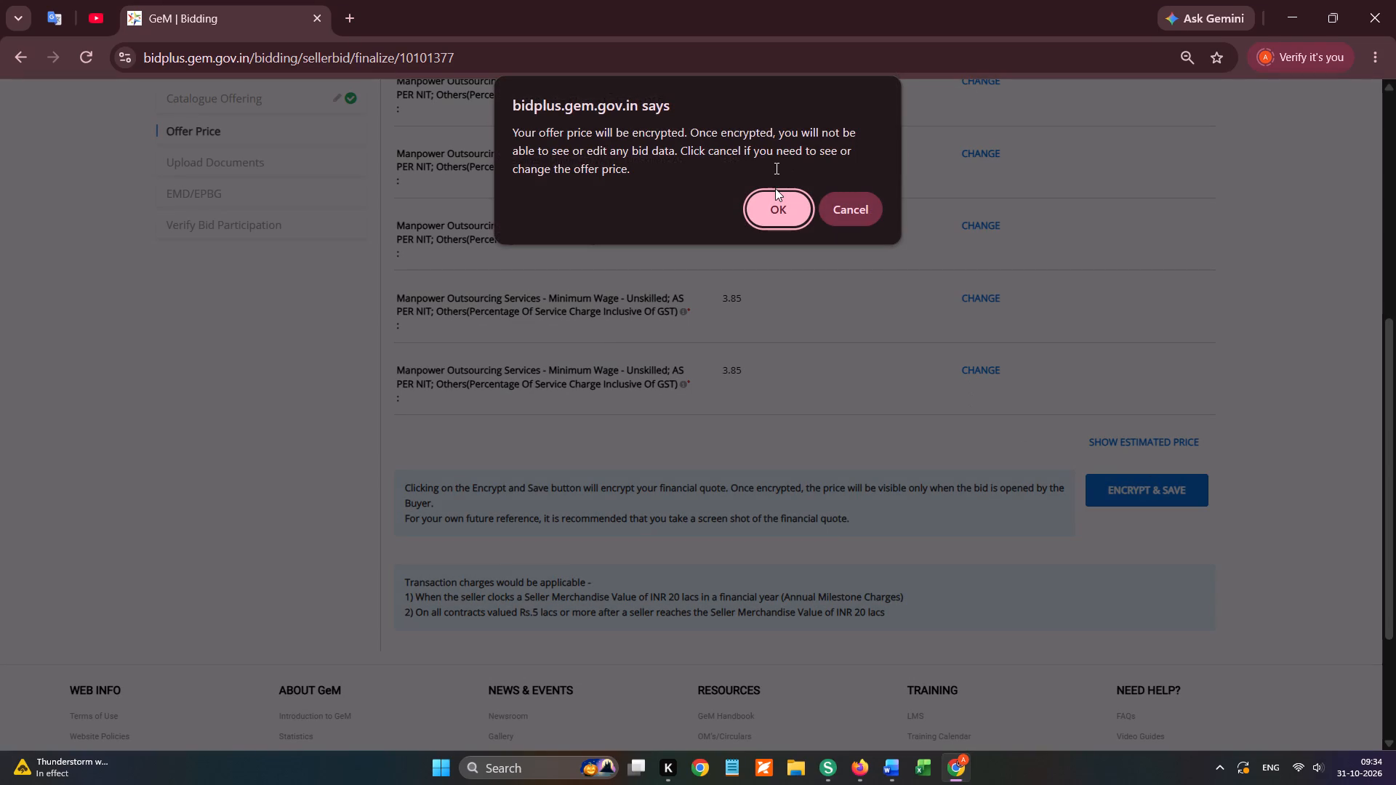
{"action": "left_click", "coordinate": [775, 188]}
{"action": "left_click", "coordinate": [786, 217]}
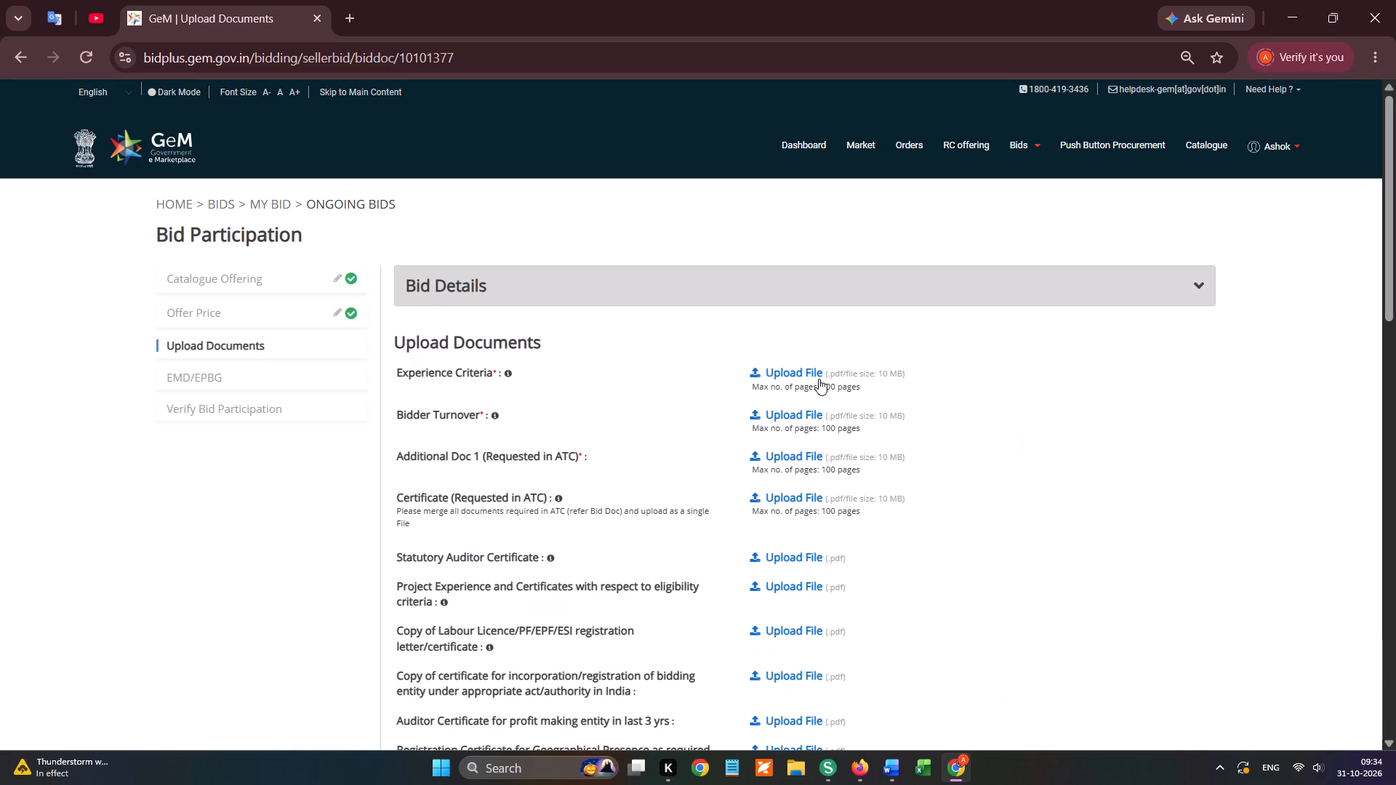
From Gem Bid Documents - Nandal, upload experience-criteria-nandal for Experience Criteria and turnover-certificate-nandal for Bidder Turnover.
{"action": "left_click", "coordinate": [808, 374]}
{"action": "scroll", "coordinate": [121, 294], "scroll_direction": "up", "scroll_amount": 5}
{"action": "left_click", "coordinate": [113, 264]}
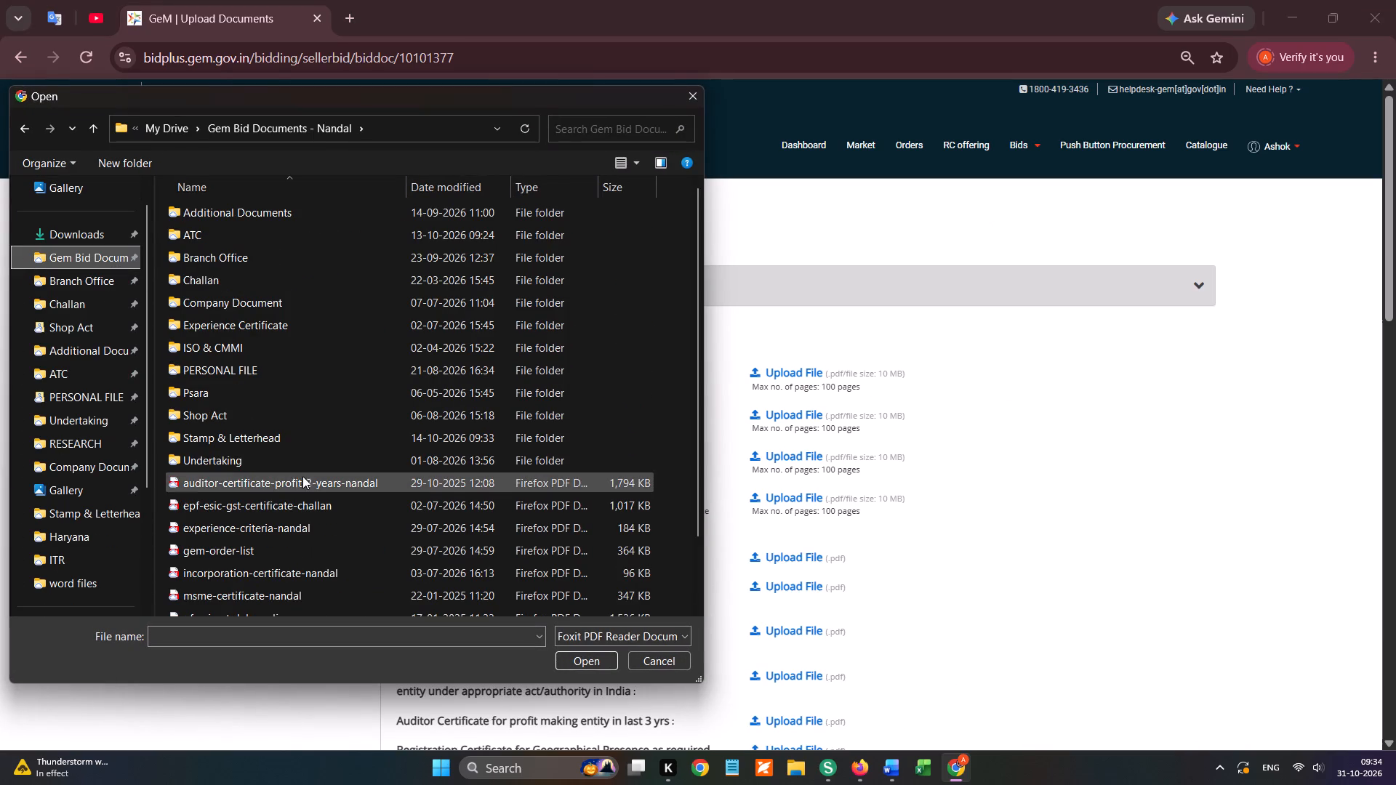
{"action": "double_click", "coordinate": [246, 521]}
{"action": "left_click", "coordinate": [809, 412]}
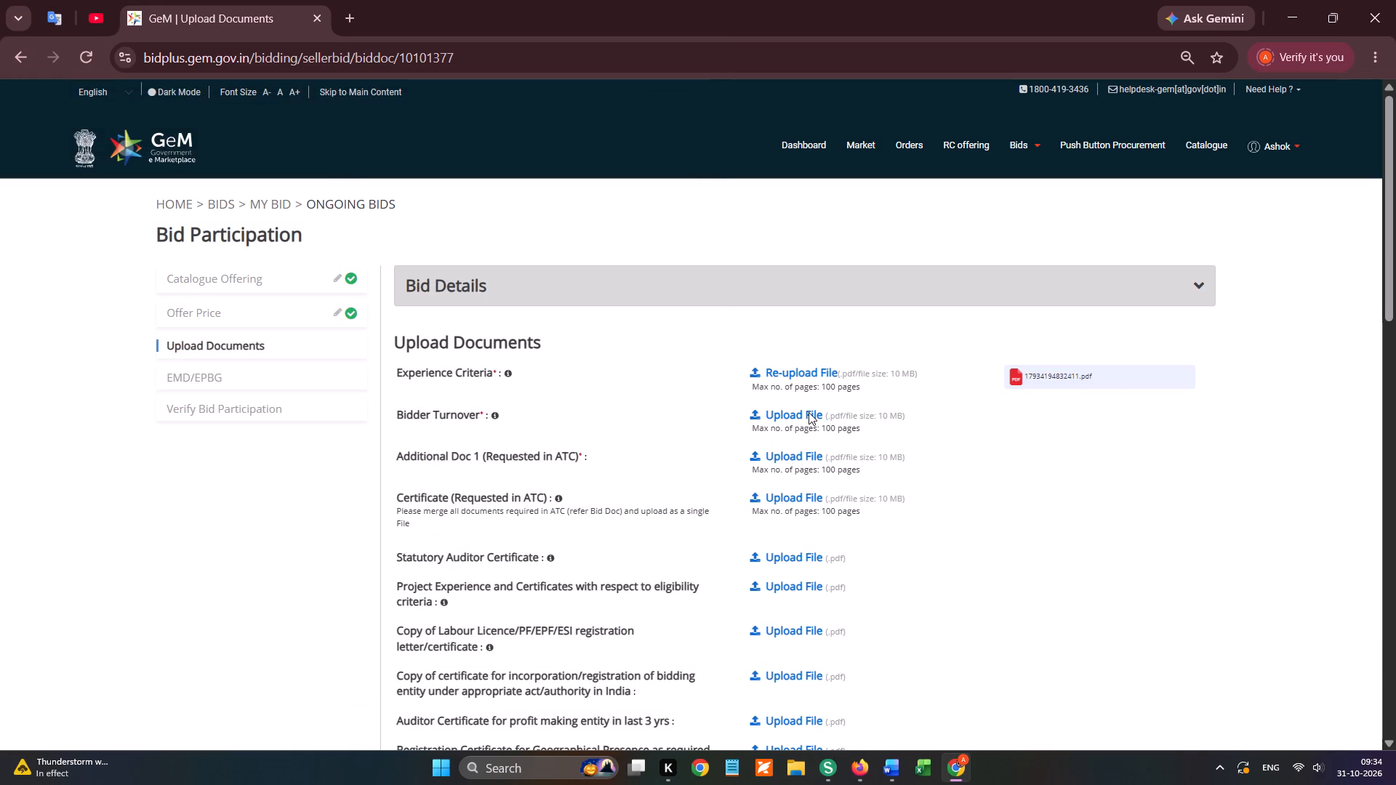
{"action": "scroll", "coordinate": [478, 531], "scroll_direction": "down", "scroll_amount": 5}
{"action": "double_click", "coordinate": [251, 600]}
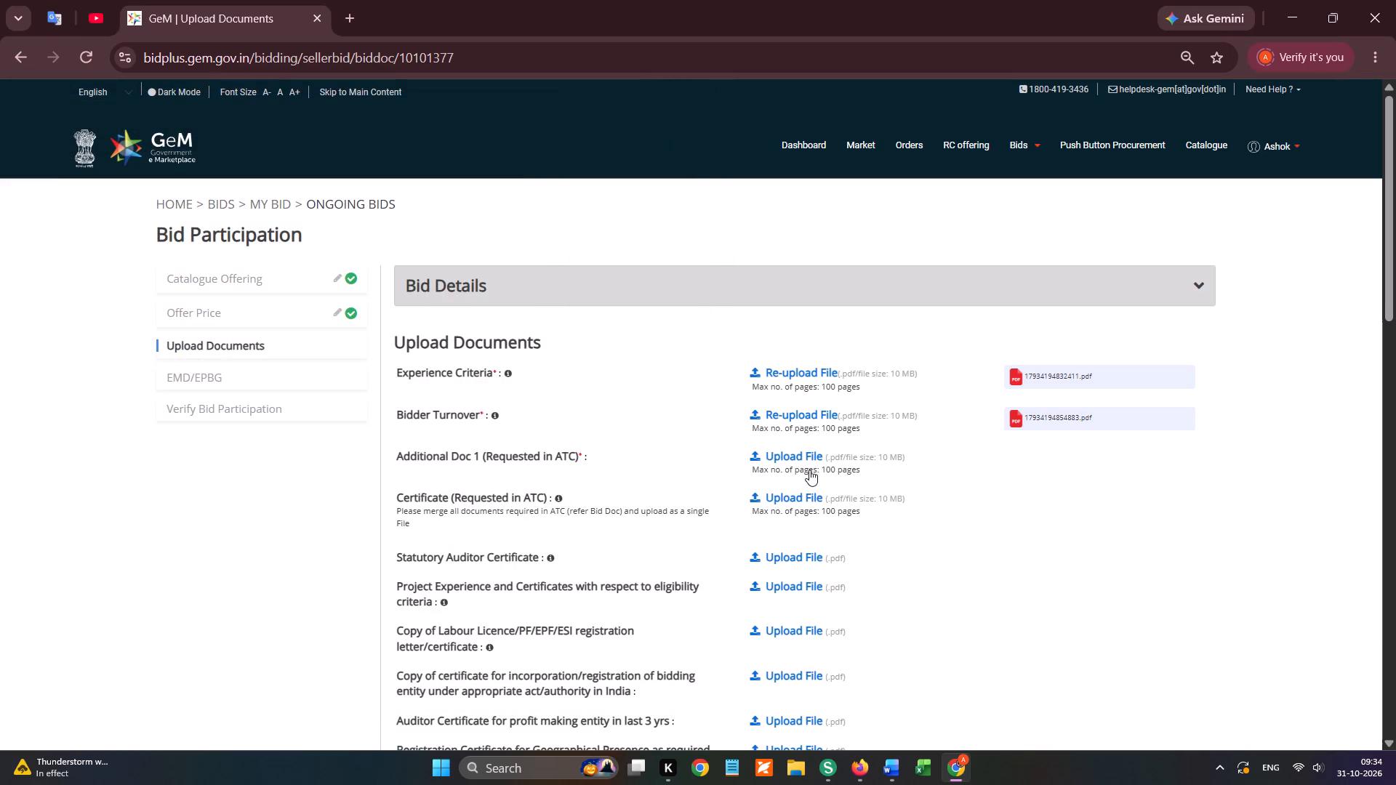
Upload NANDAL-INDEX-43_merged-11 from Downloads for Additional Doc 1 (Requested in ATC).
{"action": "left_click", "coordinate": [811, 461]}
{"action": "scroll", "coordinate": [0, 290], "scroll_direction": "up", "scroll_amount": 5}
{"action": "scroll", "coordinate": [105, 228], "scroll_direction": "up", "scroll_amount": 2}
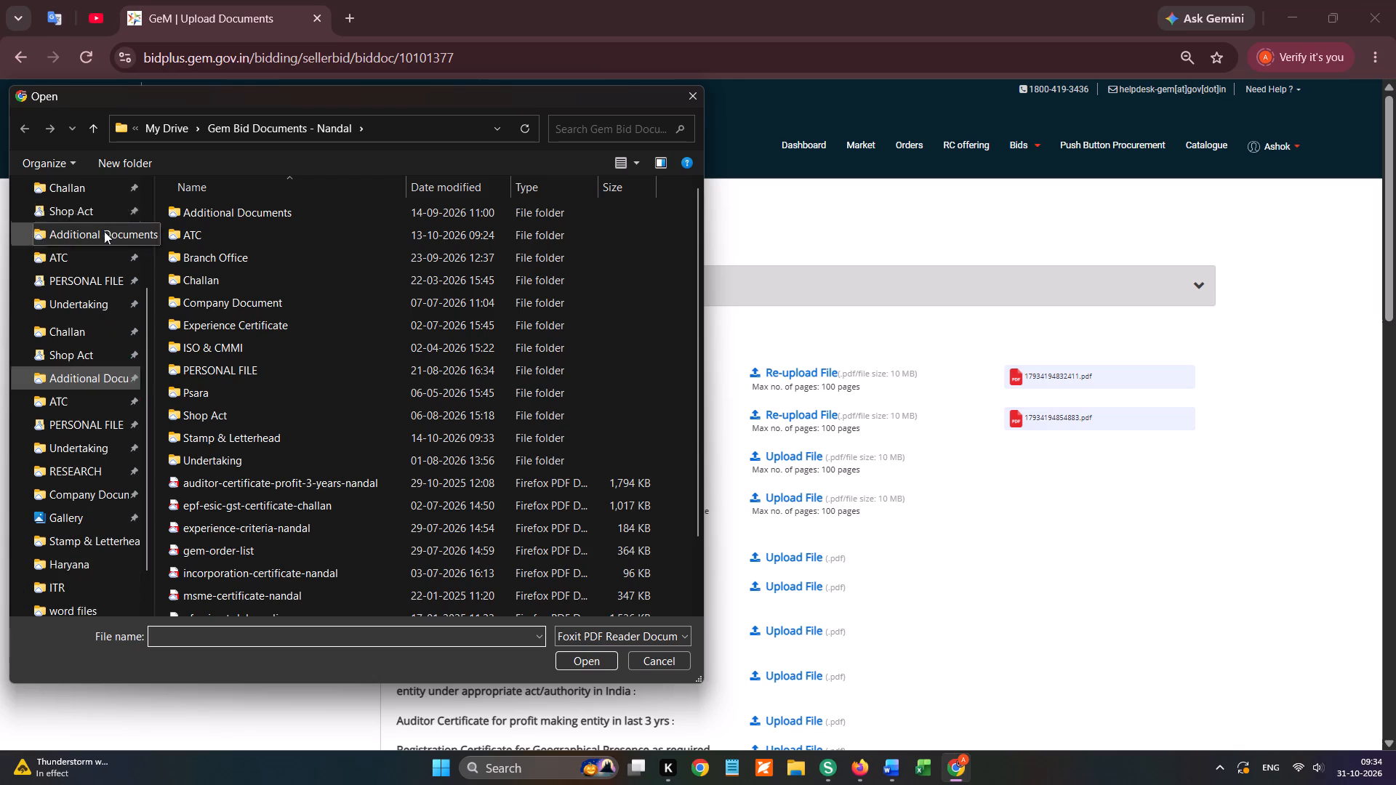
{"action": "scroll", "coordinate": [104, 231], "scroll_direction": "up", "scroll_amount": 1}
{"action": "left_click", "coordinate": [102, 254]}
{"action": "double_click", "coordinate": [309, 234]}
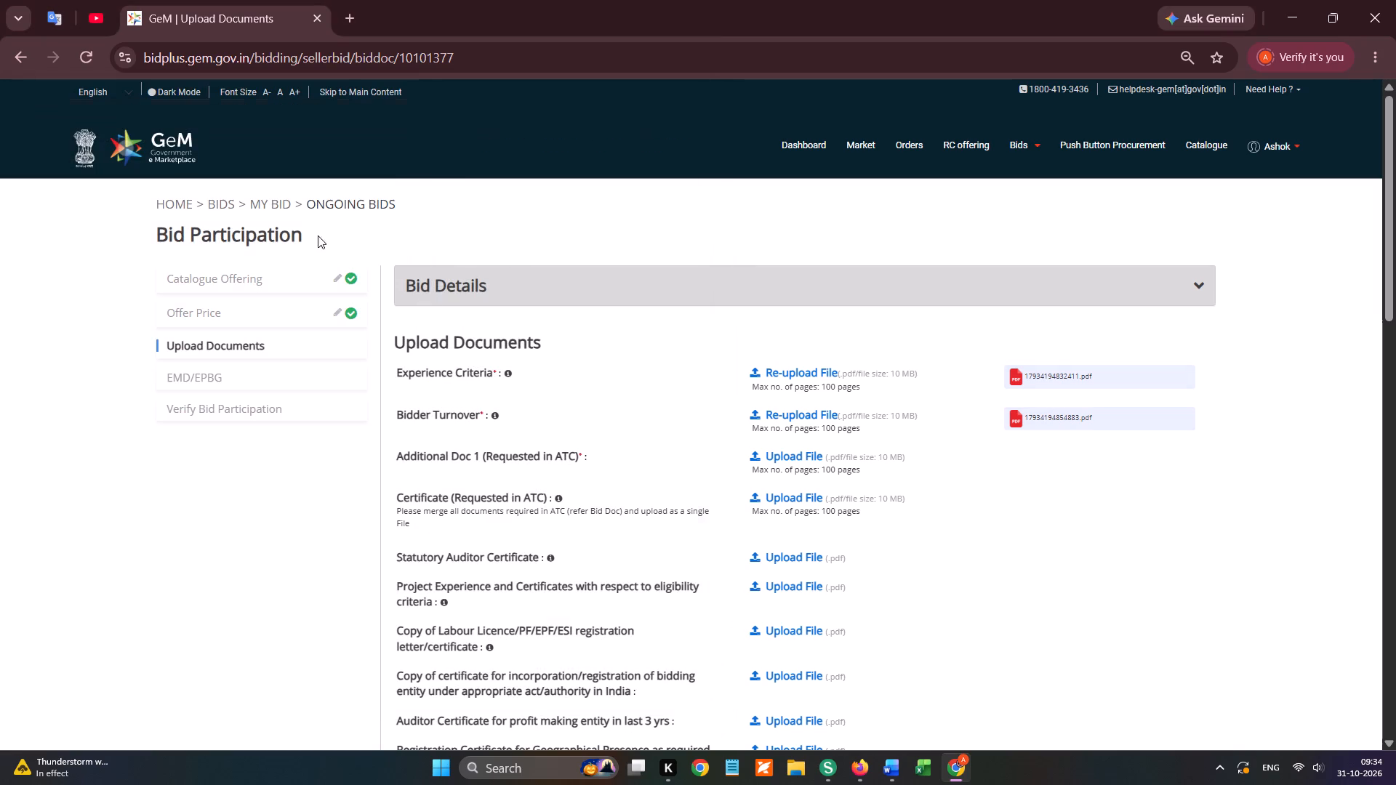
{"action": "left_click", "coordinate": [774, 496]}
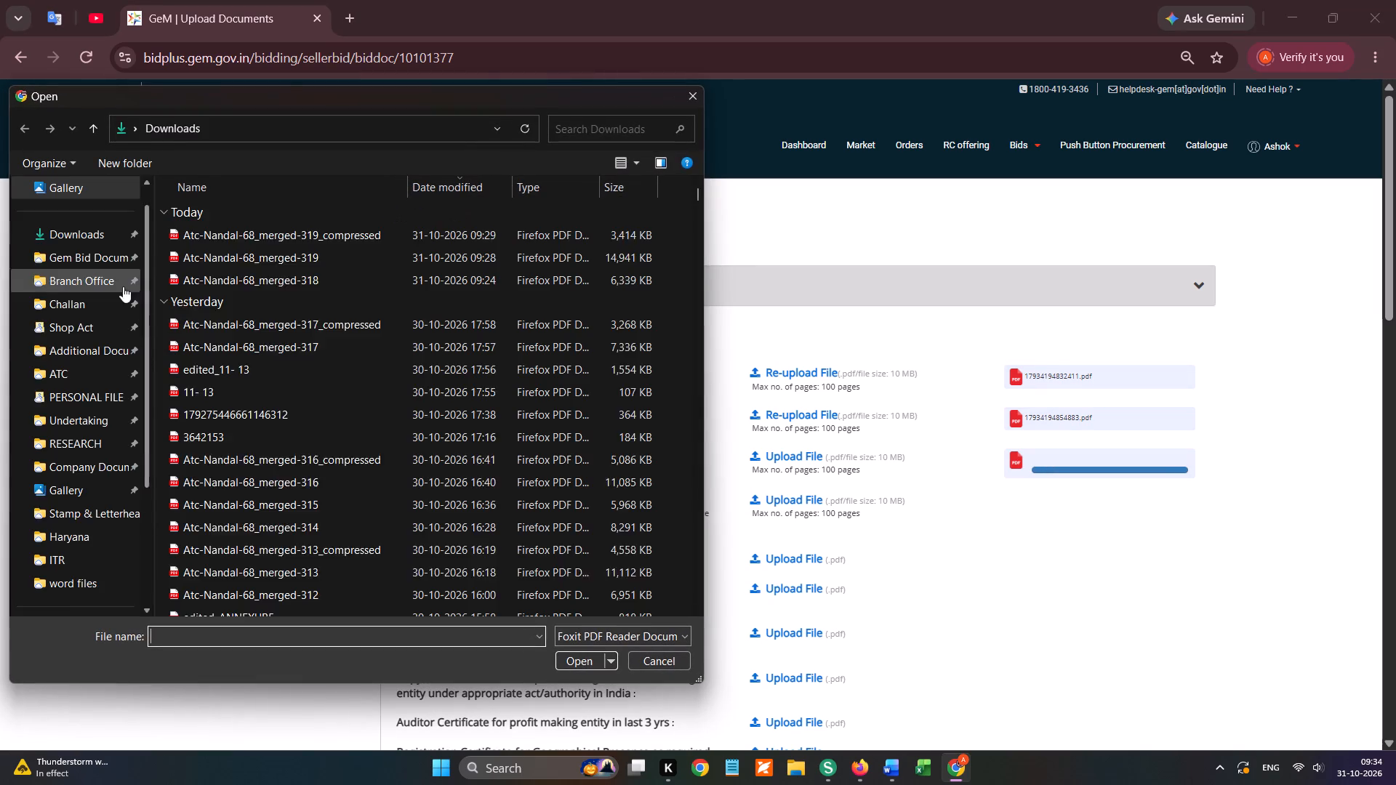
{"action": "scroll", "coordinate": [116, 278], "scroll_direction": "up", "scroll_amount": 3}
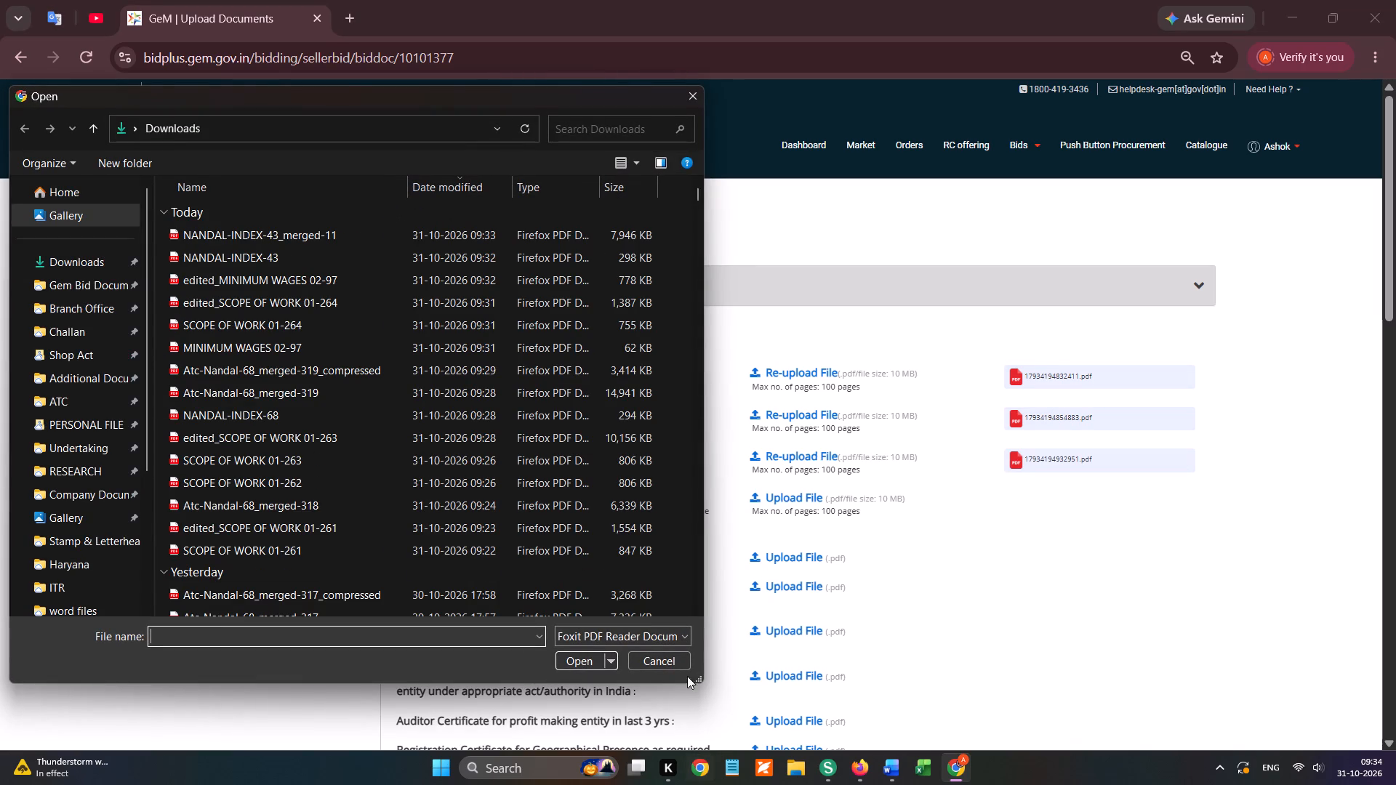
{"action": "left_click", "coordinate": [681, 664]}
Re-upload Additional Doc 1 (Requested in ATC) using a PDF from the Additional Documents folder in Gem Bid Documents - Nandal.
{"action": "left_click", "coordinate": [802, 476]}
{"action": "left_click", "coordinate": [806, 450]}
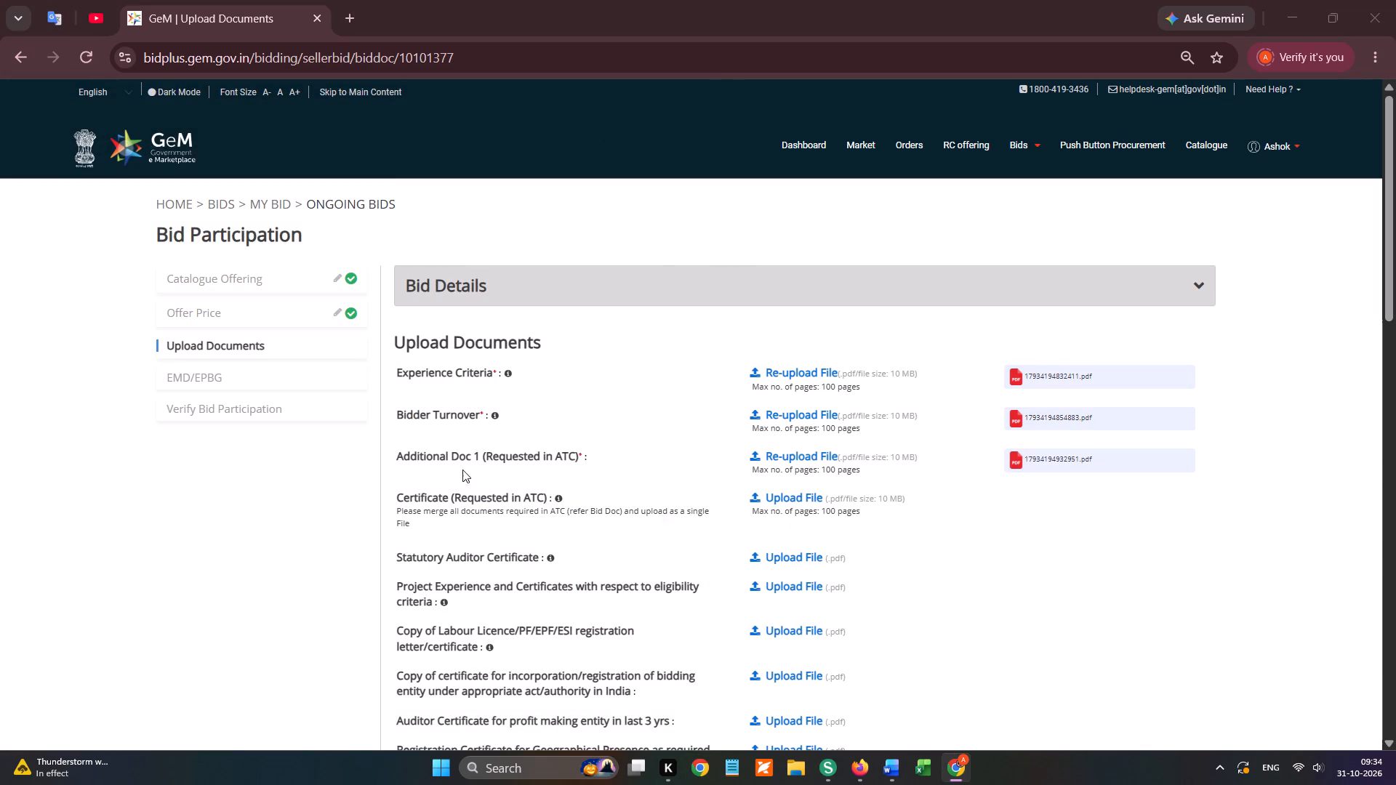
{"action": "scroll", "coordinate": [87, 347], "scroll_direction": "up", "scroll_amount": 5}
{"action": "left_click", "coordinate": [113, 297]}
{"action": "left_click", "coordinate": [123, 284]}
{"action": "double_click", "coordinate": [266, 217]}
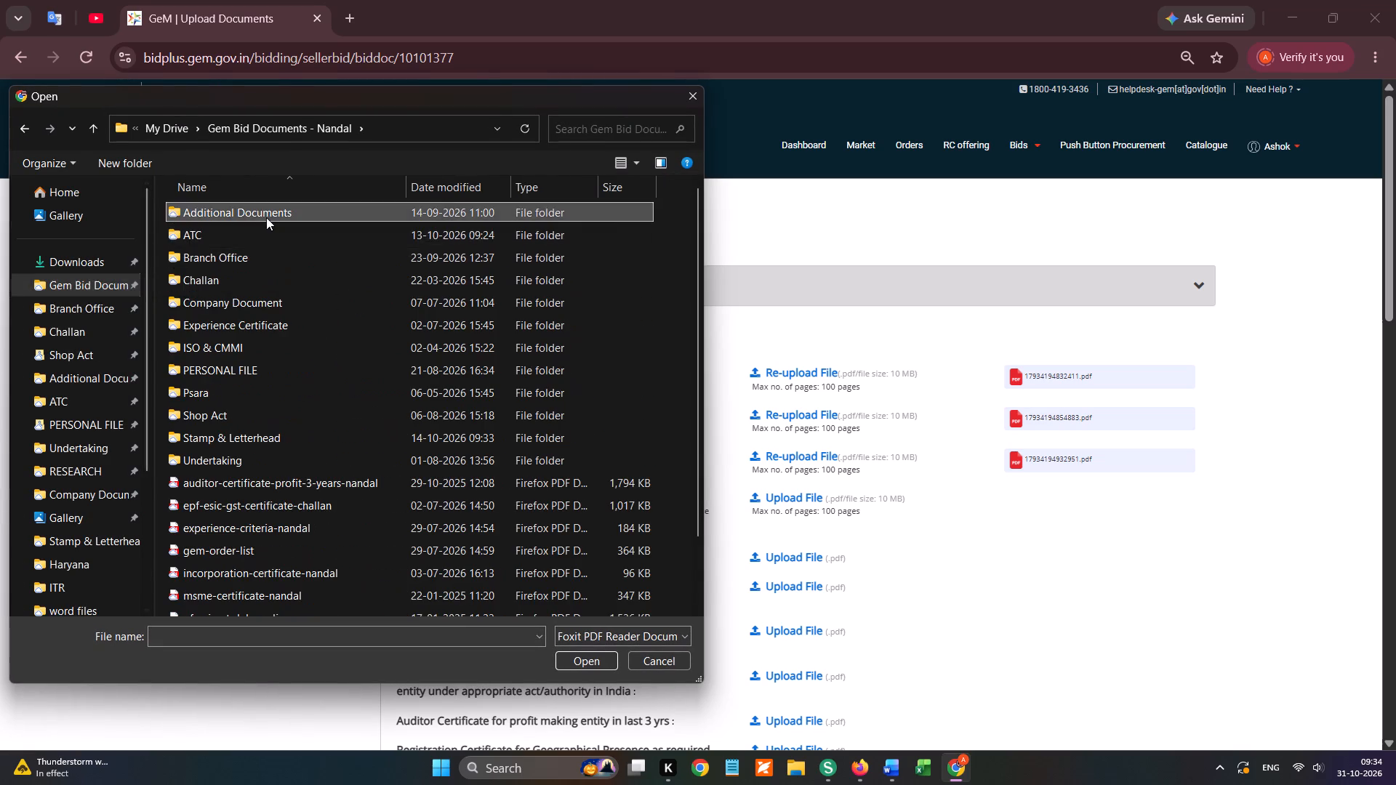
{"action": "double_click", "coordinate": [252, 438]}
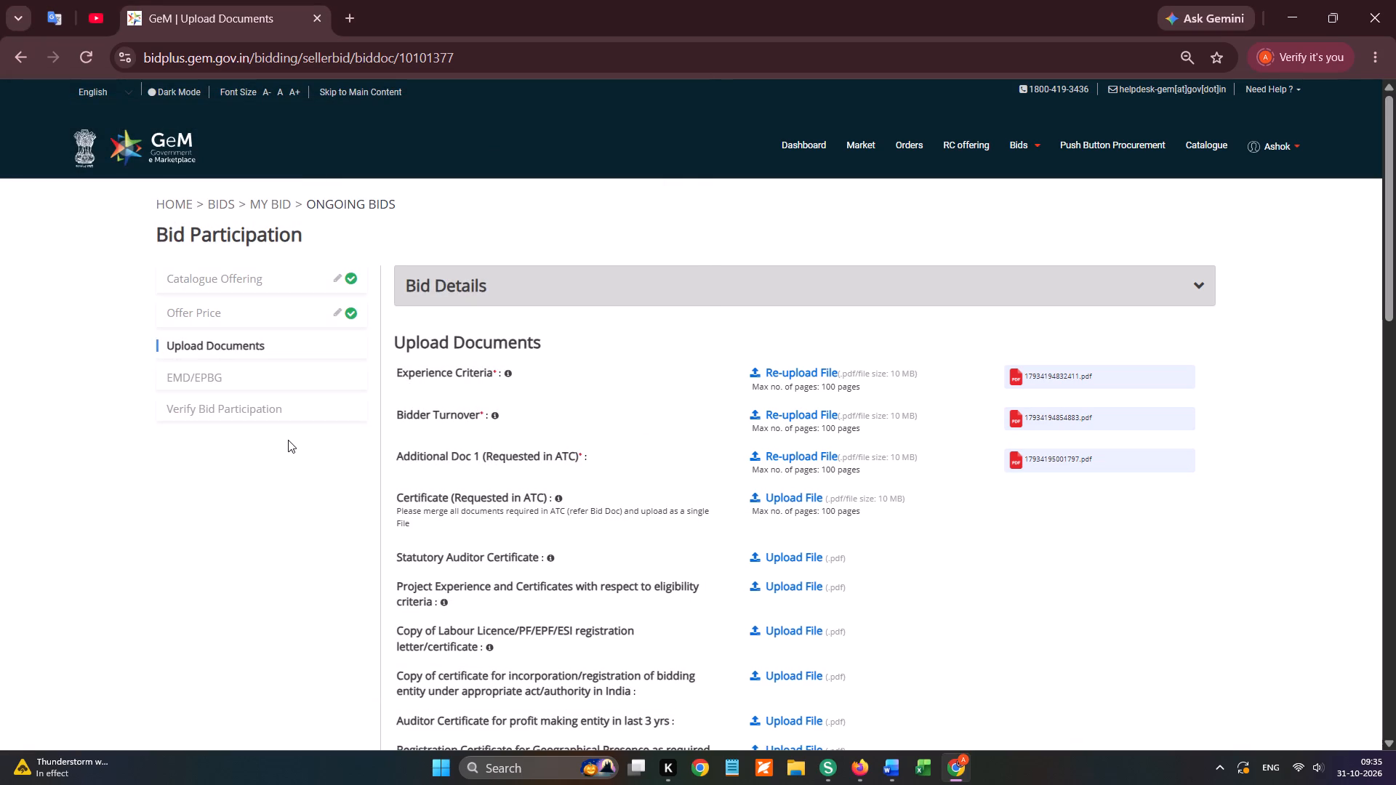
Upload NANDAL-INDEX-43_merged-11 from Downloads for Certificate (Requested in ATC).
{"action": "left_click", "coordinate": [795, 494]}
{"action": "scroll", "coordinate": [95, 287], "scroll_direction": "up", "scroll_amount": 4}
{"action": "left_click", "coordinate": [97, 260]}
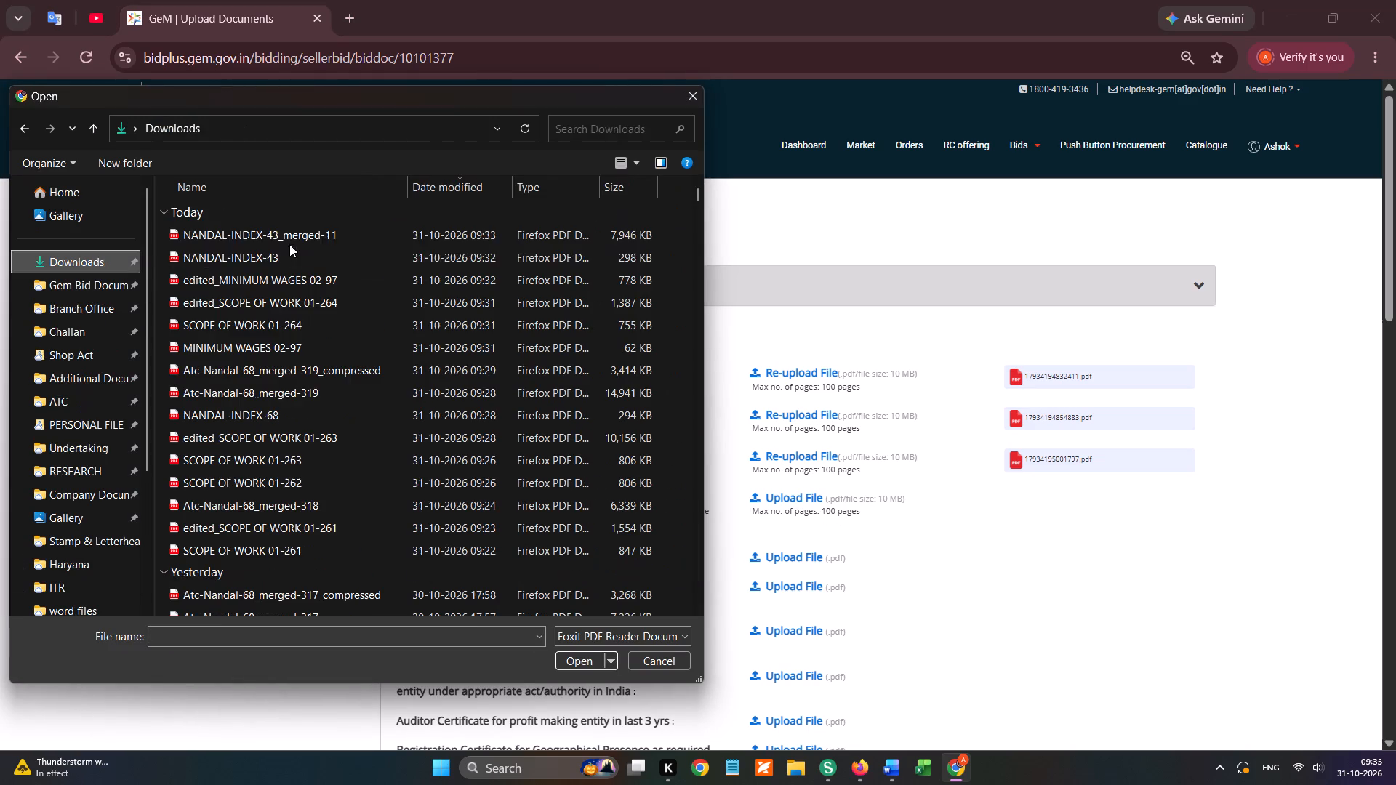
{"action": "double_click", "coordinate": [332, 234]}
Upload statutory-auditor-certificate-nandal from Gem Bid Documents - Nandal for the Statutory Auditor Certificate.
{"action": "left_click", "coordinate": [808, 553]}
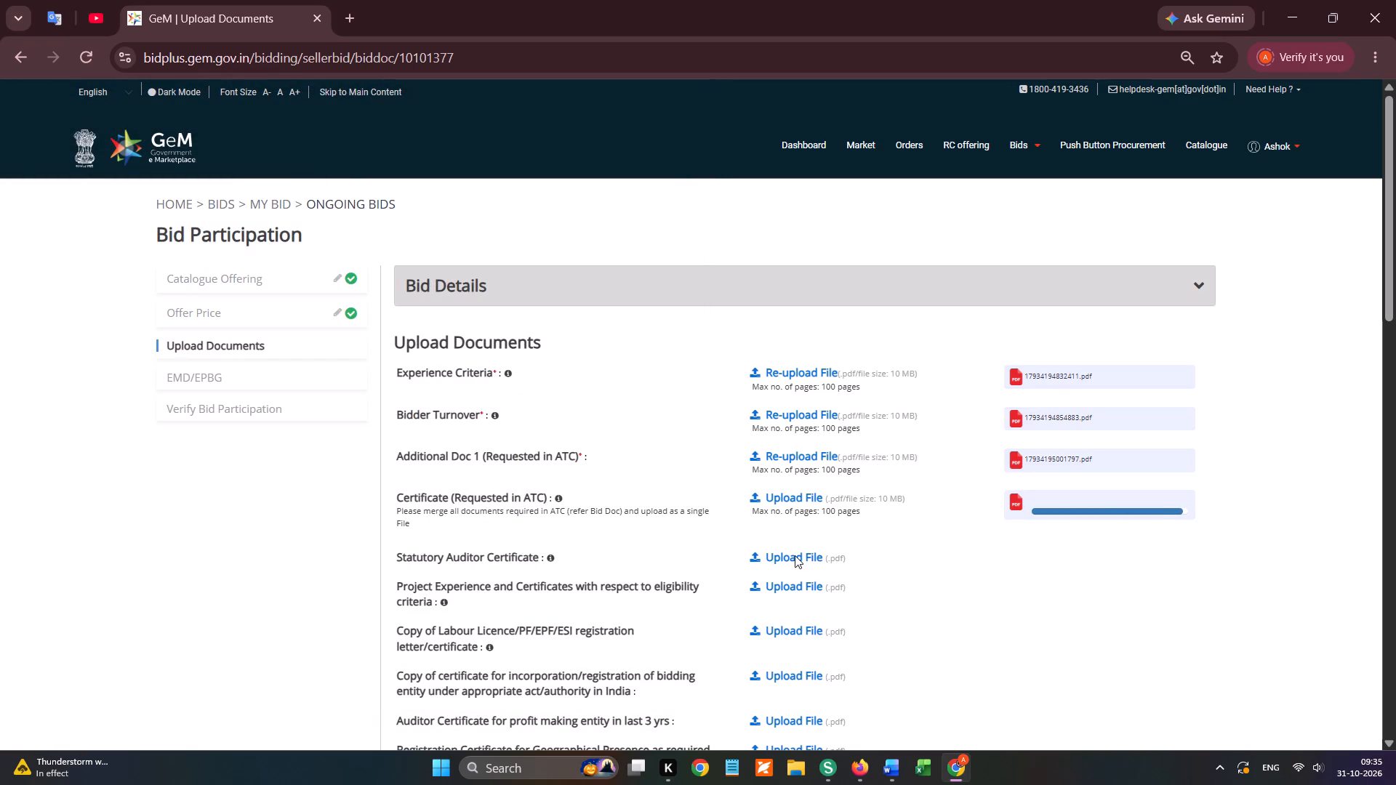
{"action": "scroll", "coordinate": [98, 291], "scroll_direction": "up", "scroll_amount": 5}
{"action": "left_click", "coordinate": [95, 281]}
{"action": "scroll", "coordinate": [260, 502], "scroll_direction": "down", "scroll_amount": 5}
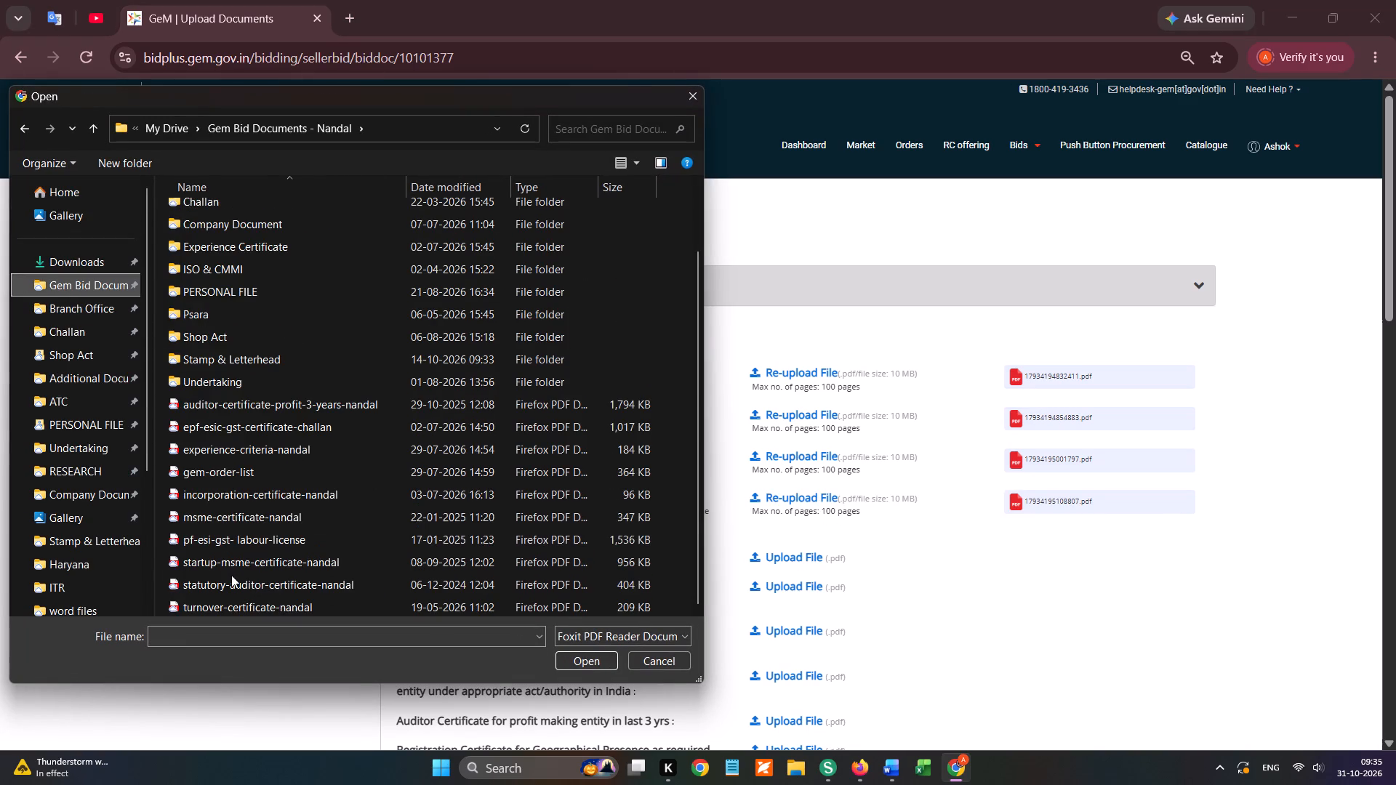
{"action": "double_click", "coordinate": [230, 579]}
Upload gem-order-list for Project Experience and Certificates, and pf-esi-gst- labour-license for the Labour Licence/PF/EPF/ESI registration.
{"action": "left_click", "coordinate": [811, 600]}
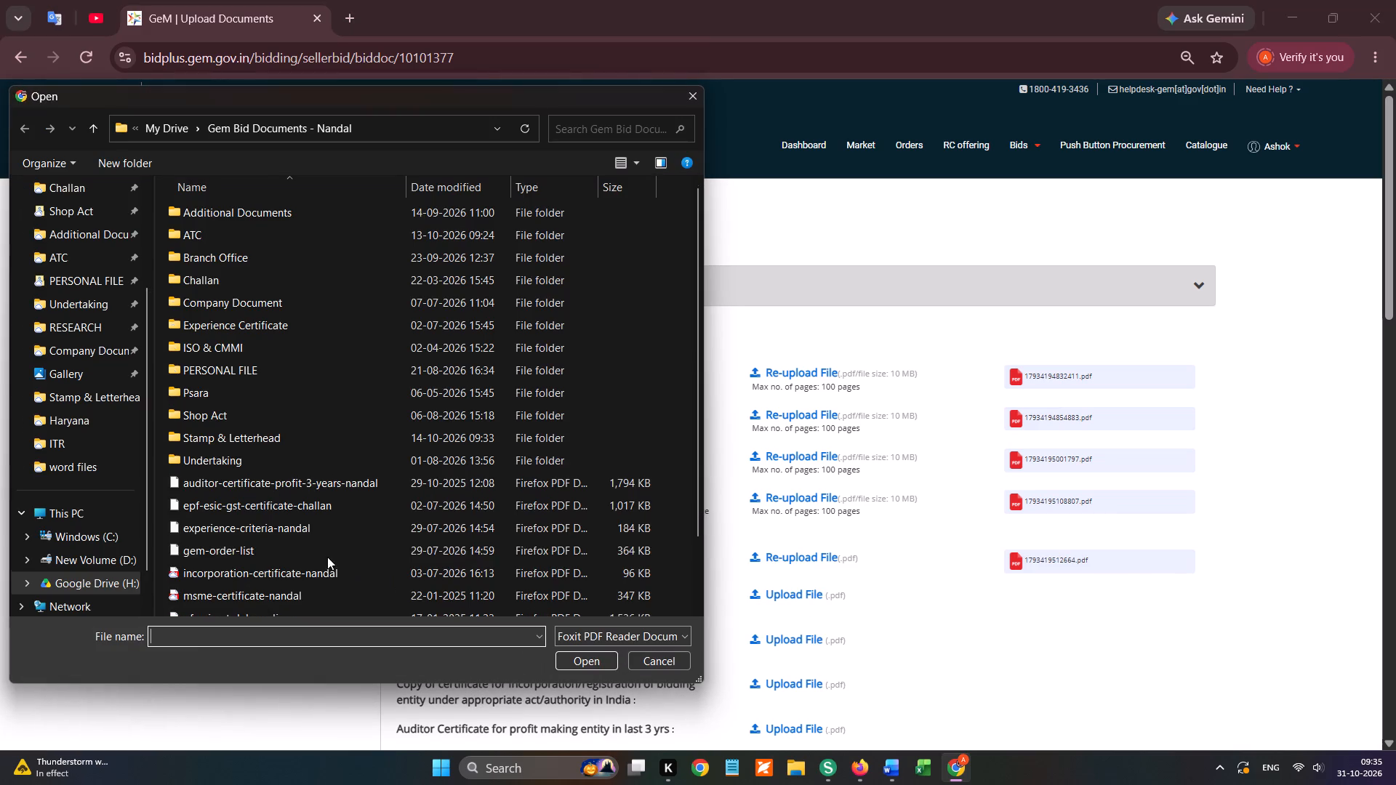
{"action": "double_click", "coordinate": [255, 557]}
{"action": "left_click", "coordinate": [815, 643]}
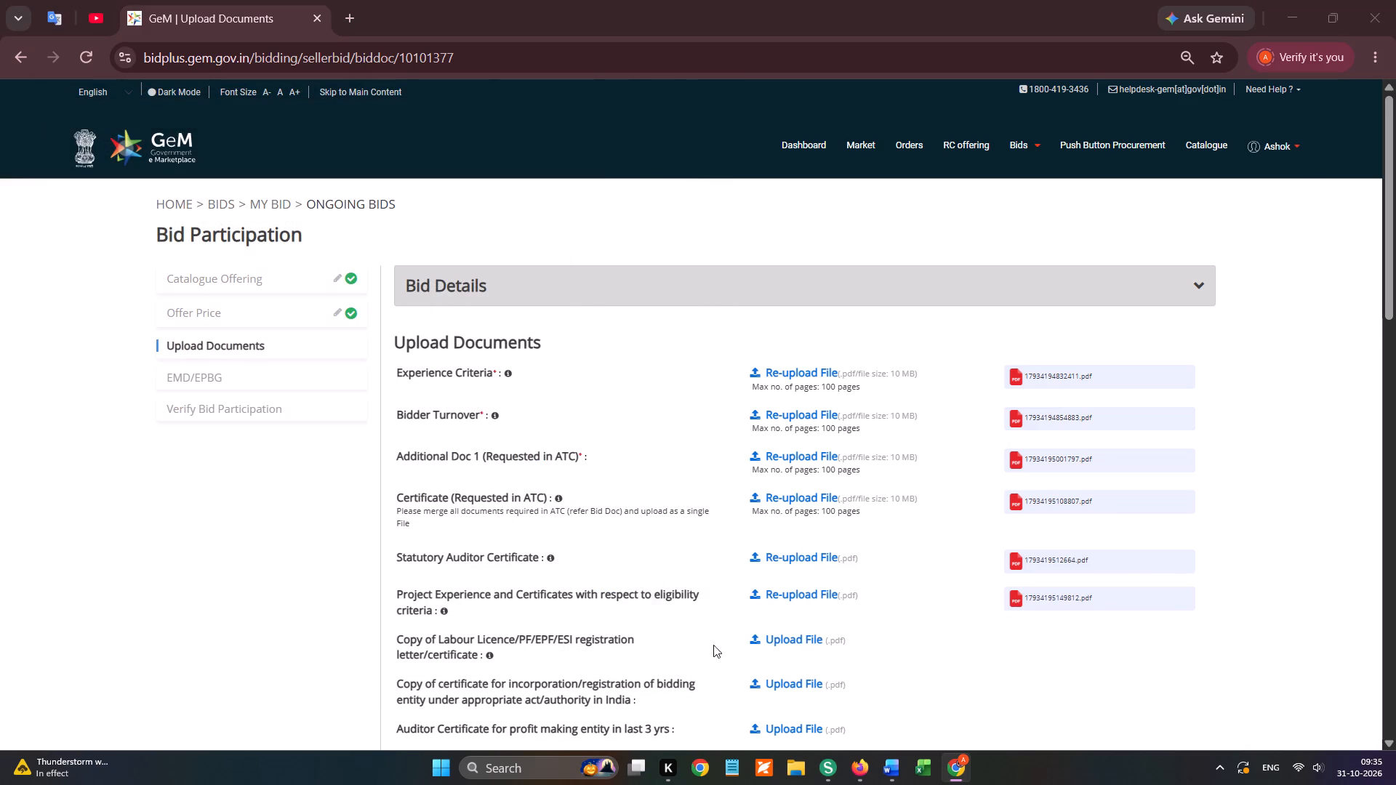
{"action": "scroll", "coordinate": [294, 574], "scroll_direction": "down", "scroll_amount": 2}
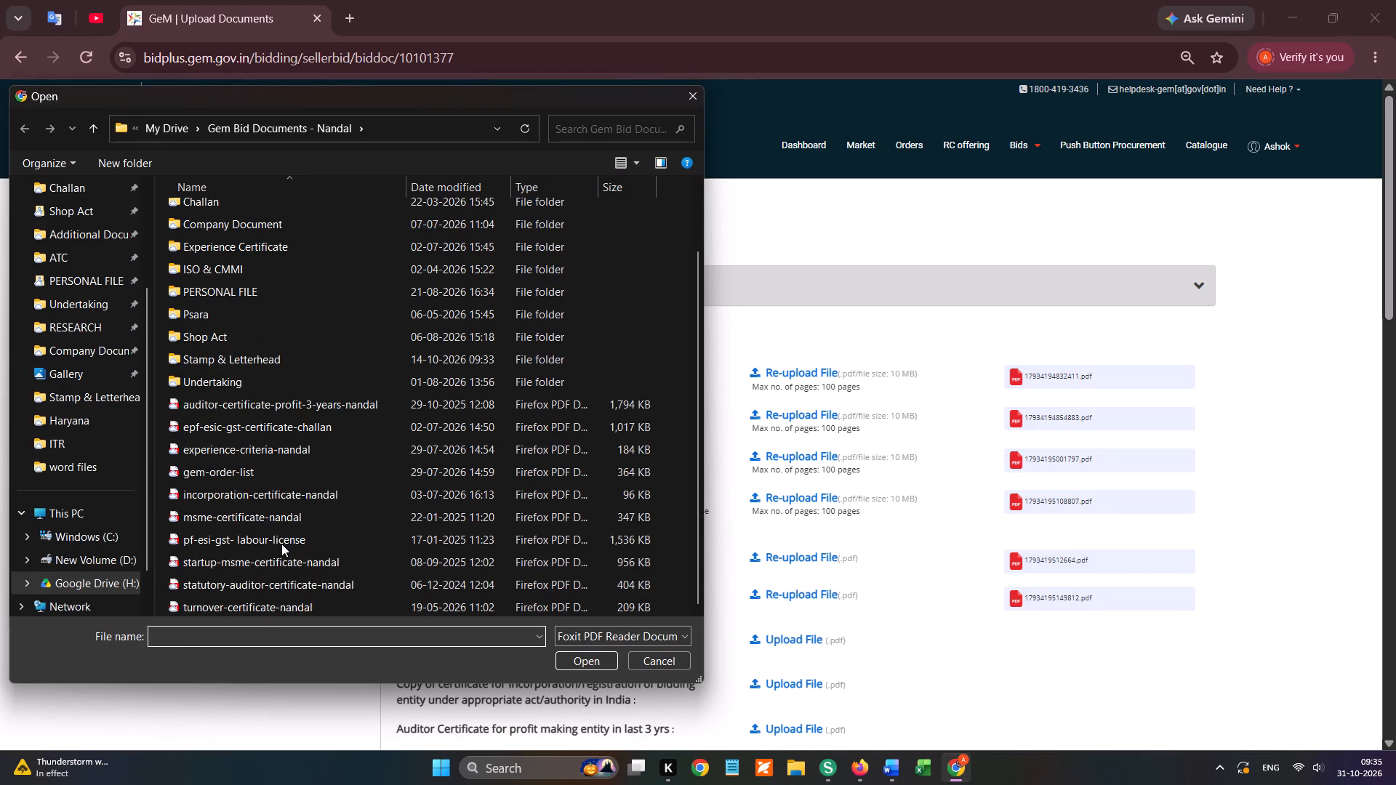
{"action": "double_click", "coordinate": [281, 543]}
Upload incorporation-certificate-nandal for the incorporation certificate and auditor-certificate-profit-3-years-nandal for the profit making auditor certificate.
{"action": "scroll", "coordinate": [855, 430], "scroll_direction": "down", "scroll_amount": 1}
{"action": "left_click", "coordinate": [798, 422]}
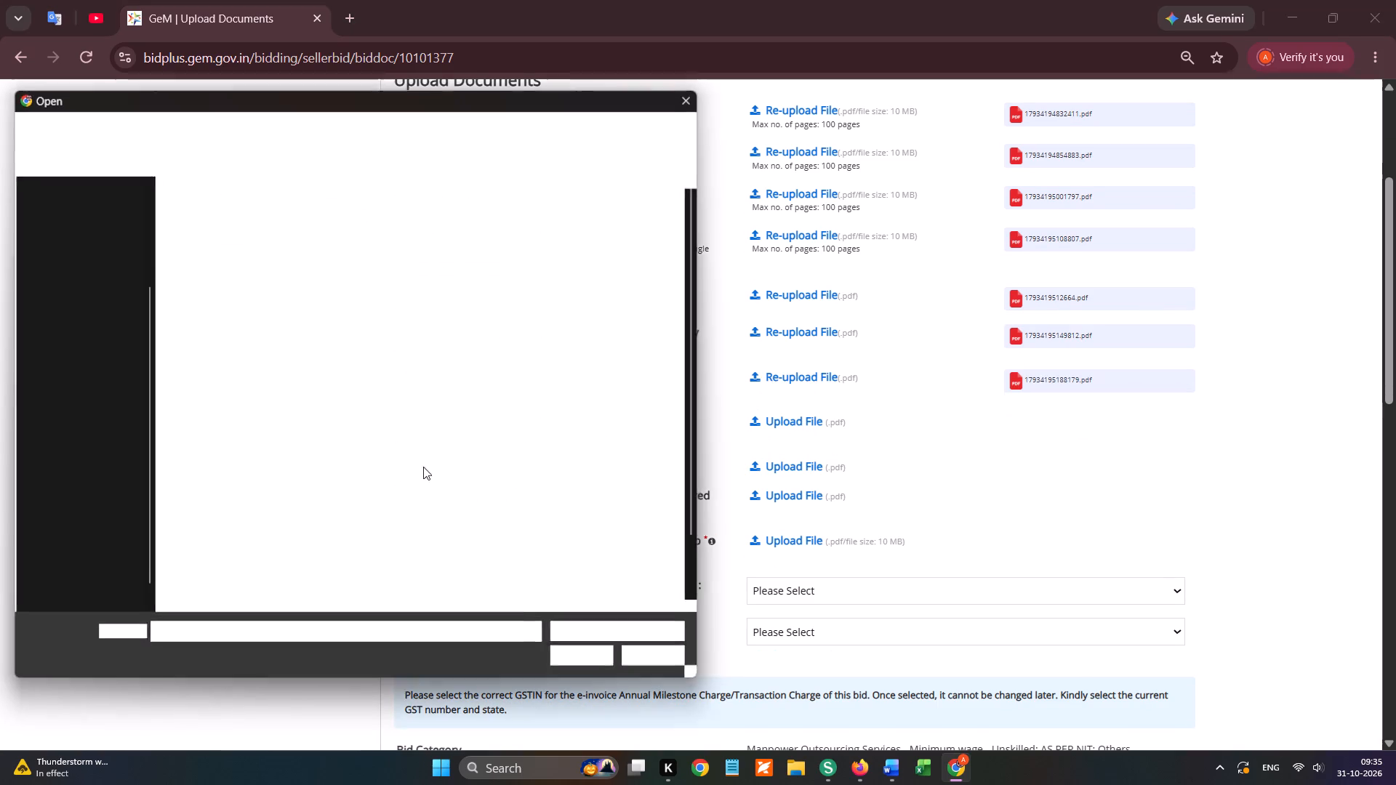
{"action": "scroll", "coordinate": [303, 502], "scroll_direction": "down", "scroll_amount": 3}
{"action": "double_click", "coordinate": [266, 496]}
{"action": "left_click", "coordinate": [829, 459]}
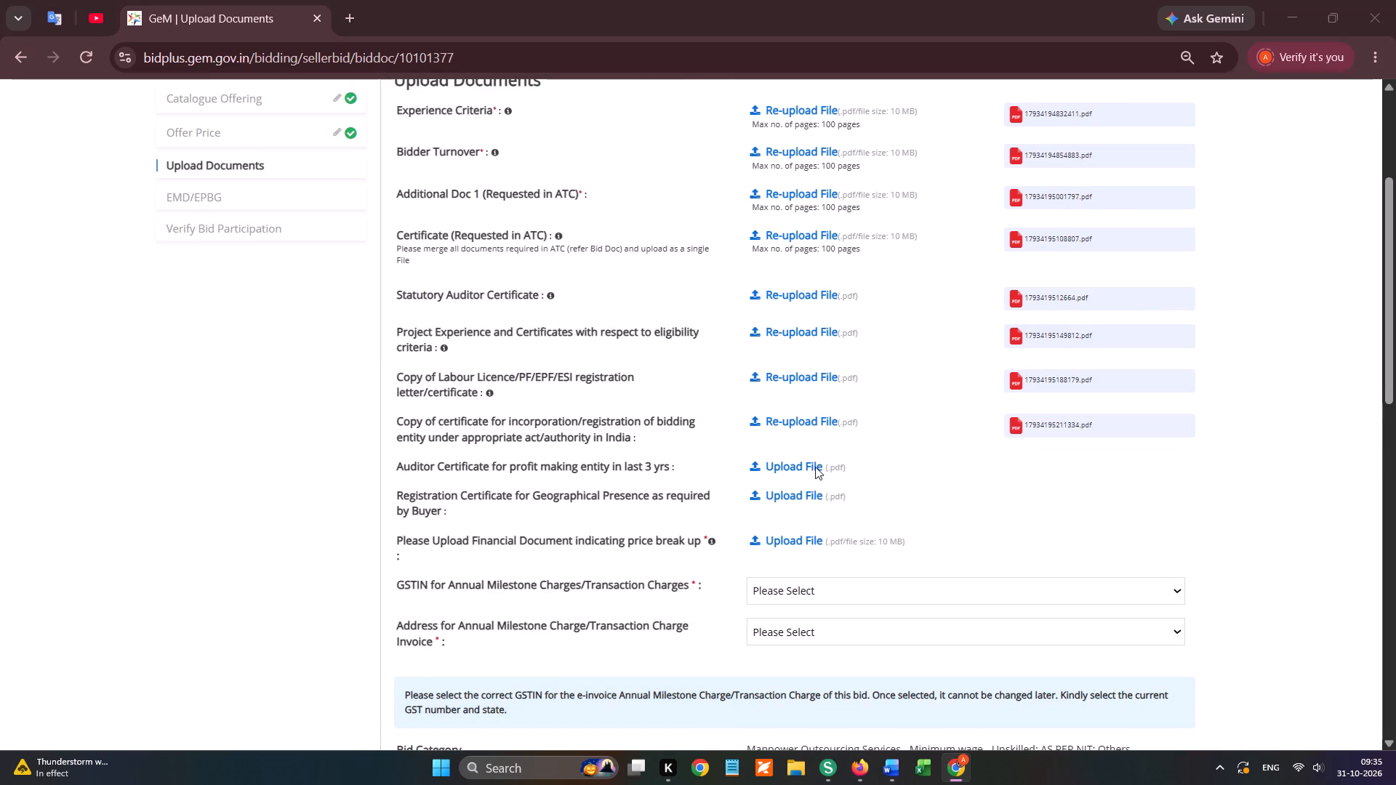
{"action": "double_click", "coordinate": [363, 483]}
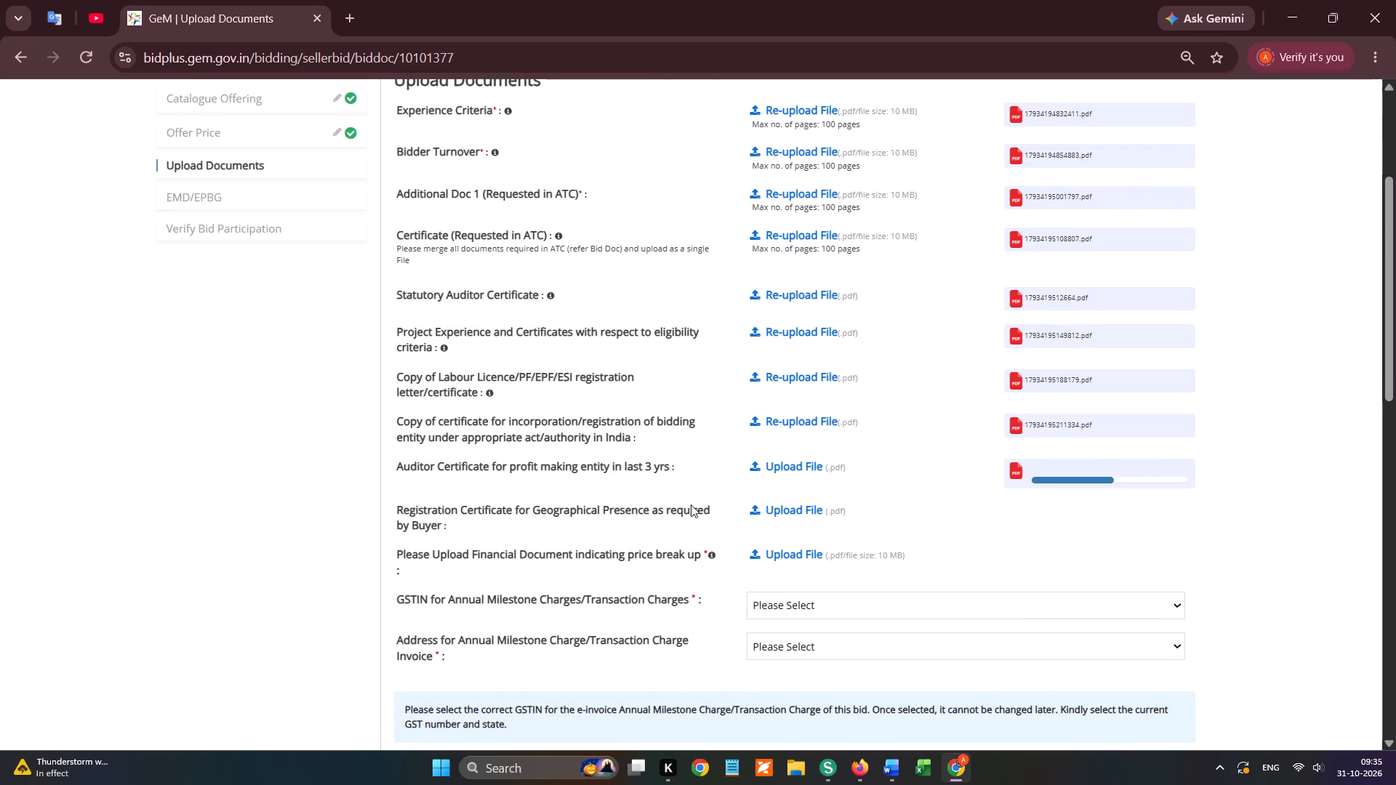
{"action": "left_click", "coordinate": [787, 507]}
{"action": "scroll", "coordinate": [27, 371], "scroll_direction": "up", "scroll_amount": 5}
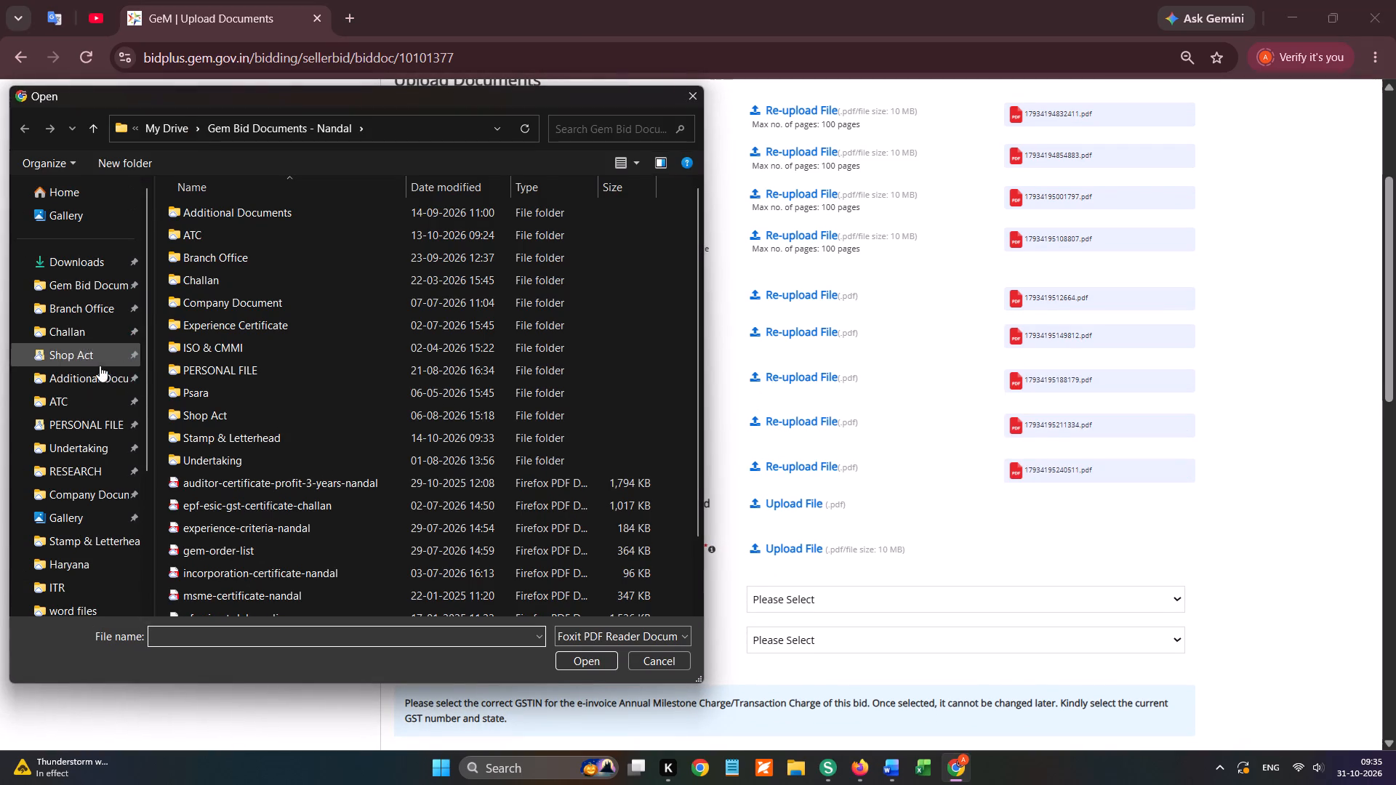
{"action": "left_click", "coordinate": [110, 355]}
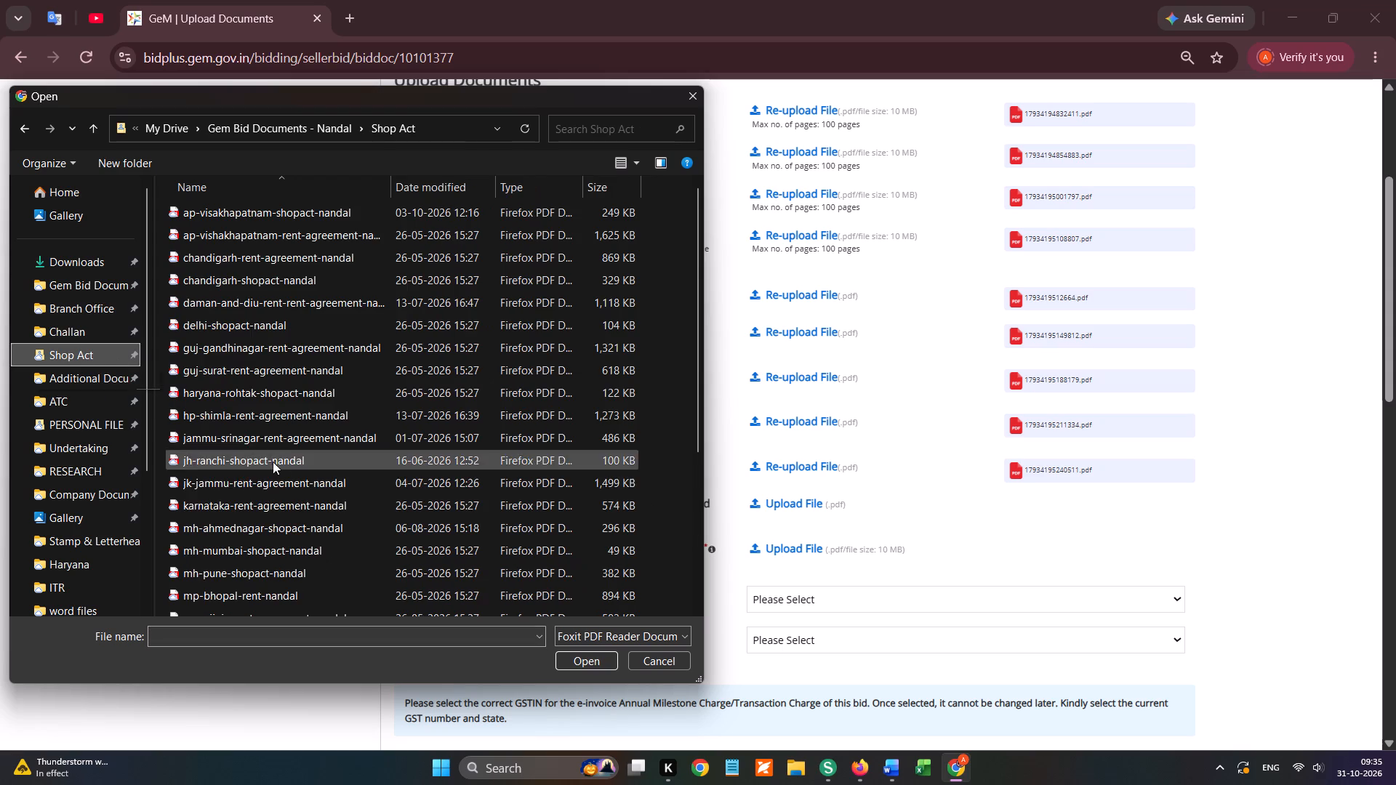
{"action": "double_click", "coordinate": [263, 504]}
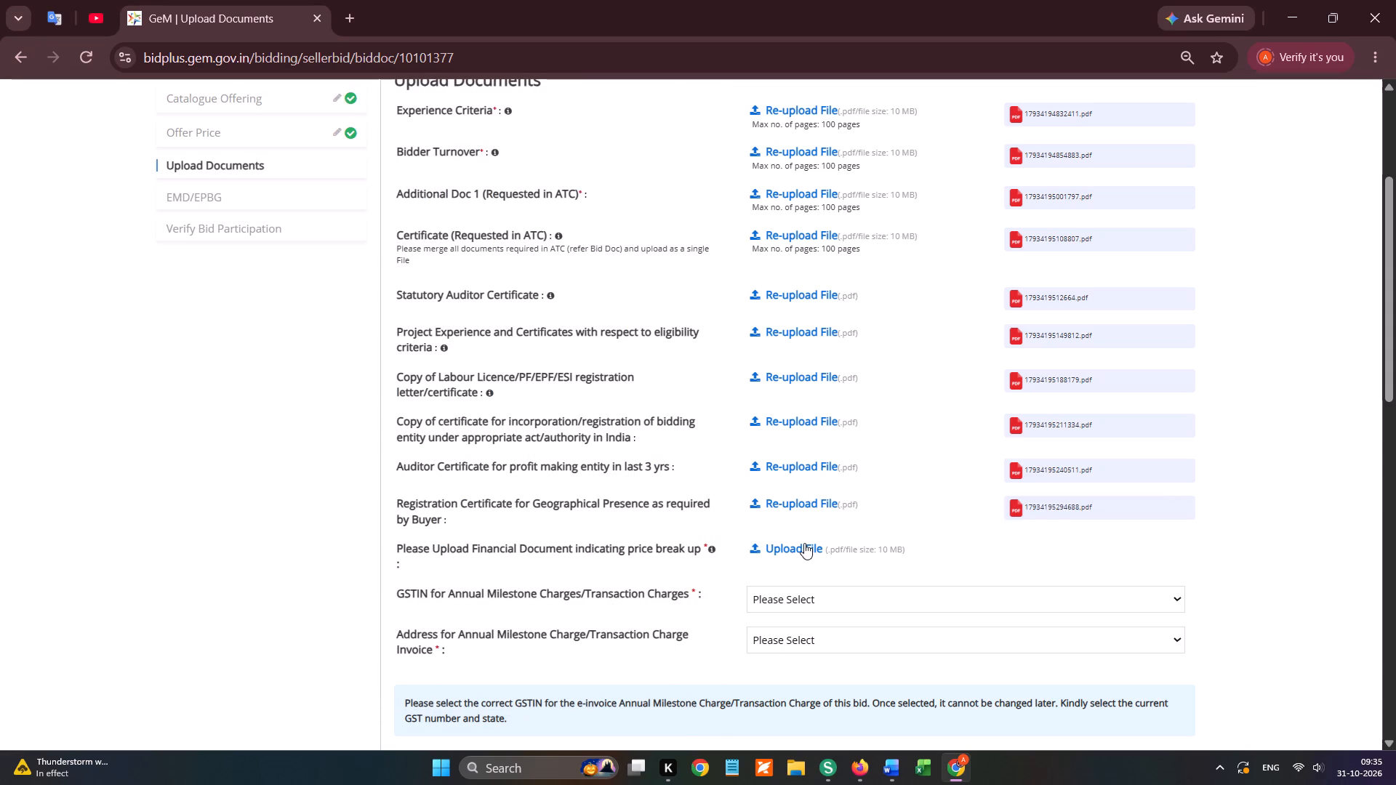
Upload startup-msme-certificate-nandal from Gem Bid Documents - Nandal as the Financial Document indicating price break up.
{"action": "left_click", "coordinate": [788, 545]}
{"action": "scroll", "coordinate": [58, 289], "scroll_direction": "up", "scroll_amount": 5}
{"action": "left_click", "coordinate": [89, 262]}
{"action": "left_click", "coordinate": [104, 287]}
{"action": "scroll", "coordinate": [319, 521], "scroll_direction": "down", "scroll_amount": 6}
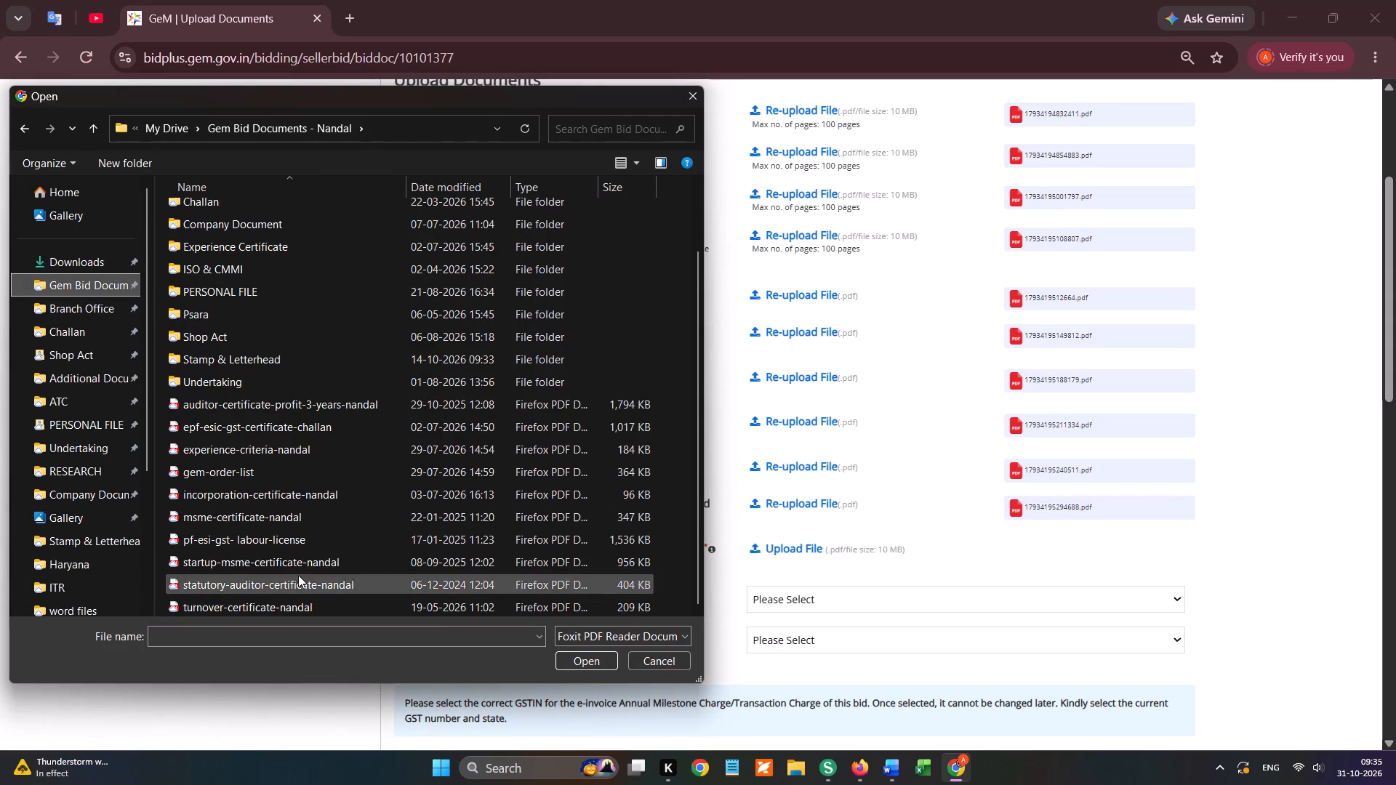
{"action": "double_click", "coordinate": [279, 562]}
Select and confirm the company's registered GSTIN and its Delhi invoice address for the Annual Milestone/Transaction Charges.
{"action": "scroll", "coordinate": [936, 510], "scroll_direction": "up", "scroll_amount": 3}
{"action": "scroll", "coordinate": [950, 491], "scroll_direction": "down", "scroll_amount": 1}
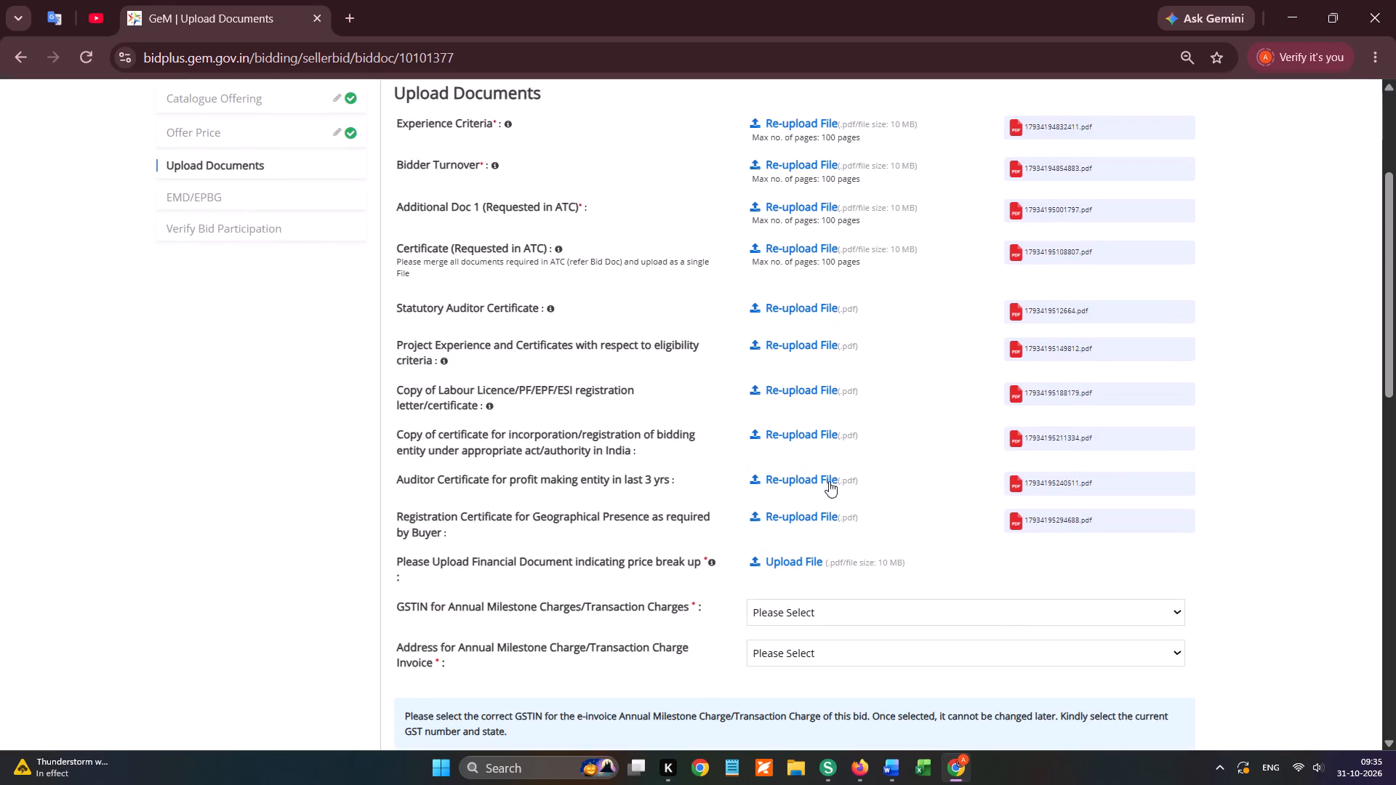
{"action": "left_click", "coordinate": [825, 603]}
{"action": "left_click", "coordinate": [834, 647]}
{"action": "double_click", "coordinate": [865, 168]}
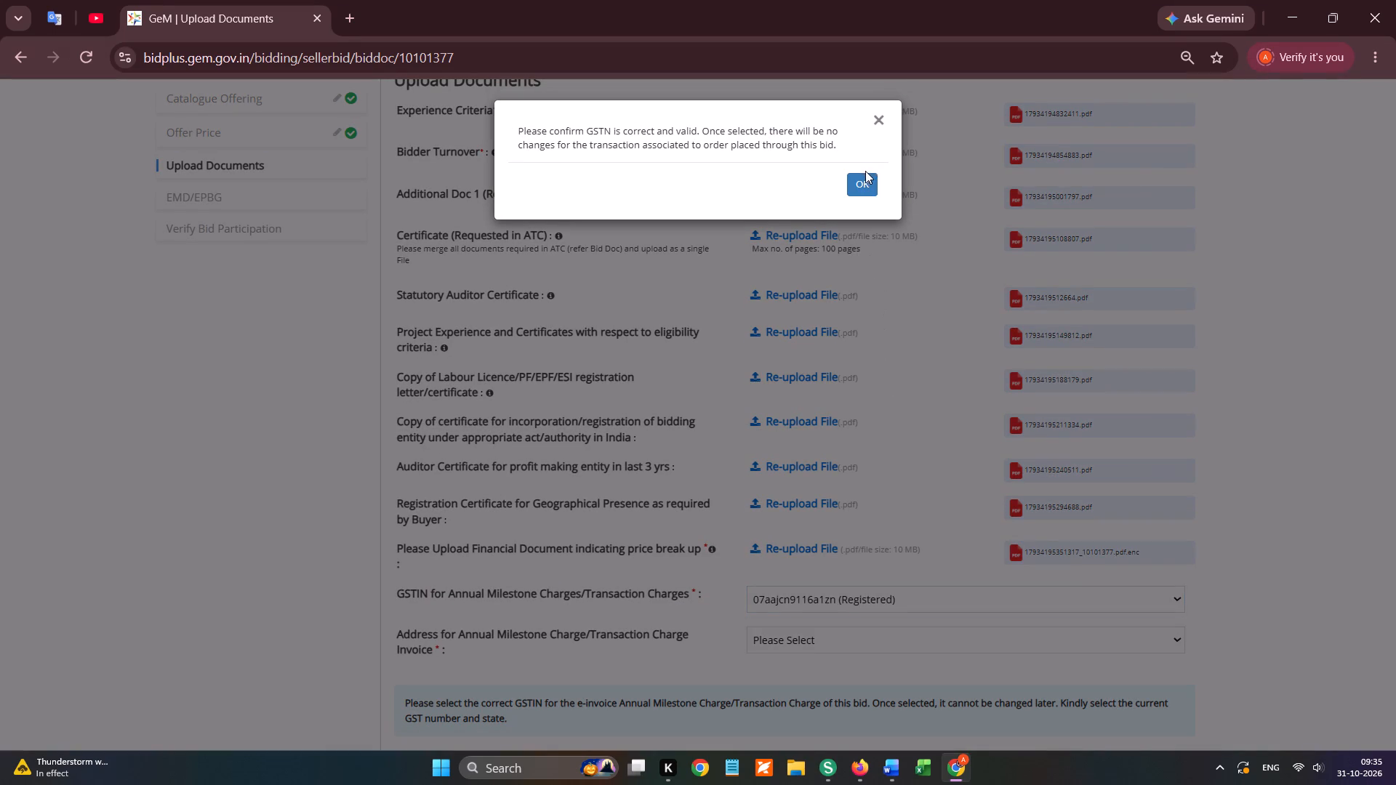
{"action": "left_click", "coordinate": [865, 180]}
{"action": "scroll", "coordinate": [851, 265], "scroll_direction": "down", "scroll_amount": 2}
{"action": "left_click", "coordinate": [786, 161]}
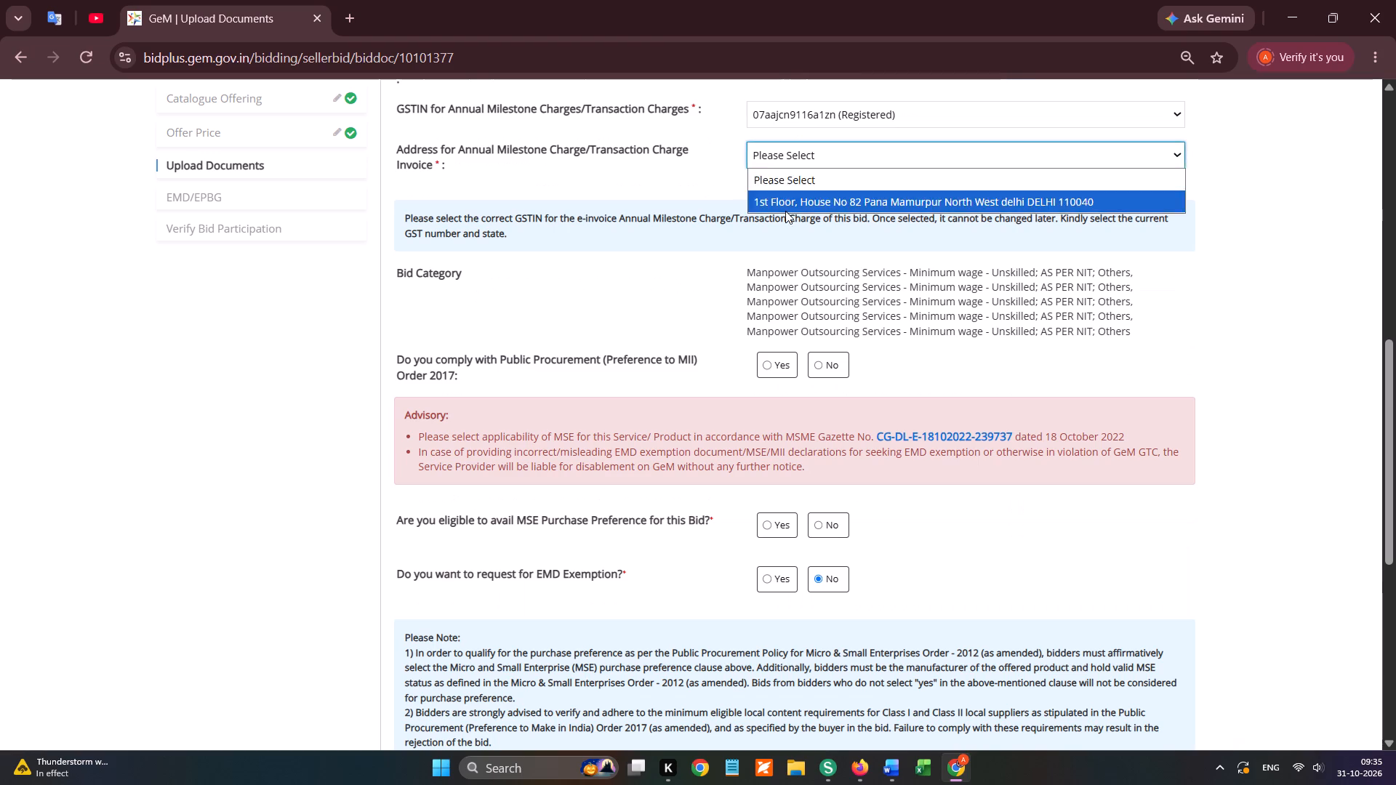
{"action": "left_click", "coordinate": [785, 211]}
{"action": "left_click", "coordinate": [858, 196]}
{"action": "left_click", "coordinate": [858, 187]}
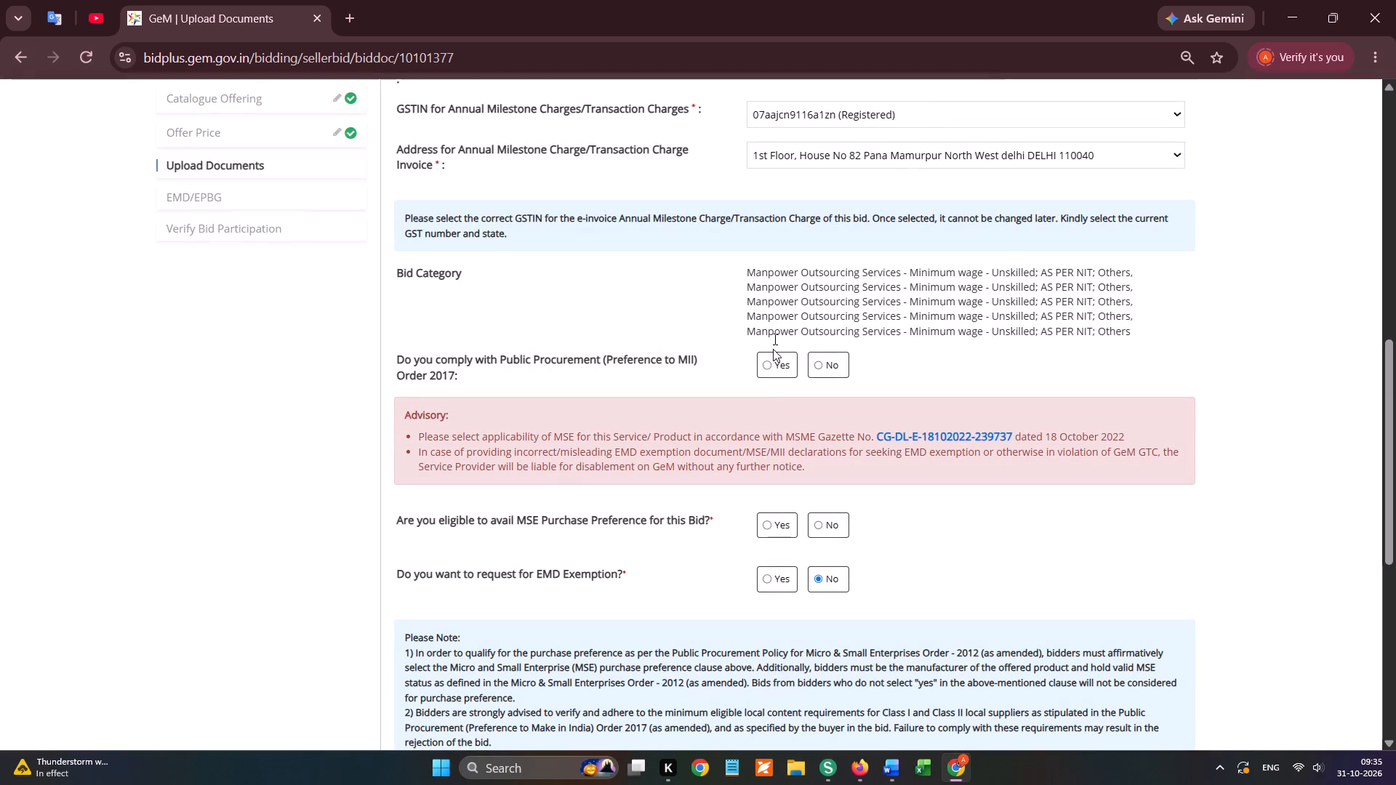
Declare compliance with the Public Procurement (Preference to MII) Order 2017 as Yes.
{"action": "left_click", "coordinate": [767, 369]}
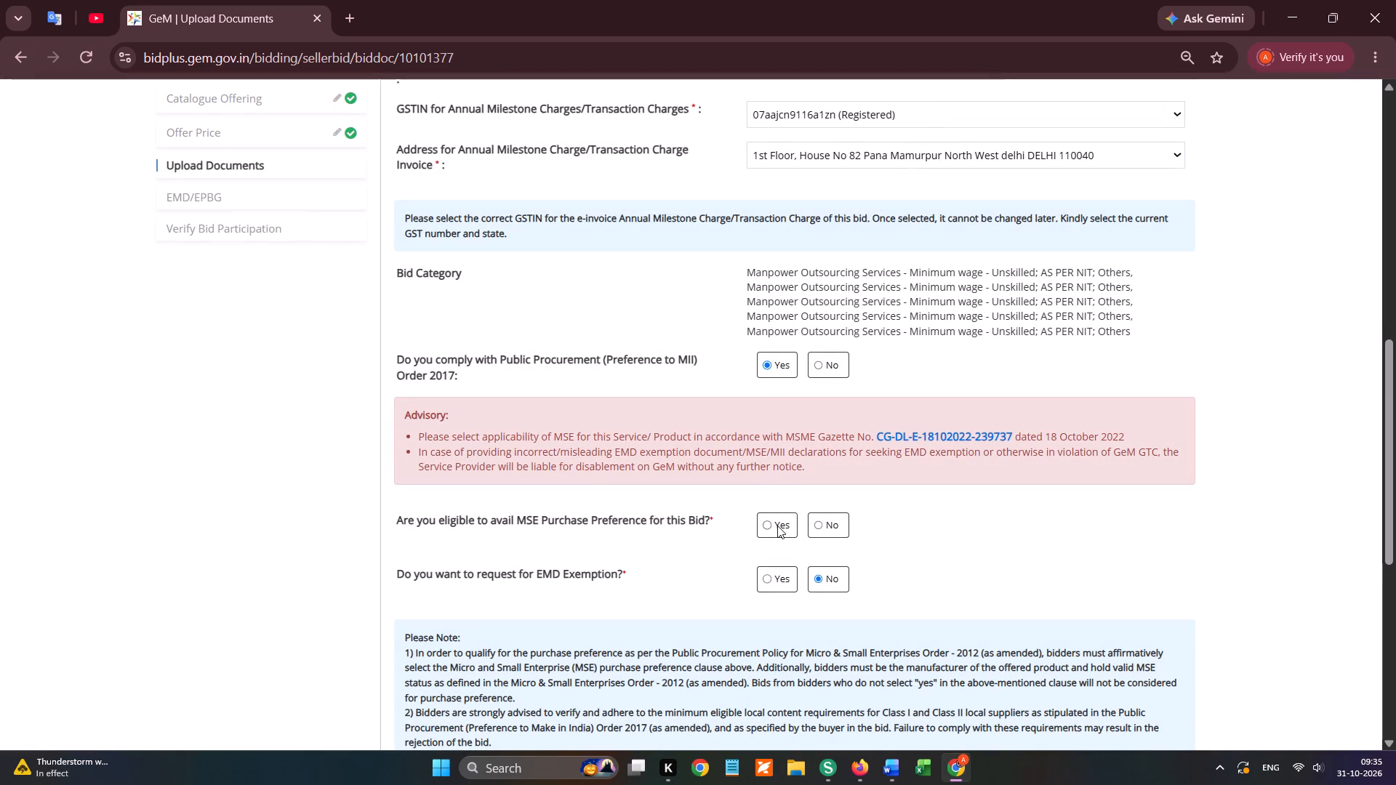
Choose Yes for MSE Purchase Preference and upload msme-certificate-nandal as the MSE category certificate.
{"action": "left_click", "coordinate": [777, 526]}
{"action": "left_click", "coordinate": [801, 559]}
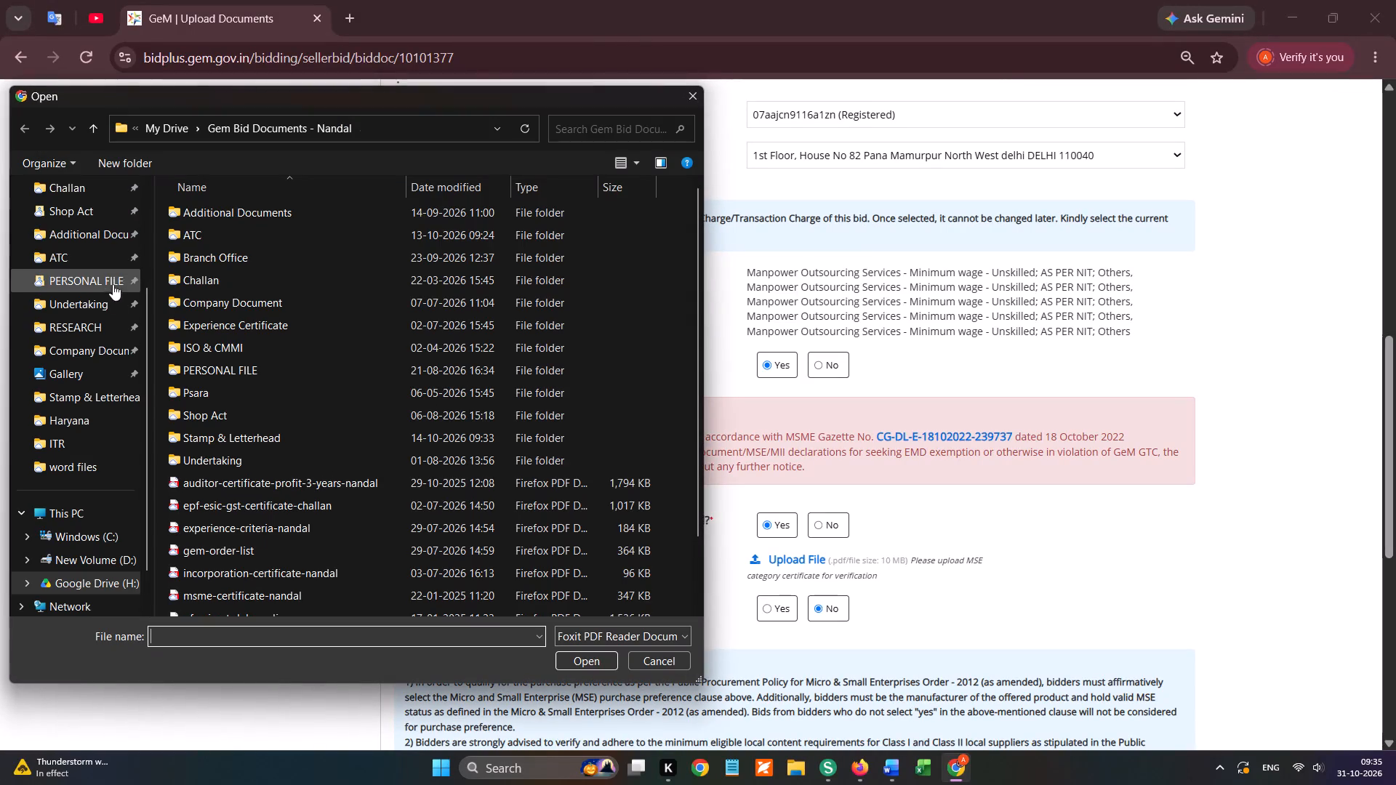
{"action": "left_click", "coordinate": [116, 243]}
{"action": "scroll", "coordinate": [91, 279], "scroll_direction": "up", "scroll_amount": 2}
{"action": "left_click", "coordinate": [96, 277]}
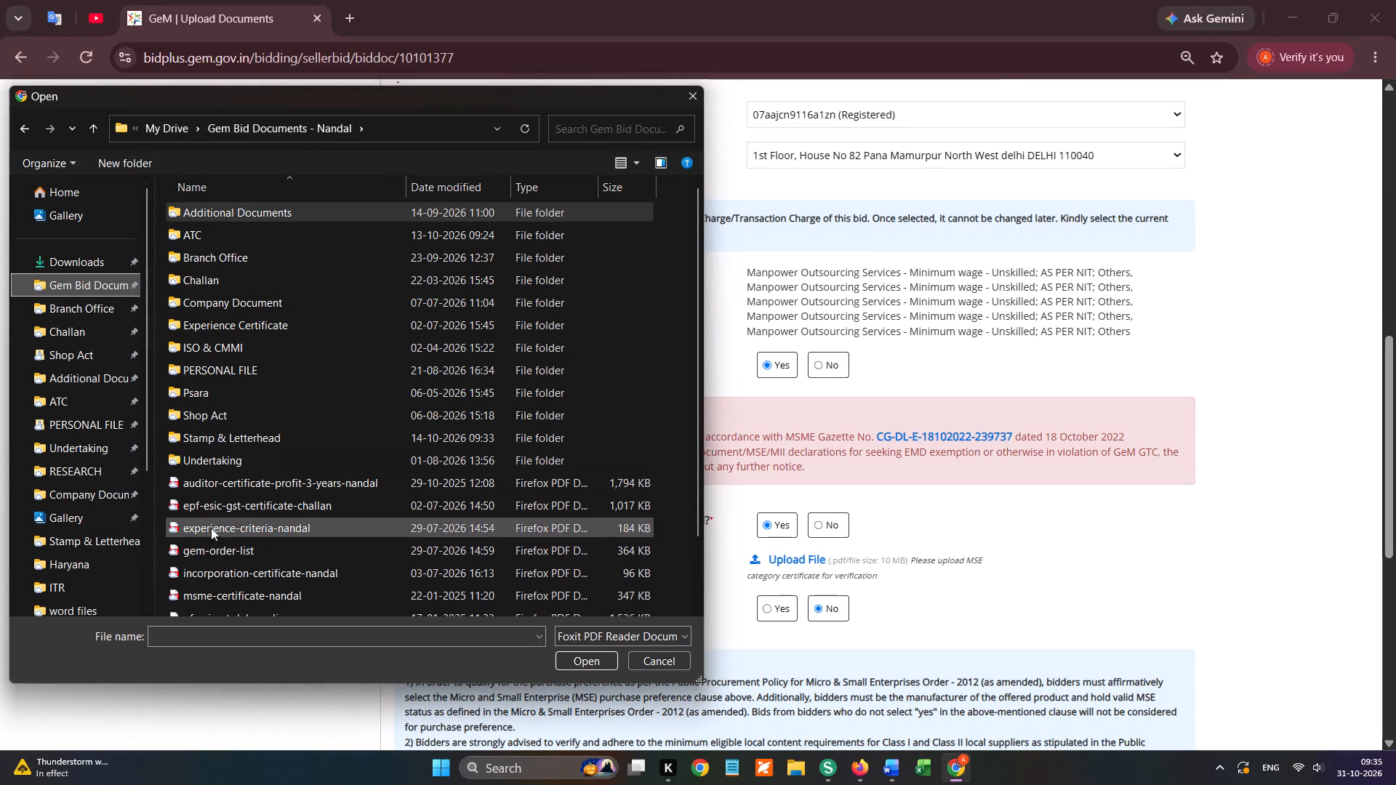
{"action": "double_click", "coordinate": [222, 597]}
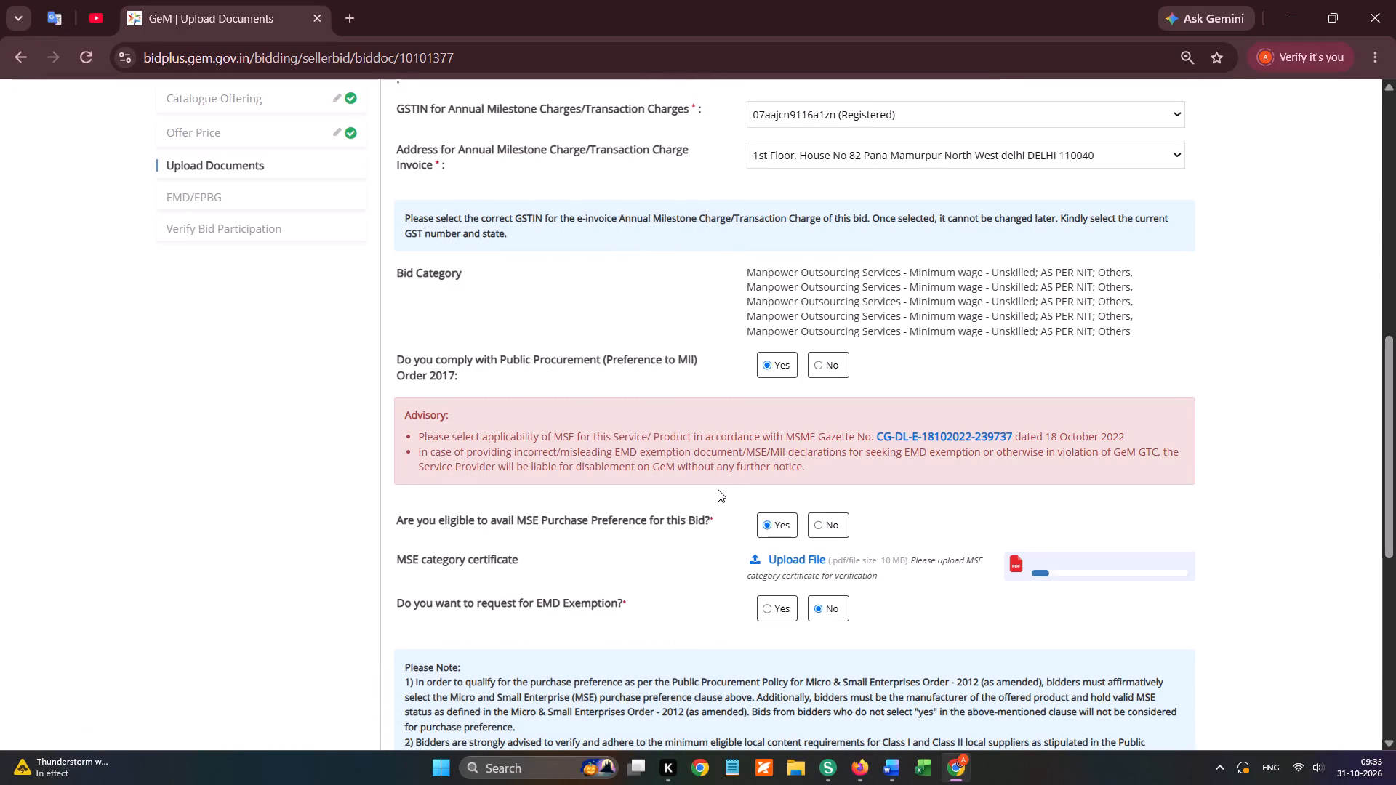
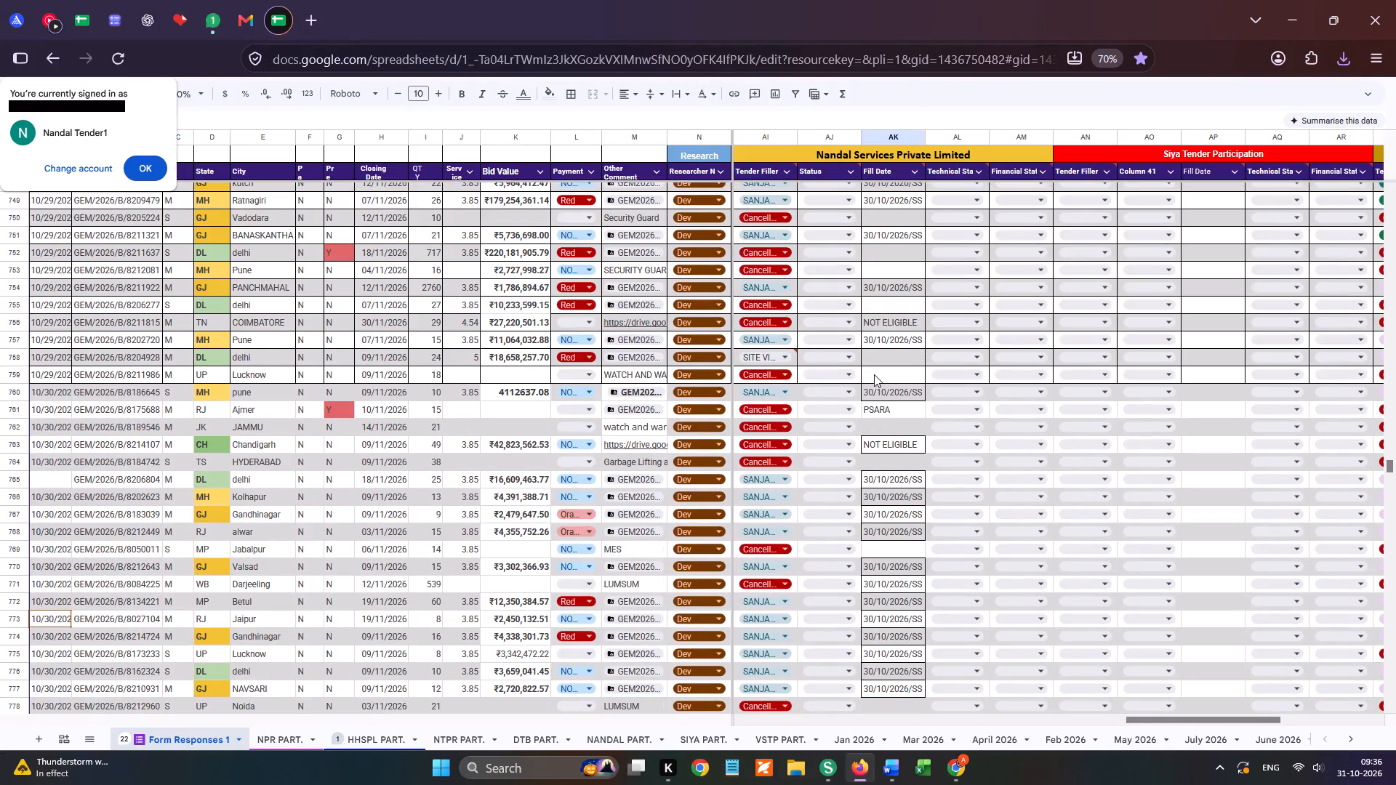
Review the tender rows in Form Responses 1, examining the closing dates and Nandal Services Private Limited's tender filler and fill date entries.
{"action": "scroll", "coordinate": [870, 375], "scroll_direction": "up", "scroll_amount": 2}
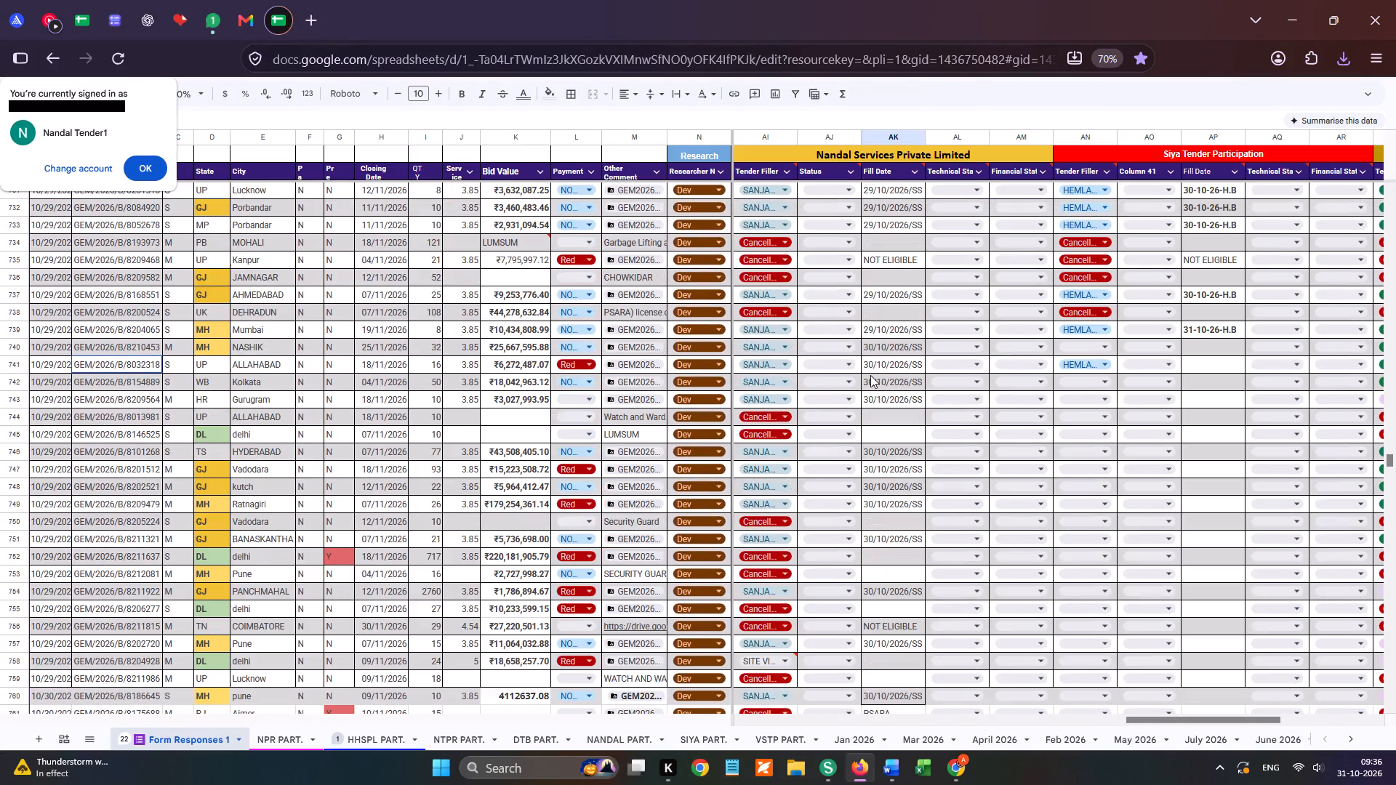
{"action": "scroll", "coordinate": [870, 375], "scroll_direction": "up", "scroll_amount": 5}
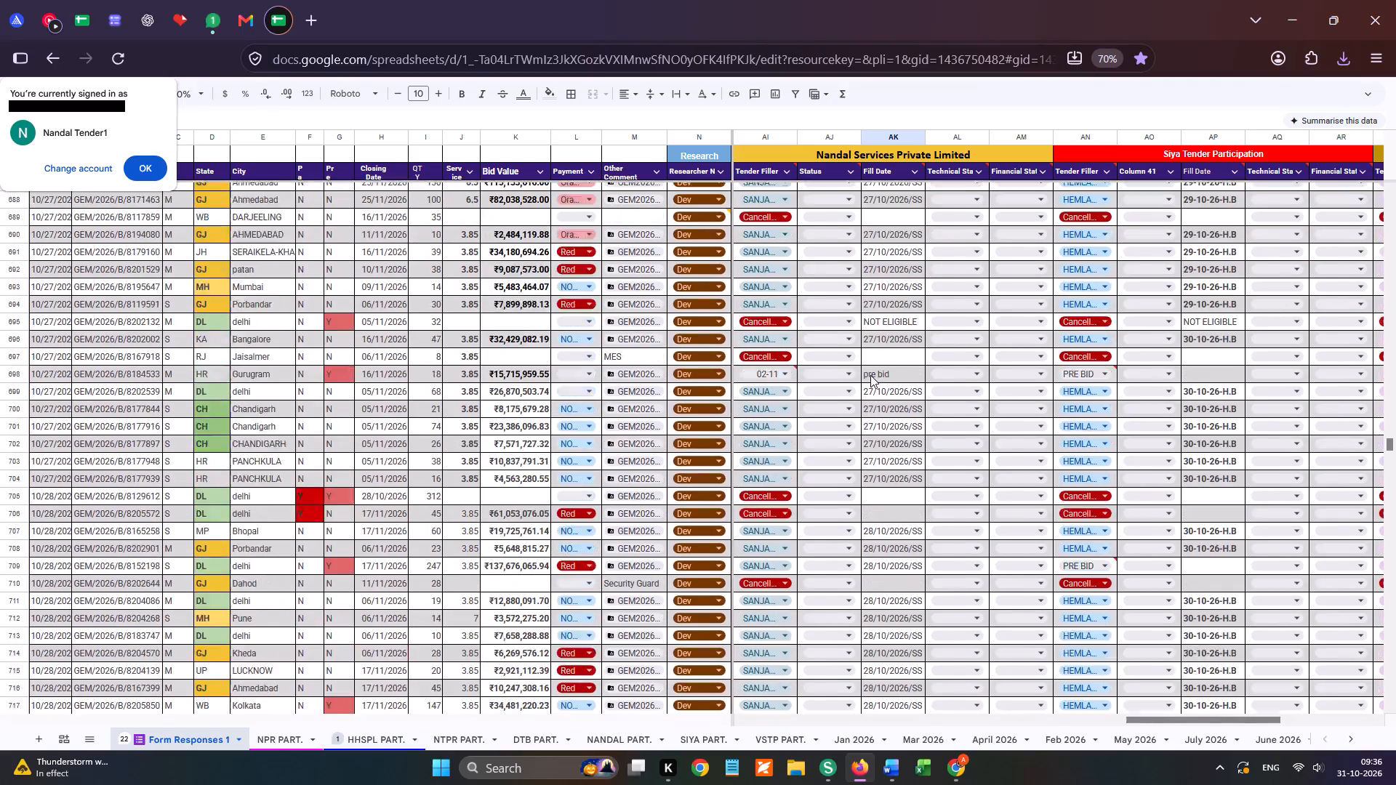
{"action": "scroll", "coordinate": [870, 375], "scroll_direction": "up", "scroll_amount": 5}
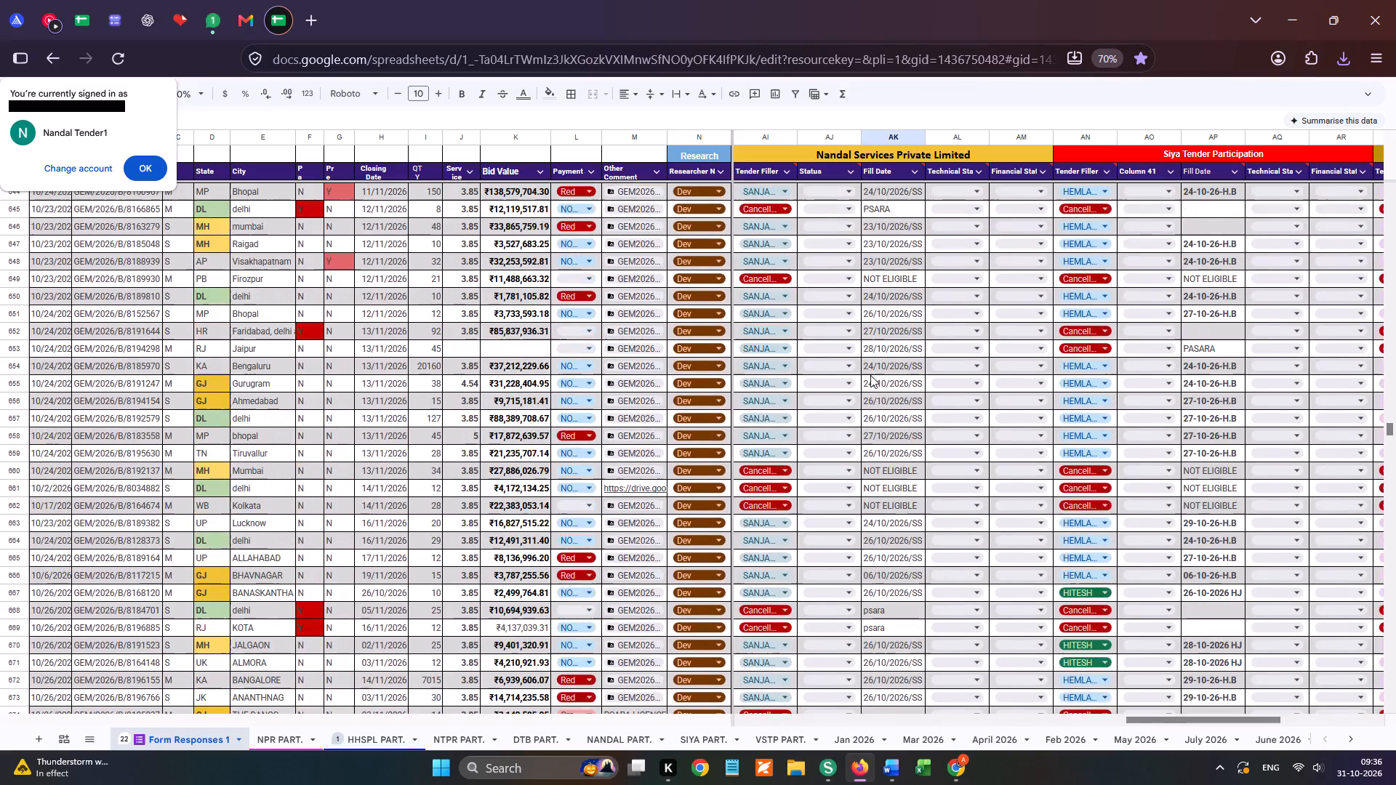
{"action": "scroll", "coordinate": [870, 375], "scroll_direction": "up", "scroll_amount": 3}
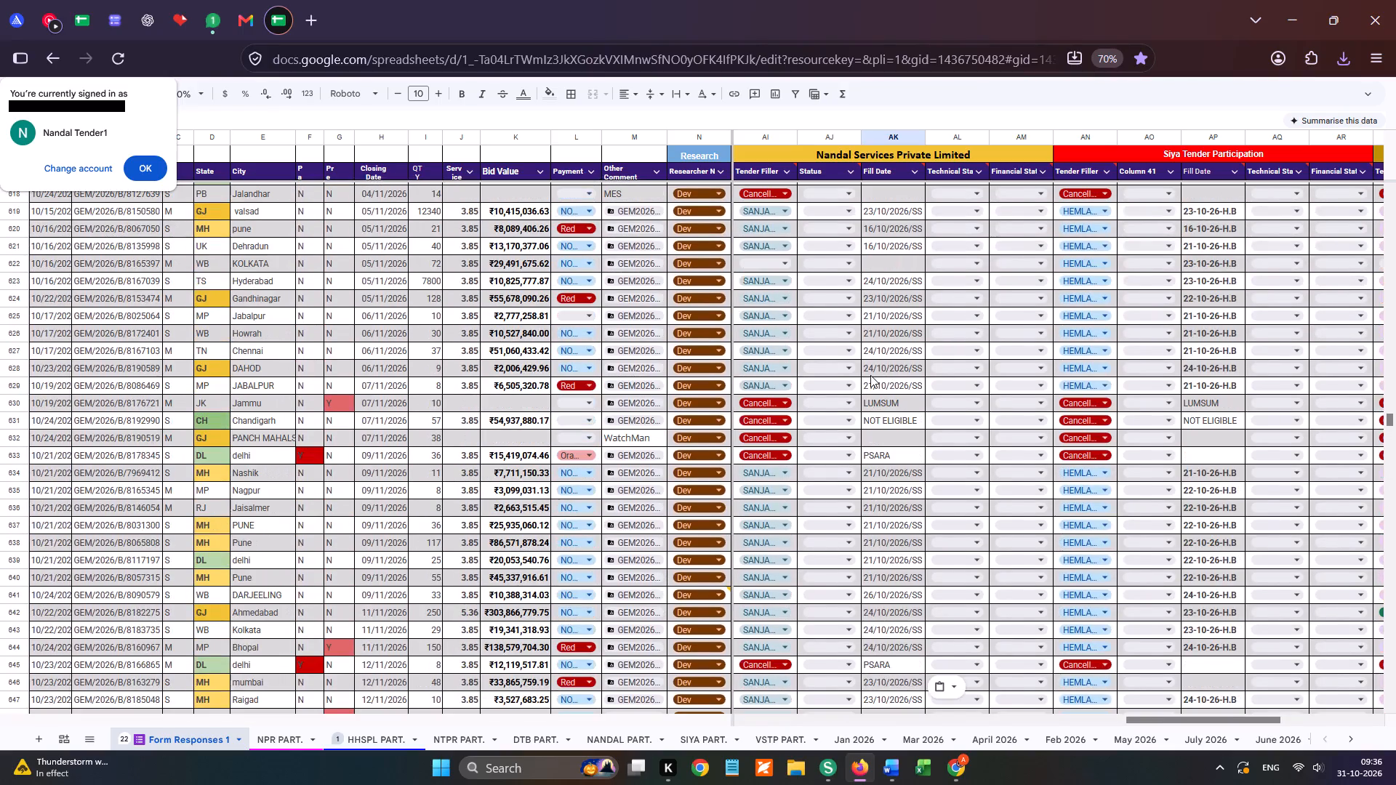
{"action": "scroll", "coordinate": [870, 375], "scroll_direction": "up", "scroll_amount": 1}
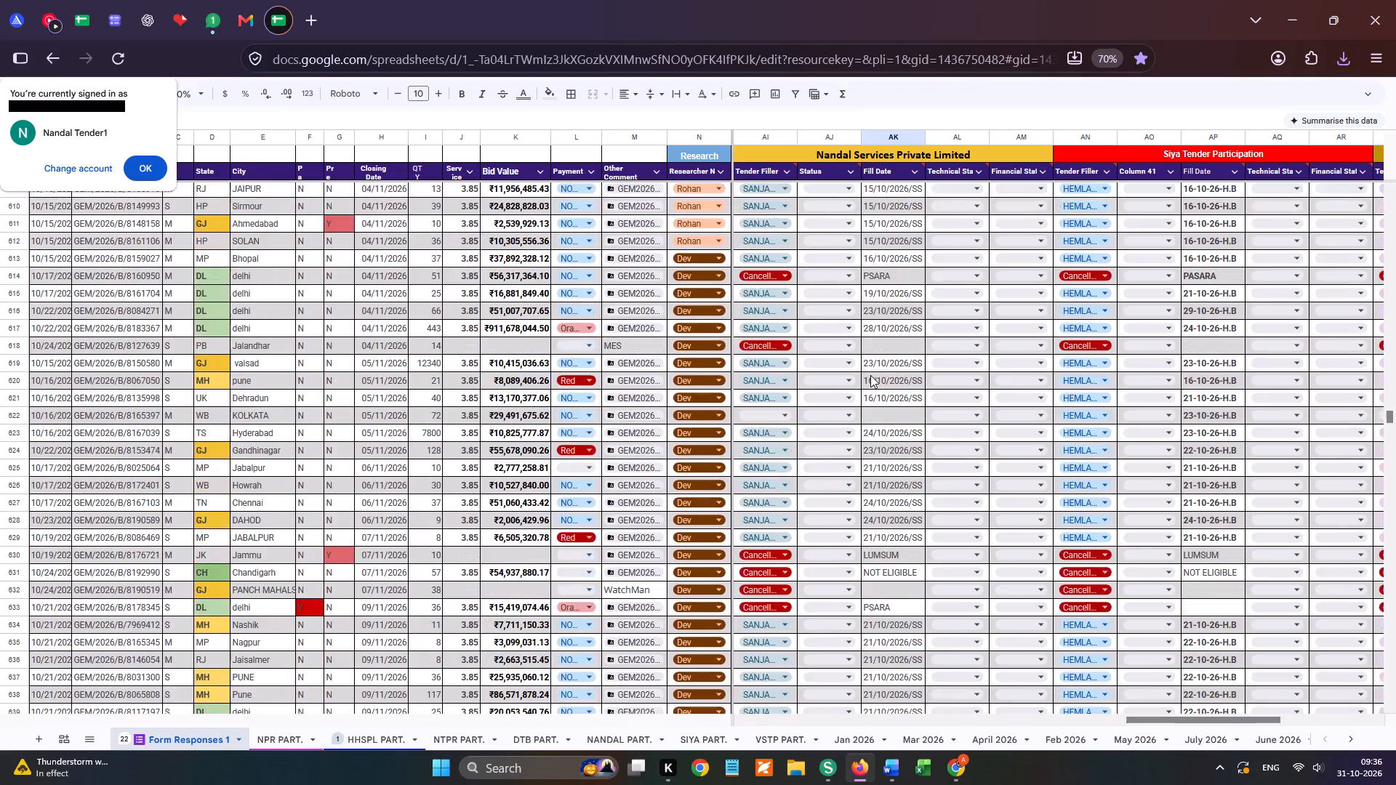
{"action": "scroll", "coordinate": [870, 375], "scroll_direction": "up", "scroll_amount": 6}
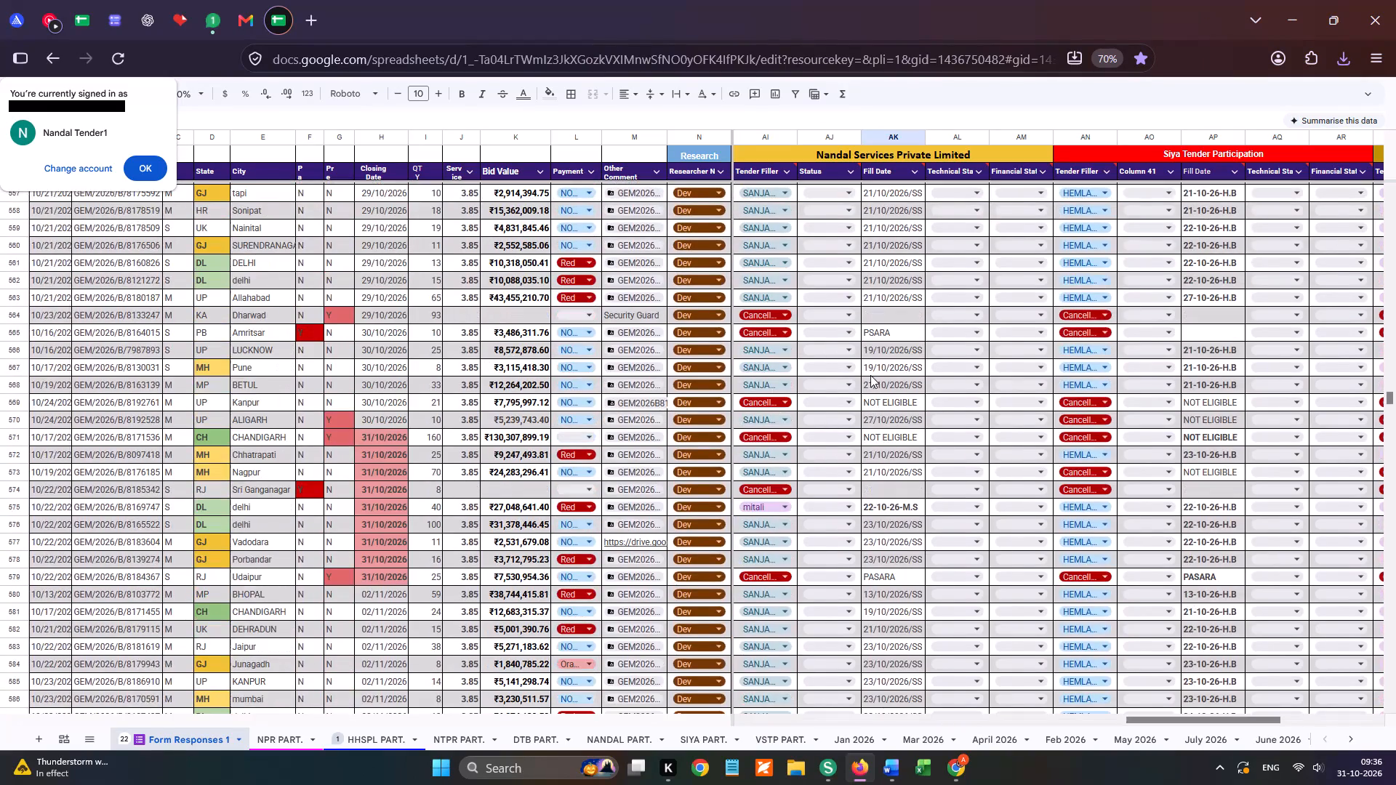
{"action": "scroll", "coordinate": [870, 375], "scroll_direction": "down", "scroll_amount": 1}
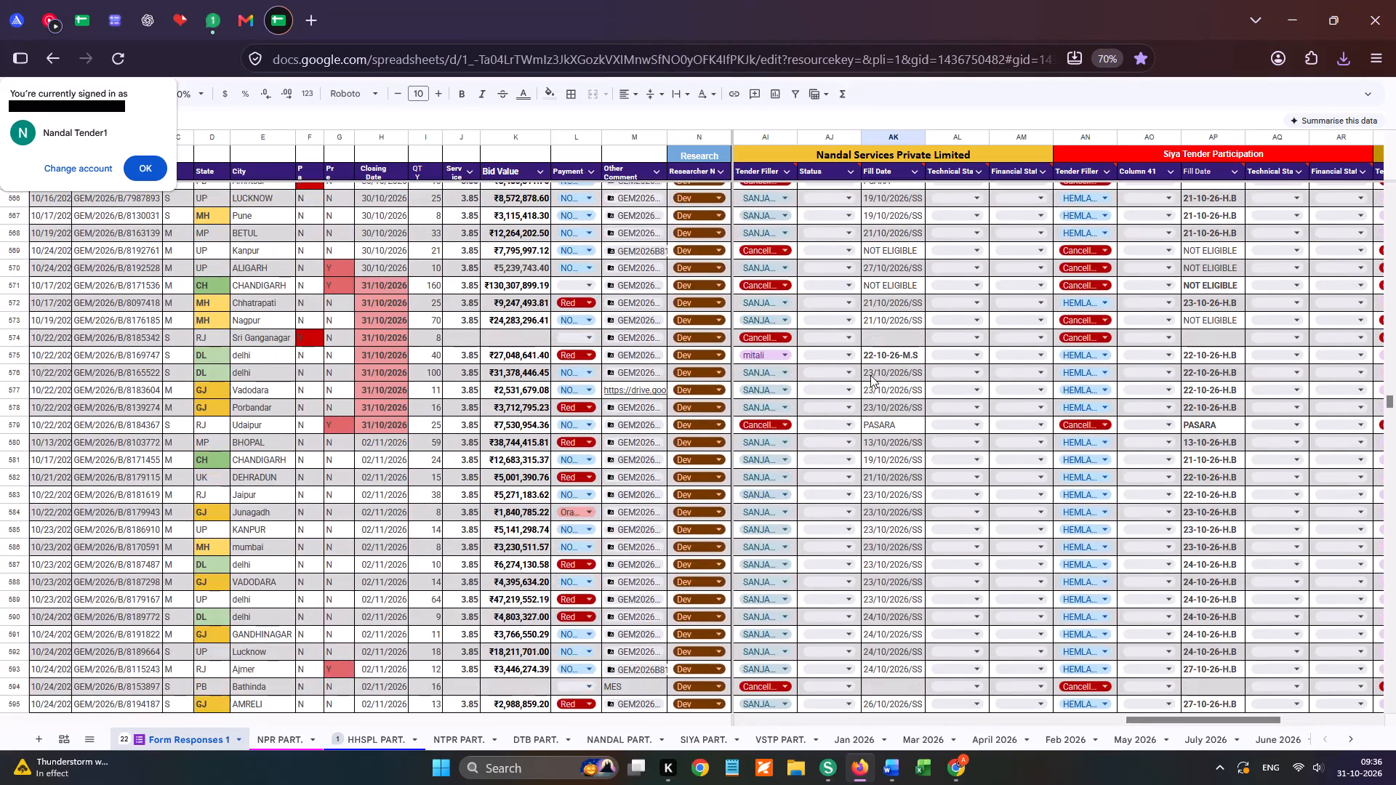
{"action": "scroll", "coordinate": [870, 375], "scroll_direction": "down", "scroll_amount": 12}
{"action": "scroll", "coordinate": [870, 377], "scroll_direction": "up", "scroll_amount": 4}
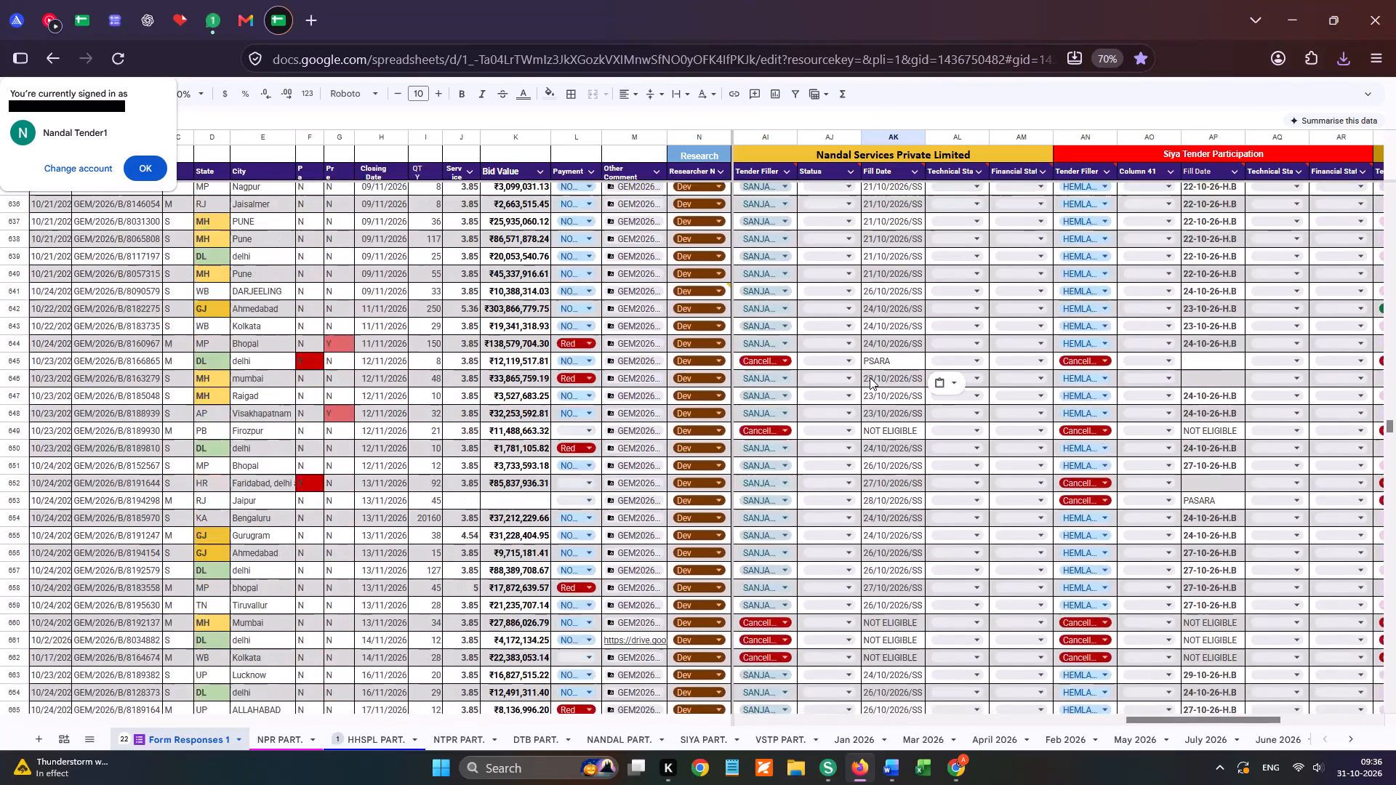
{"action": "scroll", "coordinate": [870, 377], "scroll_direction": "up", "scroll_amount": 1}
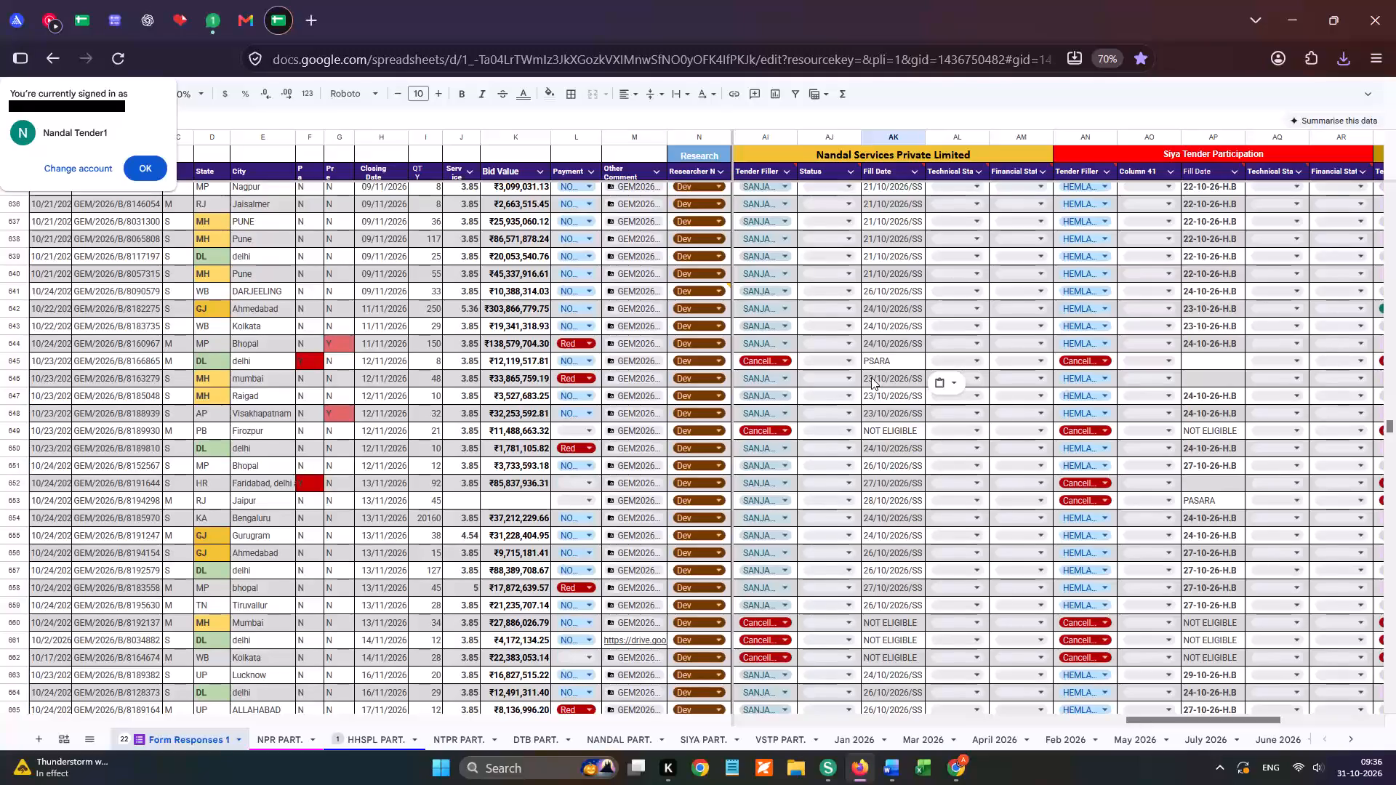
{"action": "scroll", "coordinate": [866, 385], "scroll_direction": "down", "scroll_amount": 8}
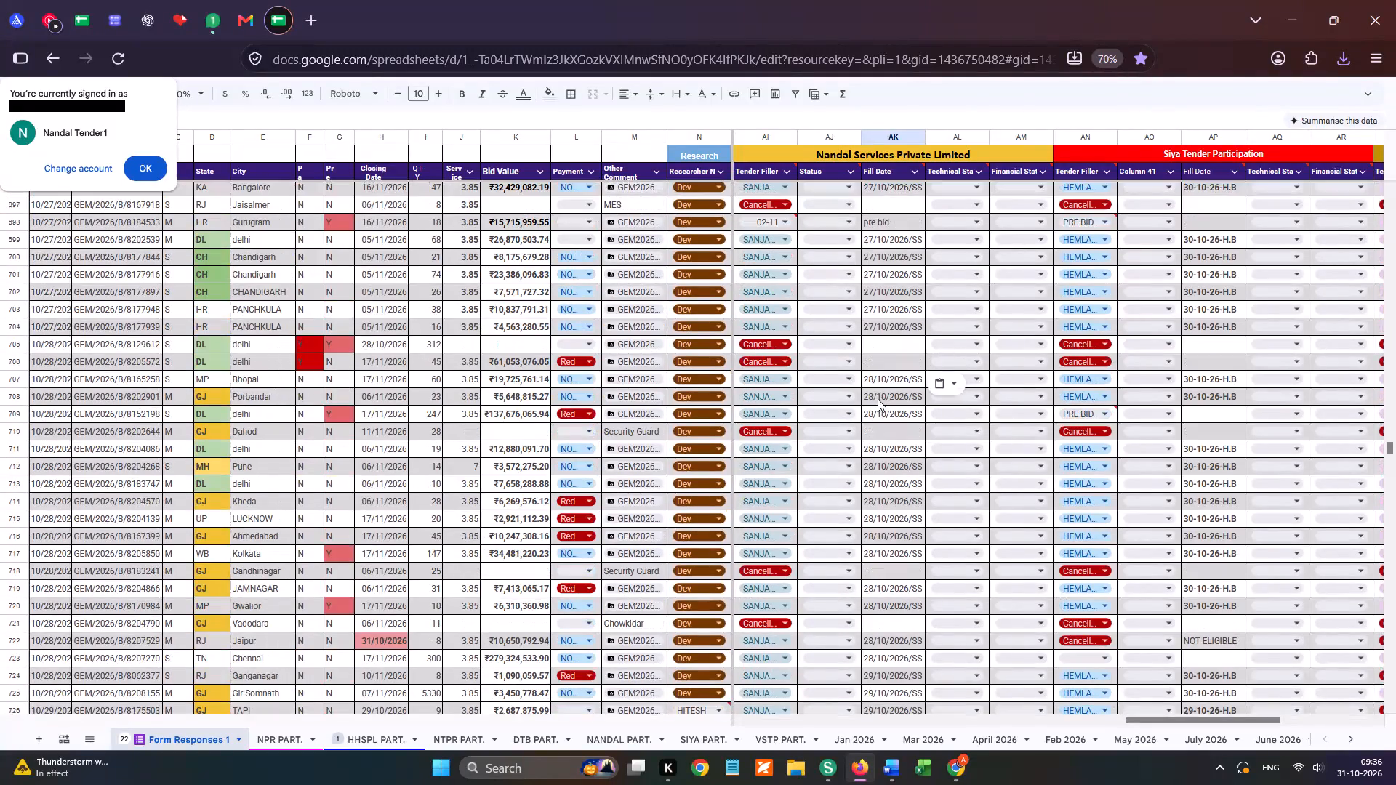
{"action": "scroll", "coordinate": [878, 399], "scroll_direction": "down", "scroll_amount": 10}
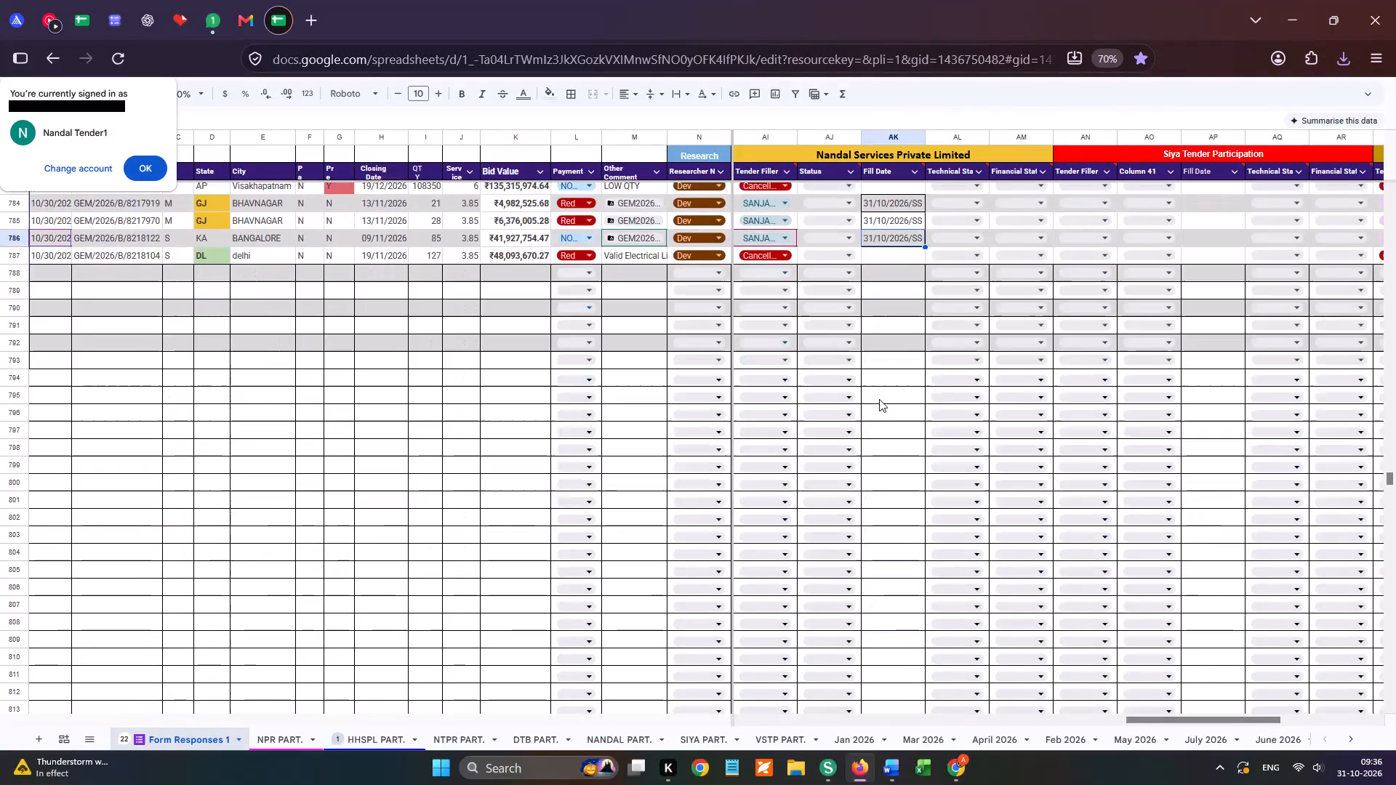
{"action": "scroll", "coordinate": [879, 399], "scroll_direction": "up", "scroll_amount": 1}
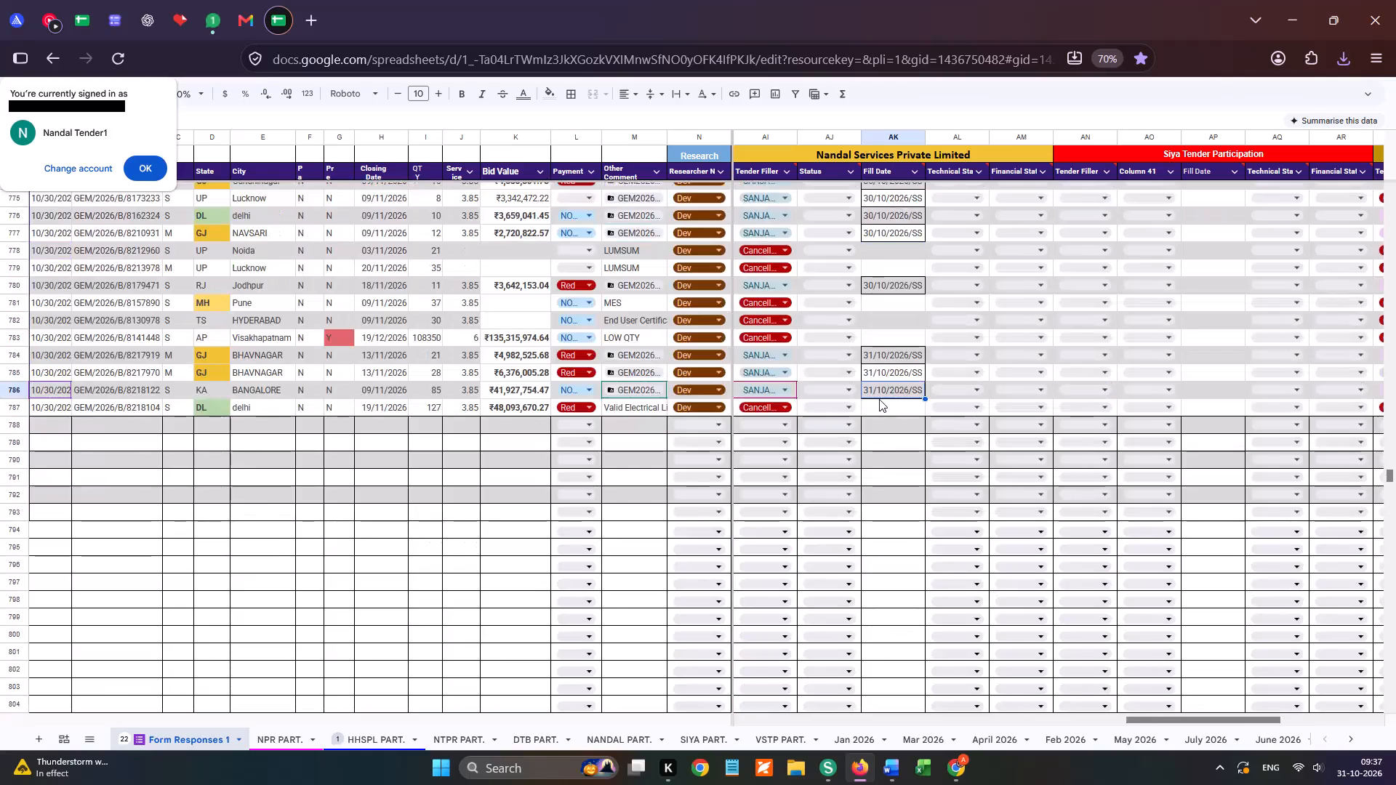
Overwrite the Nandal fill date for bid GEM/2026/B/8218122 with a string of twelve plus signs.
{"action": "key", "text": "plus"}
{"action": "key", "text": "plus"}
{"action": "key", "text": "plus"}
{"action": "key", "text": "plus"}
{"action": "key", "text": "plus"}
{"action": "key", "text": "plus"}
{"action": "key", "text": "plus"}
{"action": "key", "text": "plus"}
{"action": "key", "text": "plus"}
{"action": "key", "text": "plus"}
{"action": "key", "text": "plus"}
{"action": "key", "text": "plus"}
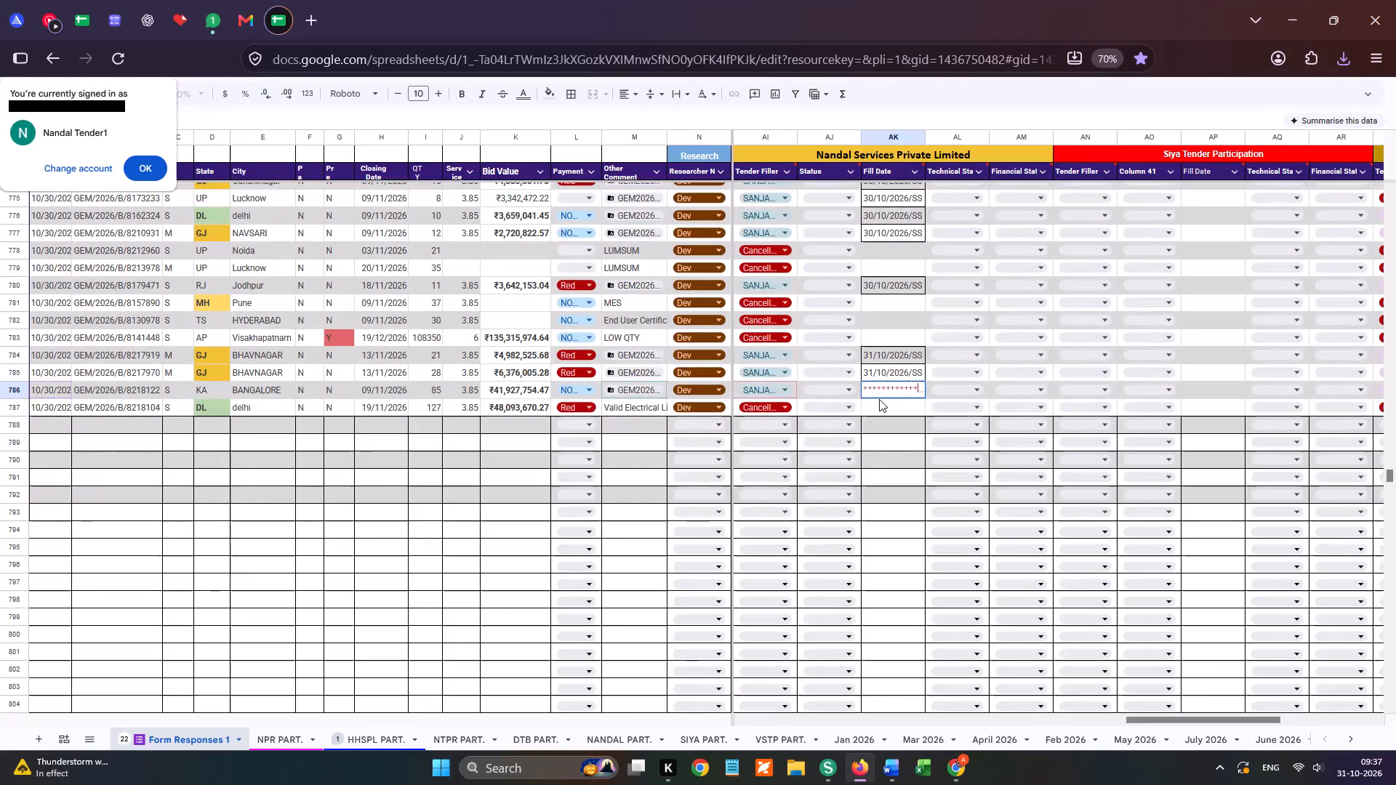
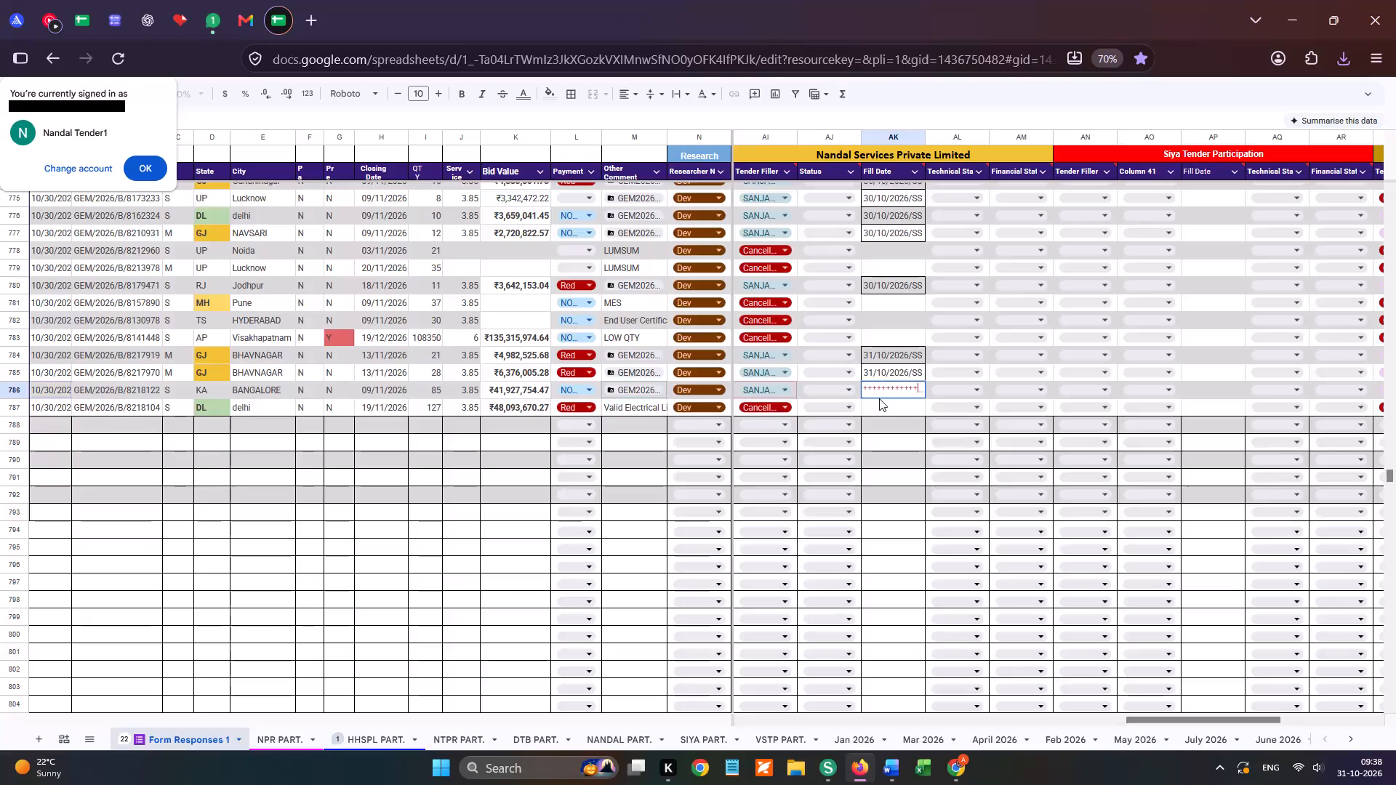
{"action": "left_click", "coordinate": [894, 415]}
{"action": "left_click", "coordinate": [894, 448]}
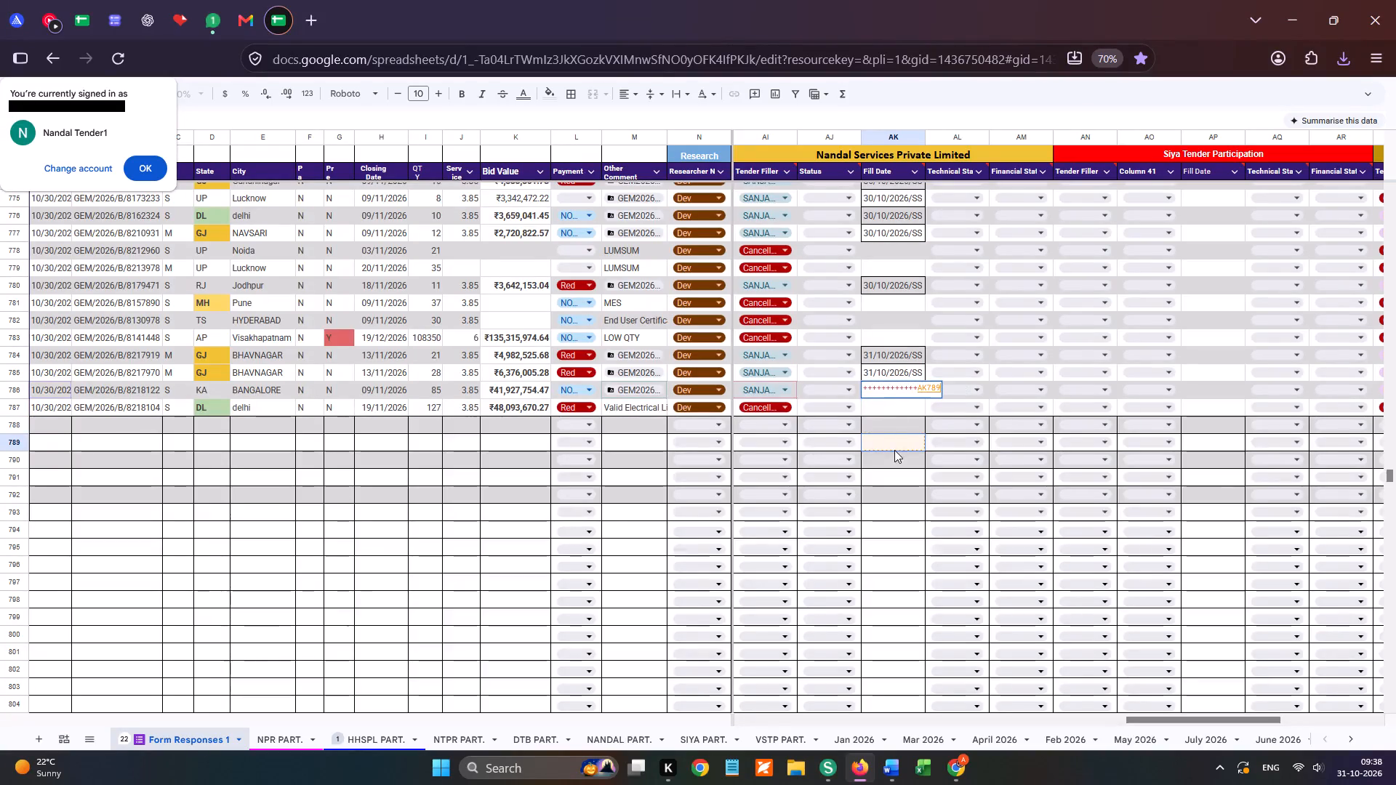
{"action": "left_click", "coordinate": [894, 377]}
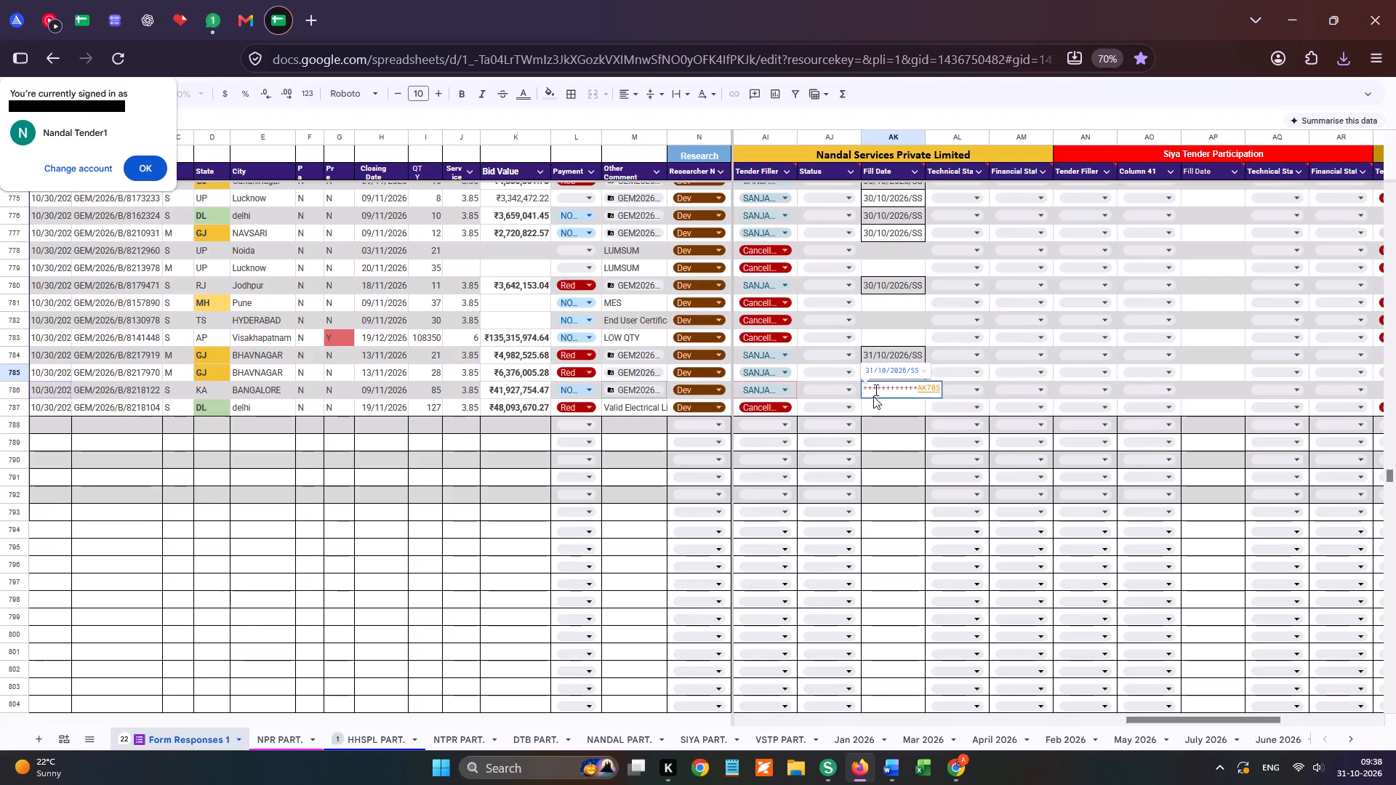
Dismiss the signed-in account notice covering the sheet.
{"action": "left_click", "coordinate": [135, 169]}
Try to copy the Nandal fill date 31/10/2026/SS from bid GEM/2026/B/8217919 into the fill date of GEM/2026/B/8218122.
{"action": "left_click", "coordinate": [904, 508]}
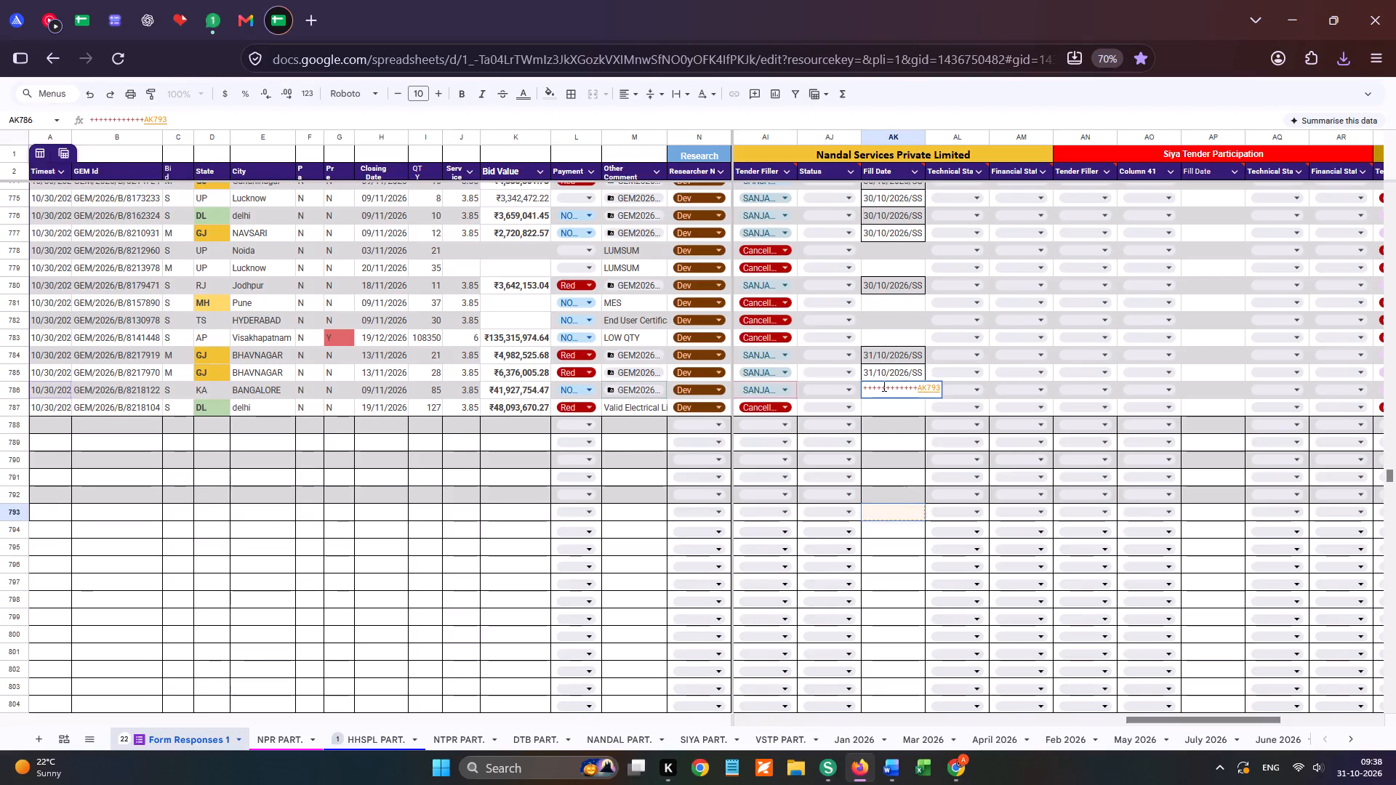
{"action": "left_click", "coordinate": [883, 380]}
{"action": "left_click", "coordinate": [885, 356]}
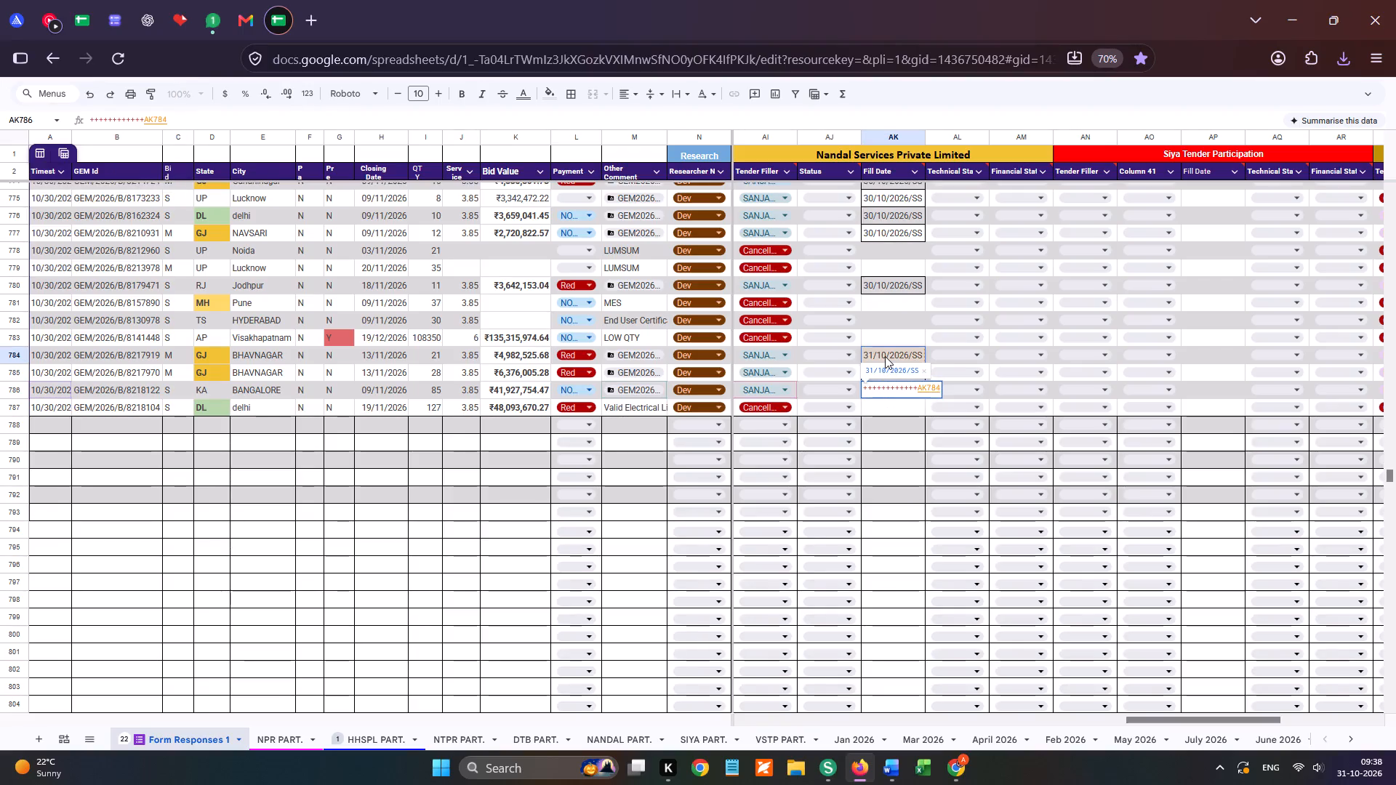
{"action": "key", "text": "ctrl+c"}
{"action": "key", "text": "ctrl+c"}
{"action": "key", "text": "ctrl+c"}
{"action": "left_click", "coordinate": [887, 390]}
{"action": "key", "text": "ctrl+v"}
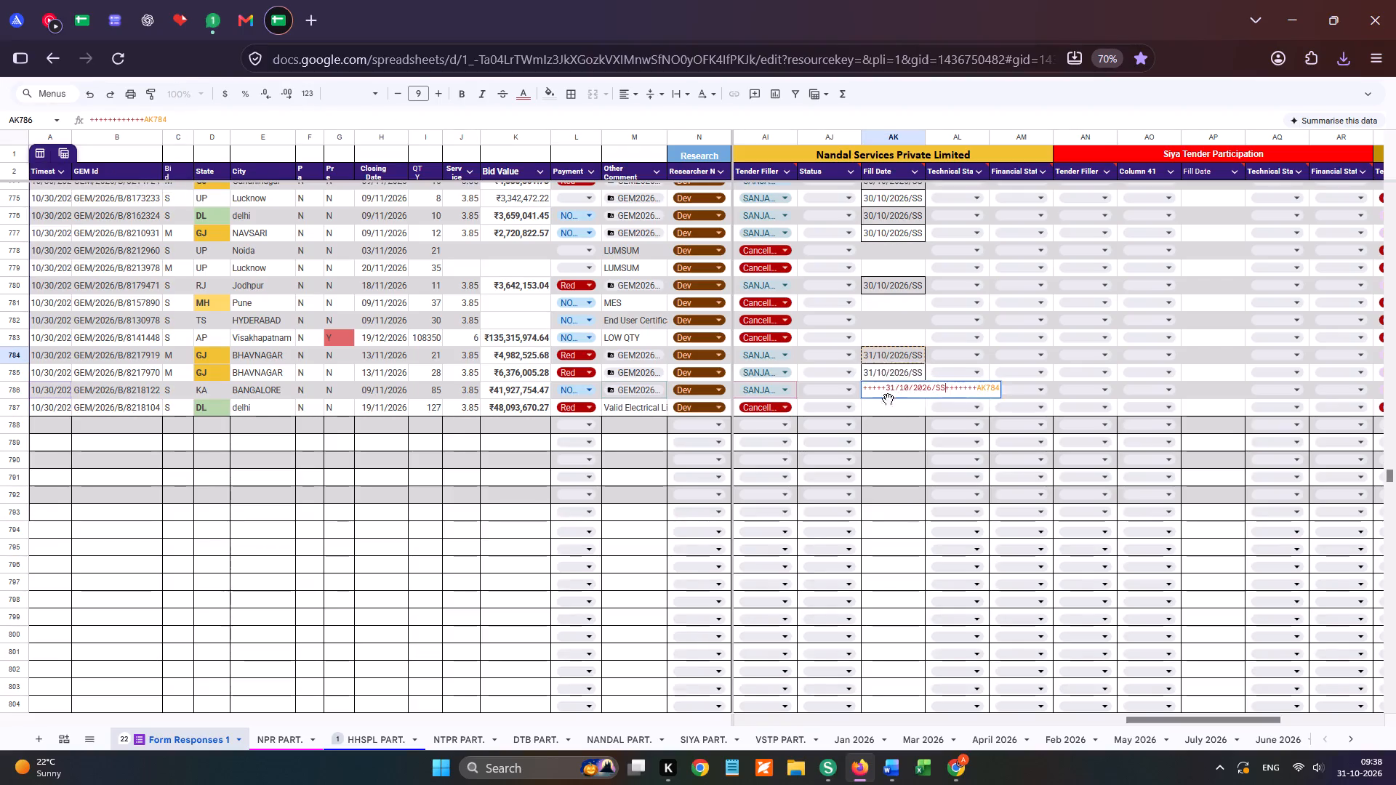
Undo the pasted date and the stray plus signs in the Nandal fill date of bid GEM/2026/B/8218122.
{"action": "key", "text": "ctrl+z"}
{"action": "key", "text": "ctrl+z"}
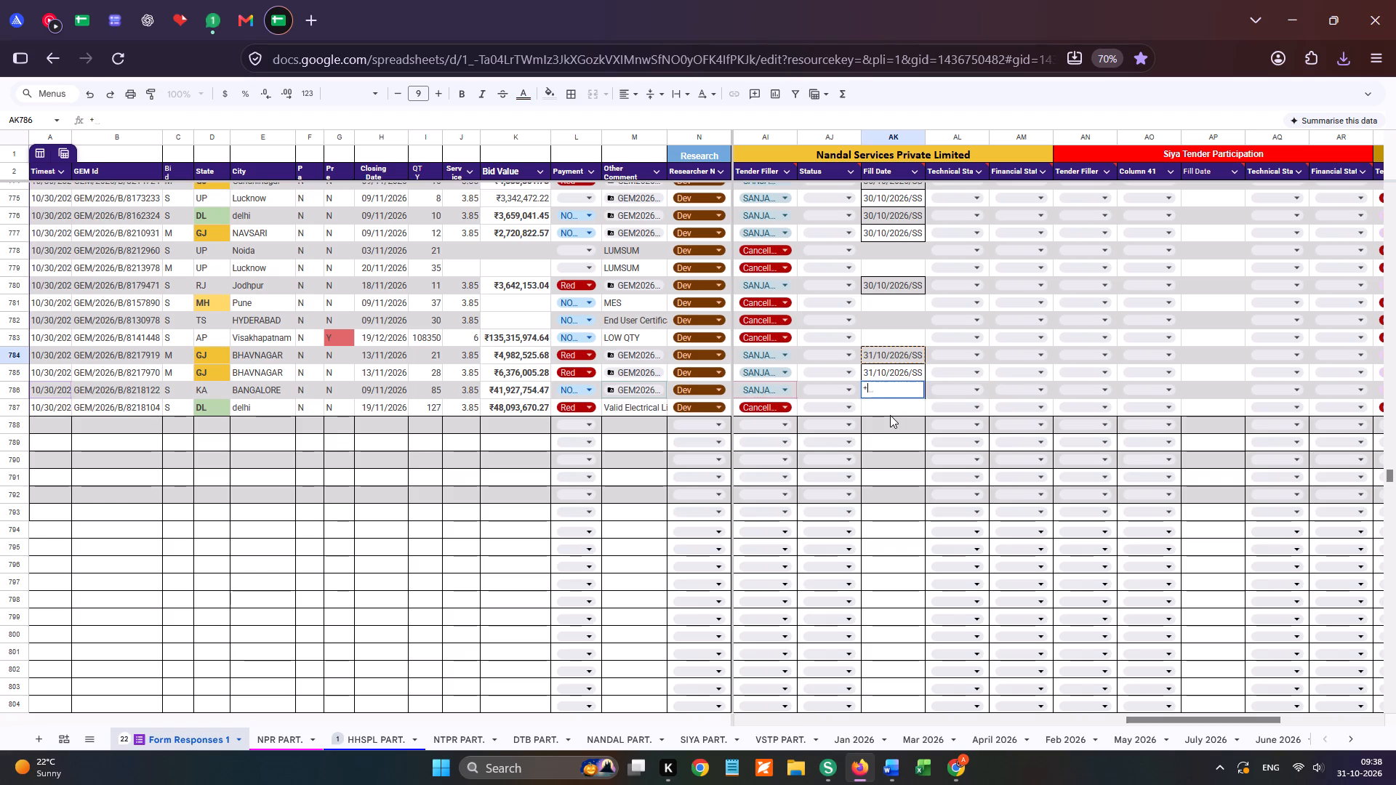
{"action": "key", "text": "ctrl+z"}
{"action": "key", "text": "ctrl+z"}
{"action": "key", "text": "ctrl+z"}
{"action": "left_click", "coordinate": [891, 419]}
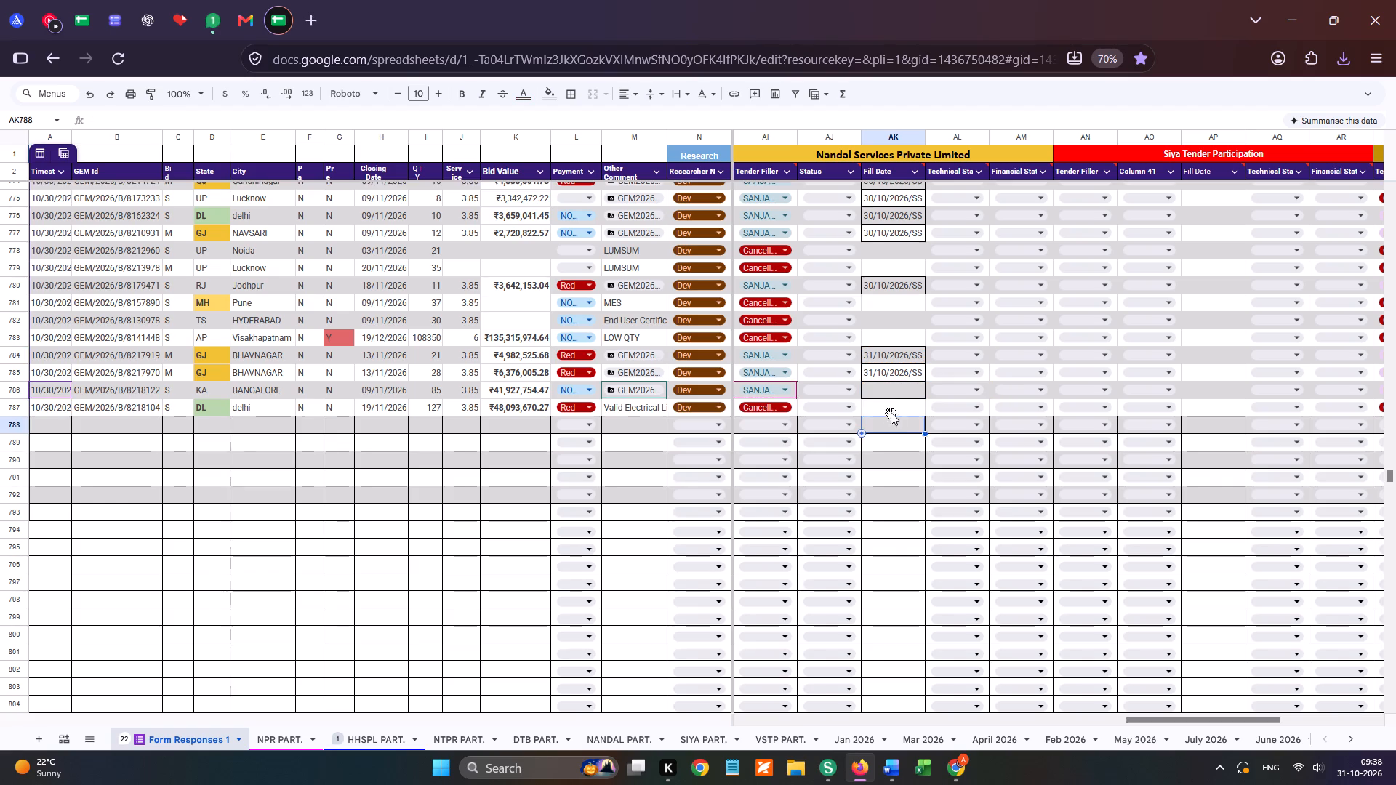
Copy the Nandal fill date 31/10/2026/SS from bid GEM/2026/B/8217970 into the fill date of GEM/2026/B/8218122.
{"action": "left_click", "coordinate": [894, 370]}
{"action": "key", "text": "ctrl+c"}
{"action": "key", "text": "ctrl+c"}
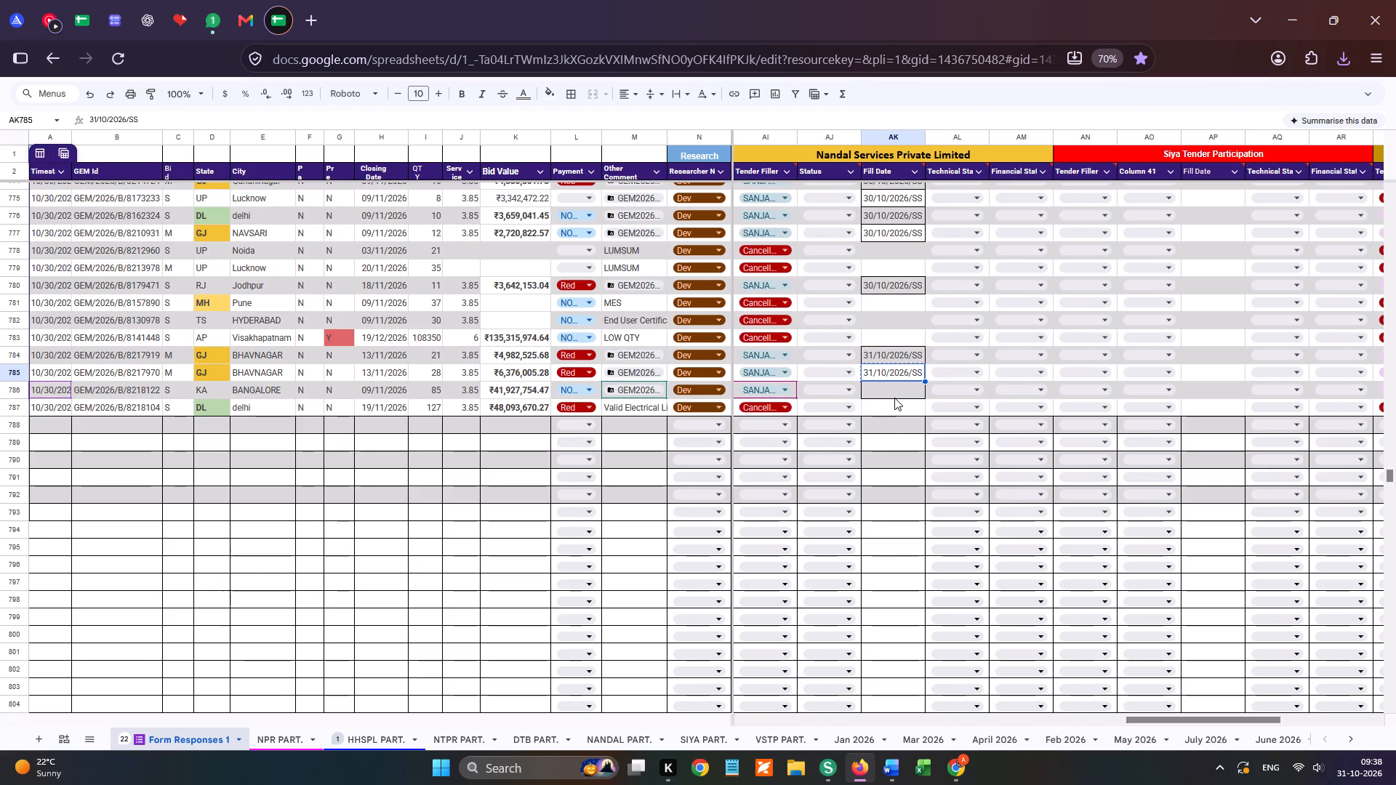
{"action": "left_click", "coordinate": [894, 396]}
{"action": "key", "text": "ctrl+v"}
{"action": "left_click", "coordinate": [894, 408]}
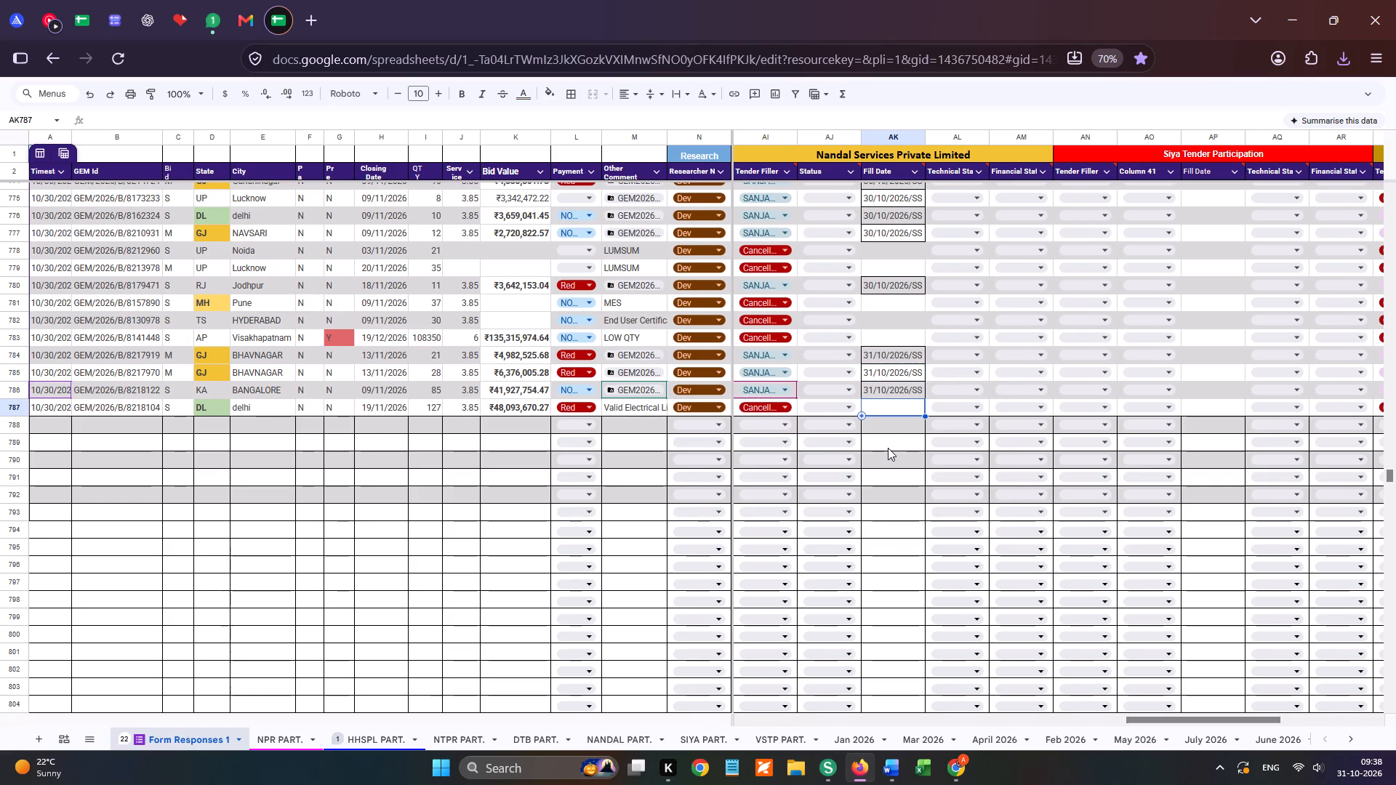
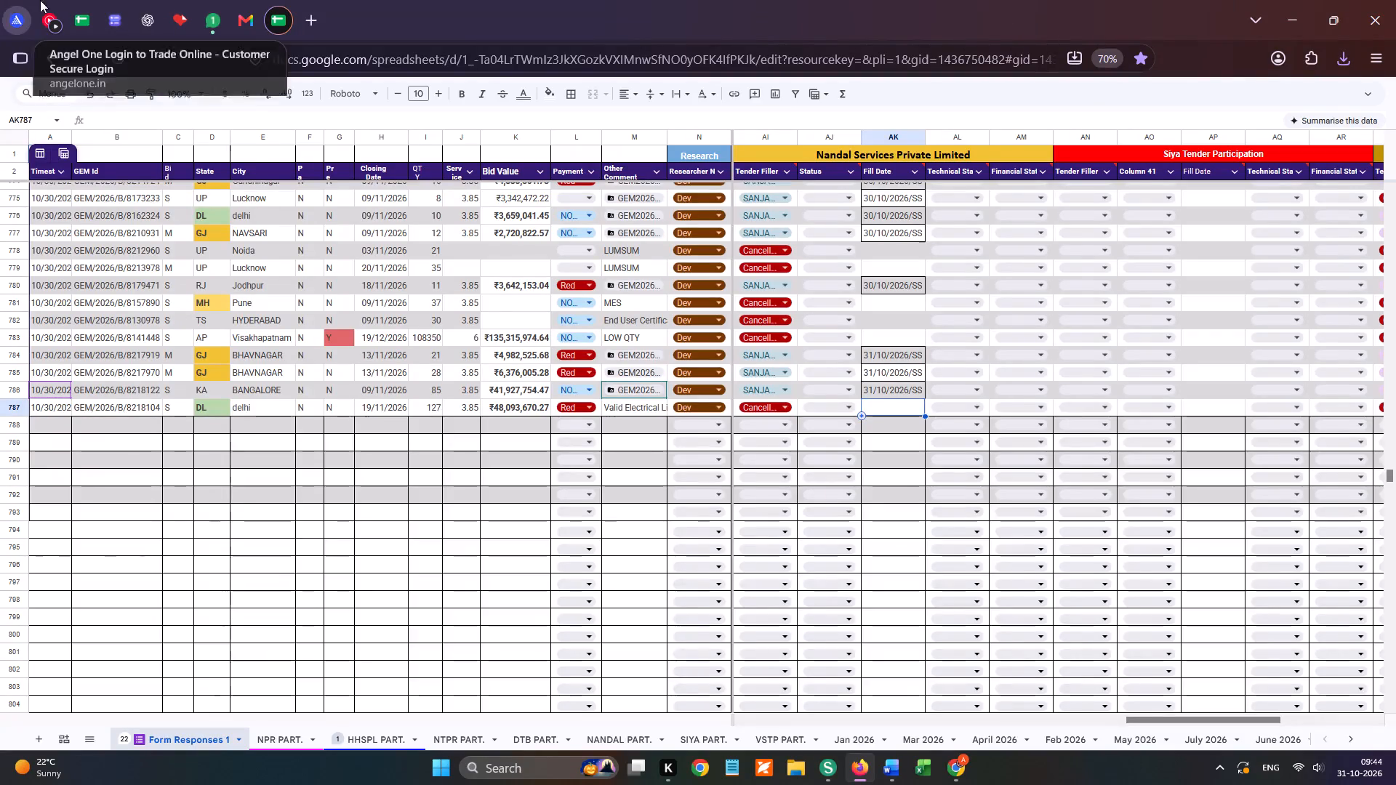
Search the web in a new browser tab for "how to turn off hindi".
{"action": "left_click", "coordinate": [303, 18]}
{"action": "type", "text": "HOW OF"}
{"action": "key", "text": "space"}
{"action": "key", "text": "BackSpace"}
{"action": "type", "text": "F"}
{"action": "key", "text": "space"}
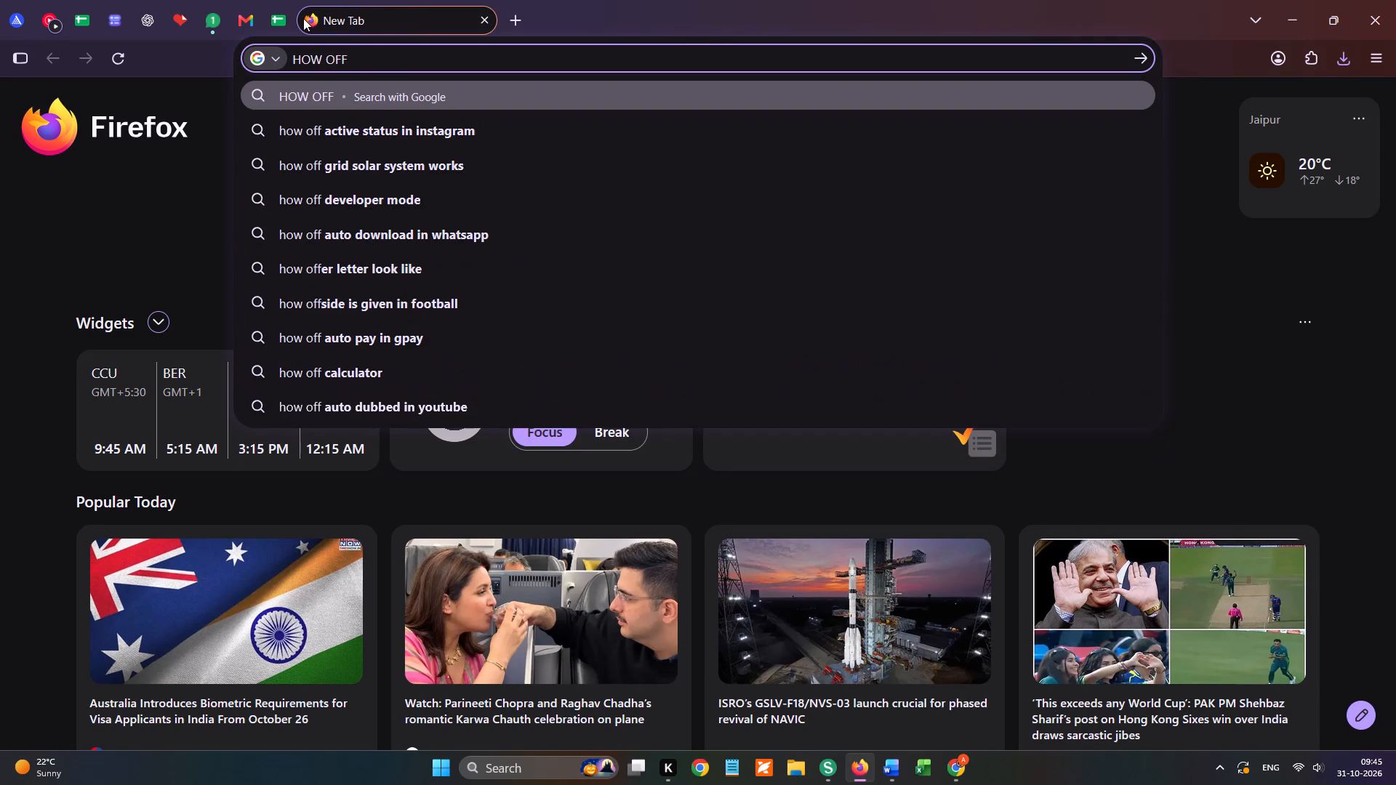
{"action": "type", "text": "HIND"}
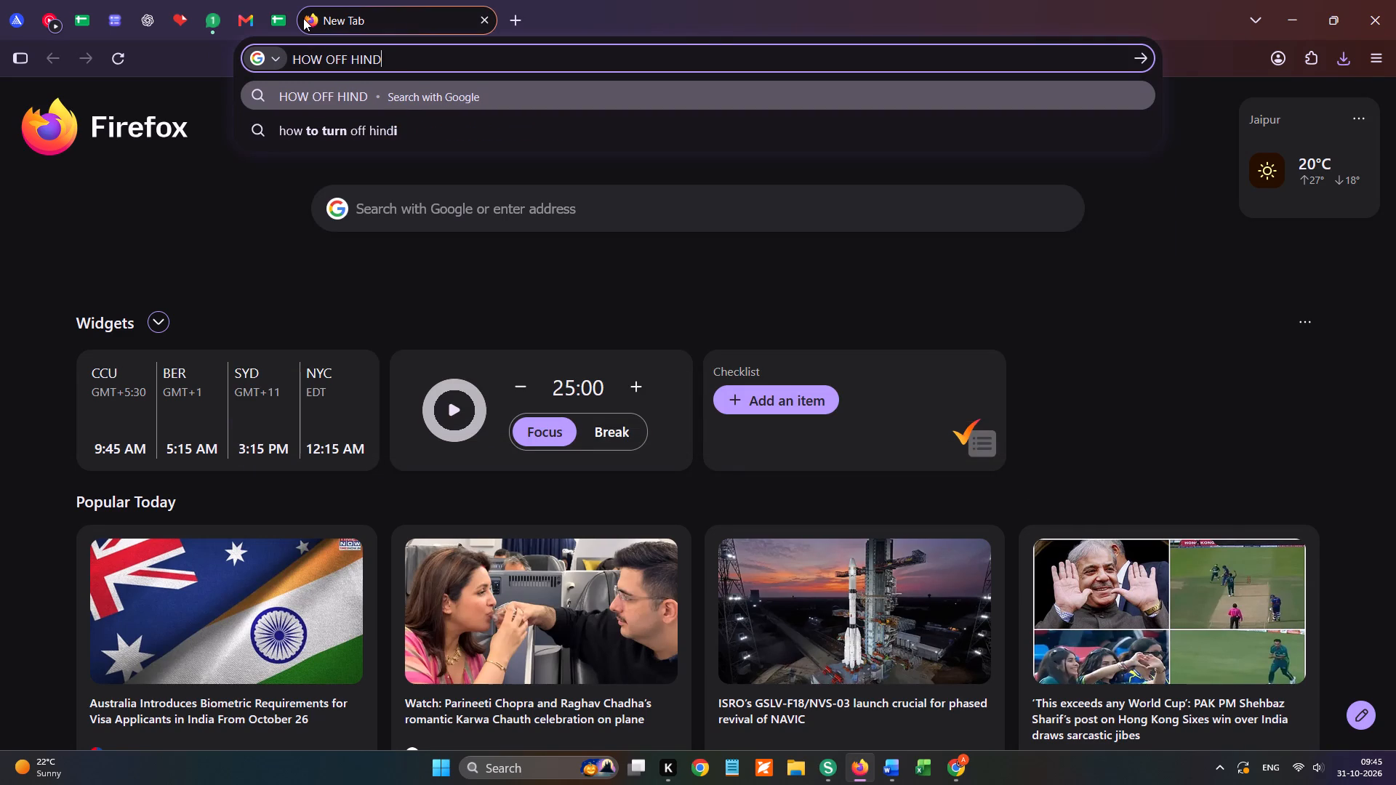
{"action": "key", "text": "Down"}
{"action": "key", "text": "Down"}
{"action": "key", "text": "Down"}
{"action": "key", "text": "Return"}
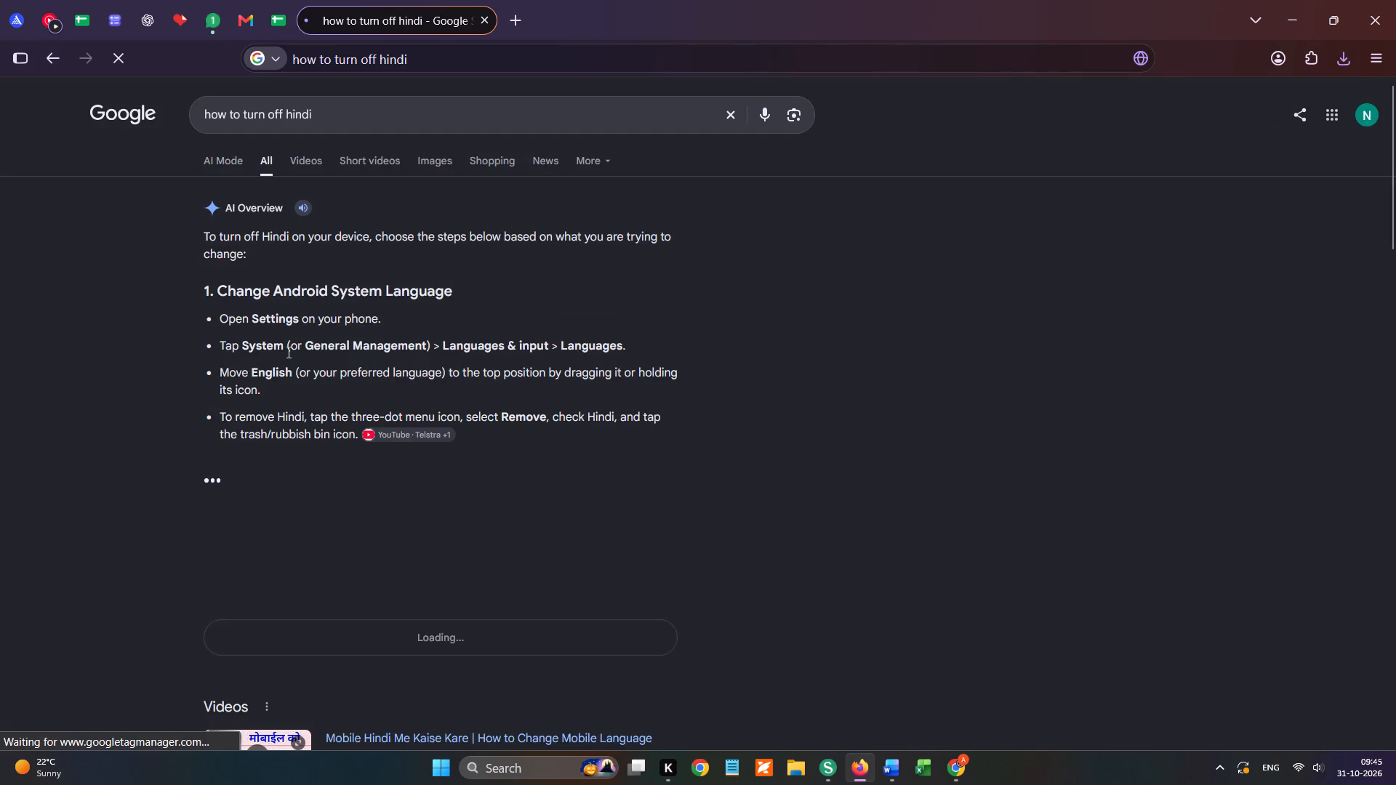
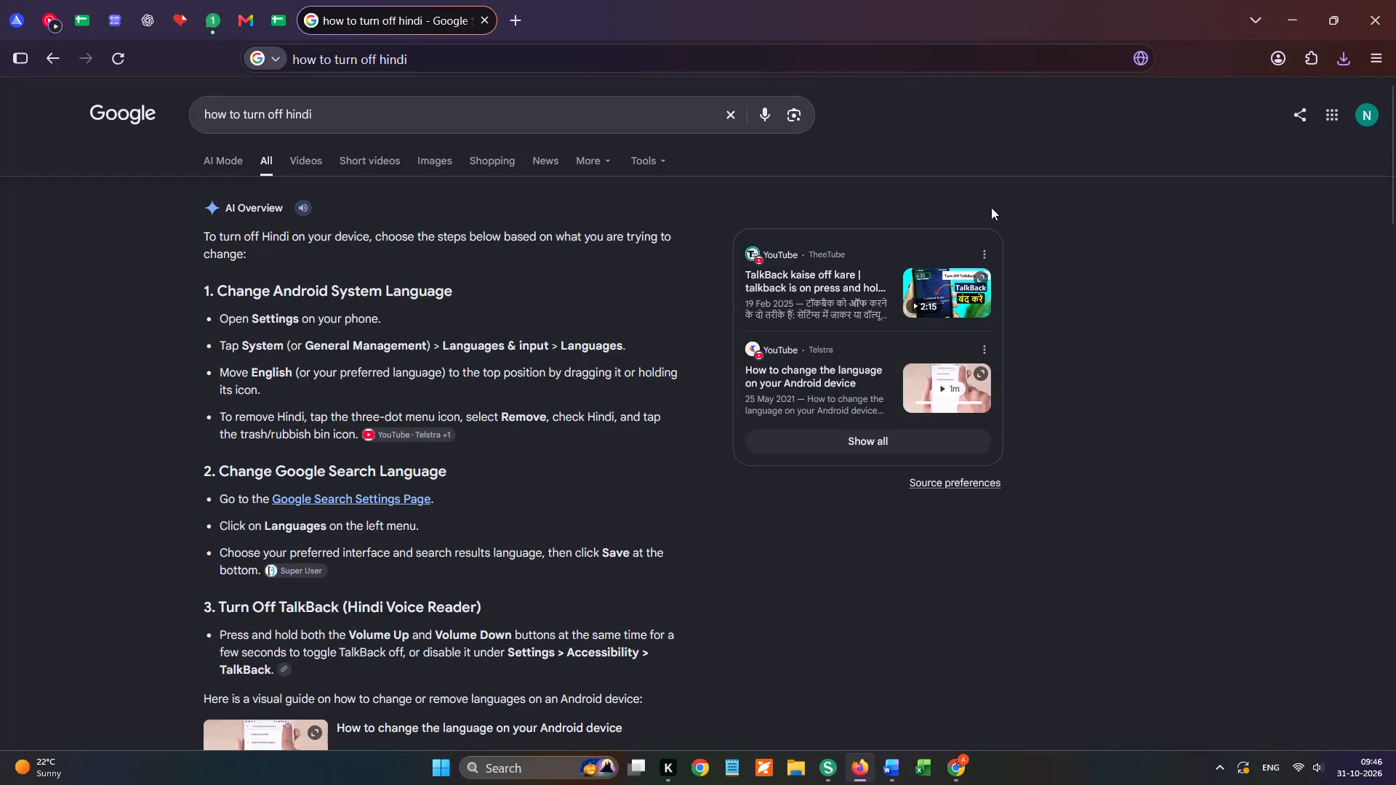
Switch to the desktop, open the Windows Personalization settings from there, and go to the Time & language settings.
{"action": "key", "text": "super+d"}
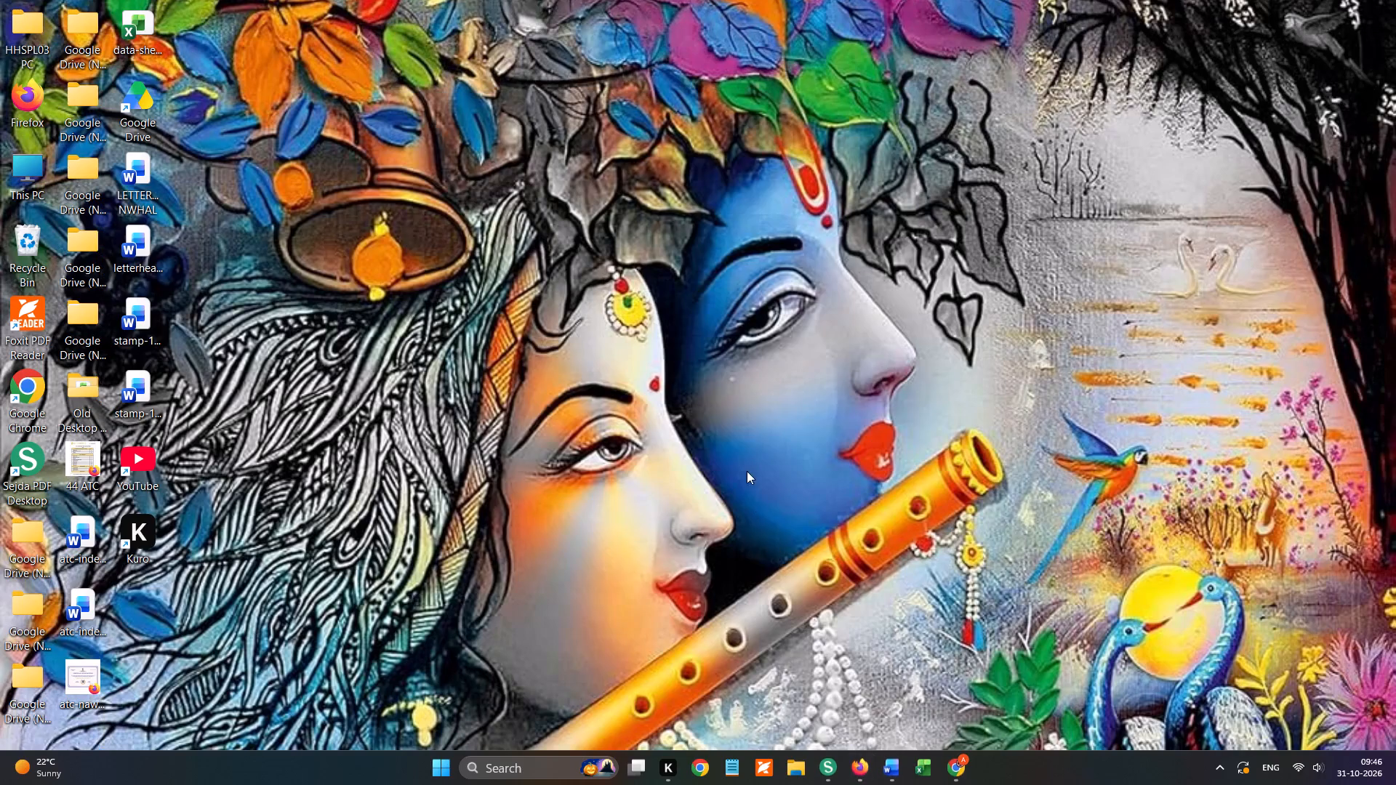
{"action": "right_click", "coordinate": [741, 432]}
{"action": "right_click", "coordinate": [744, 350]}
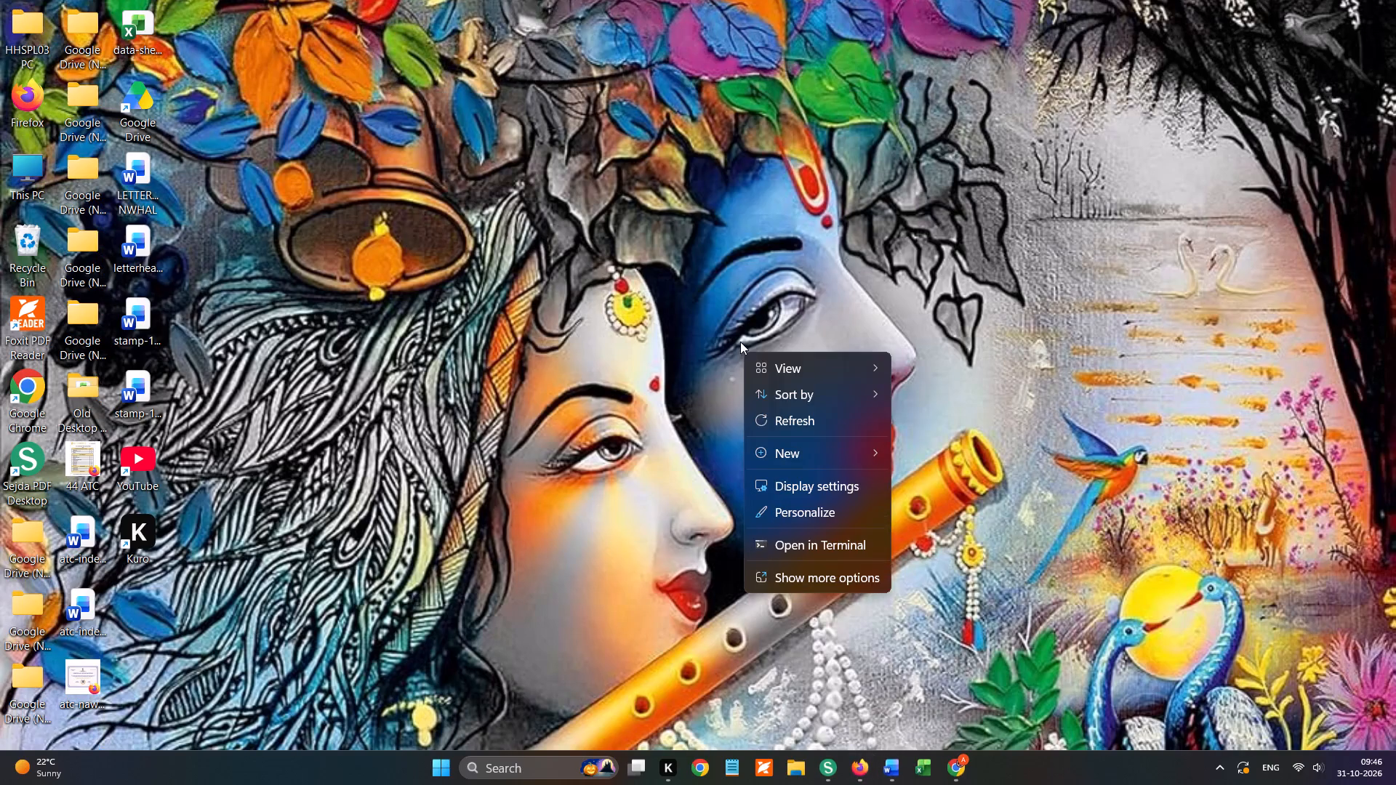
{"action": "left_click", "coordinate": [795, 580]}
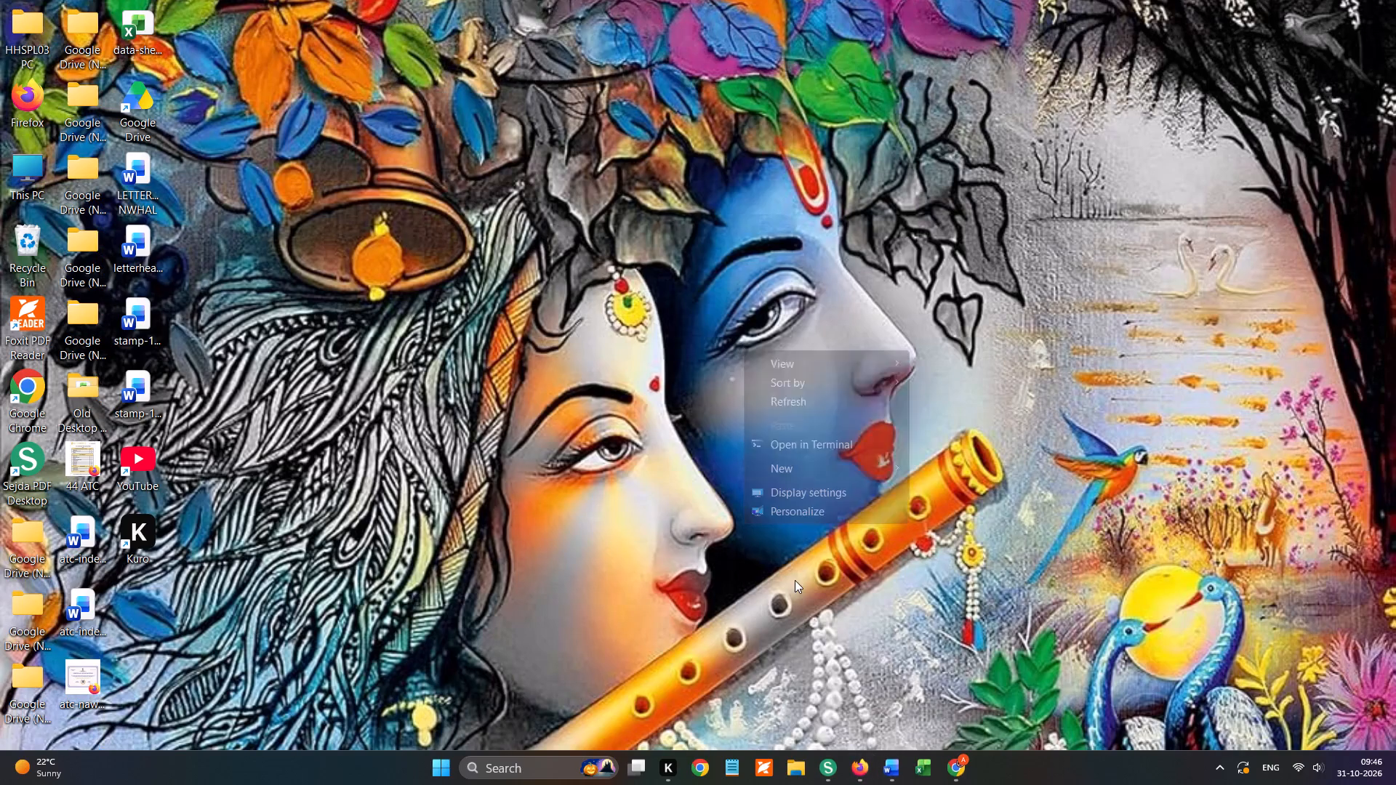
{"action": "left_click", "coordinate": [809, 515]}
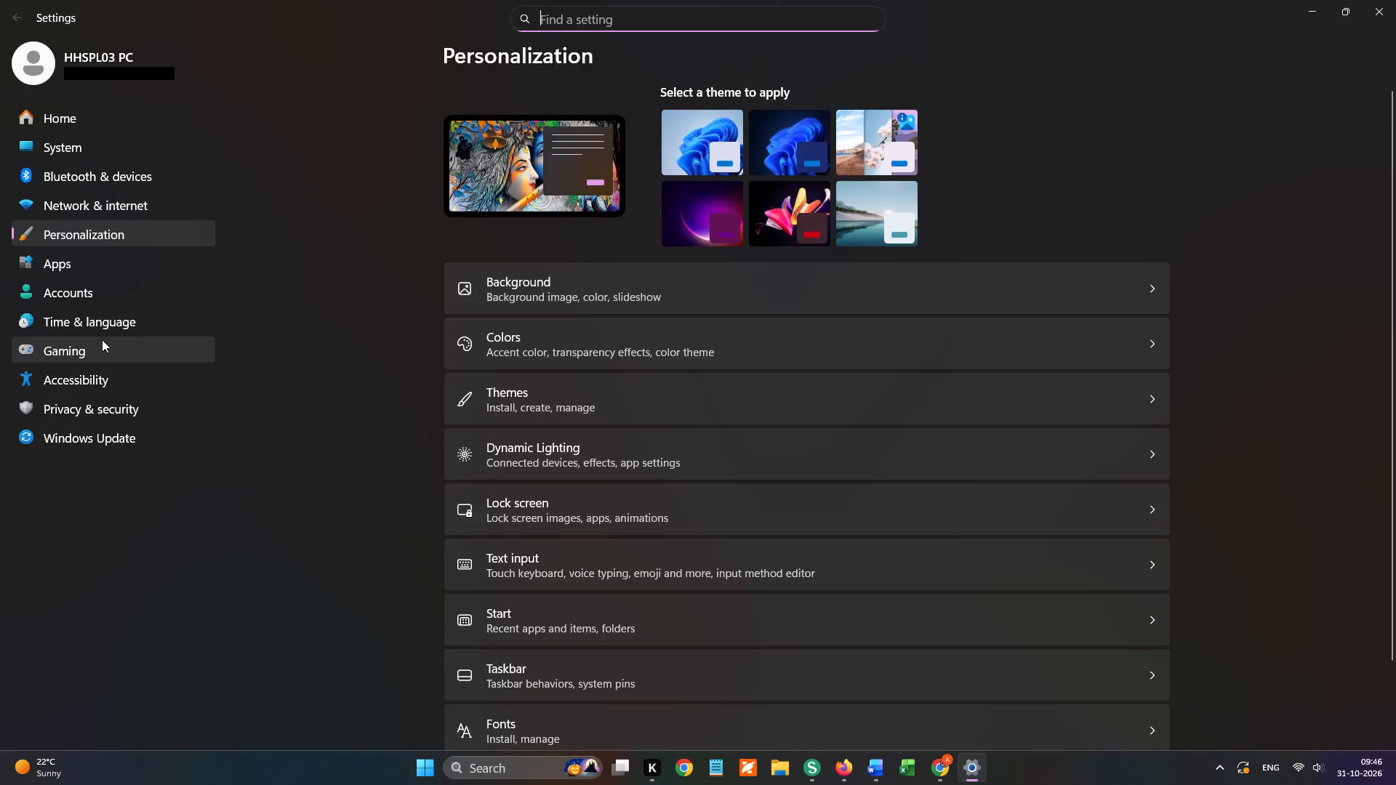
{"action": "left_click", "coordinate": [101, 337]}
{"action": "left_click", "coordinate": [100, 322]}
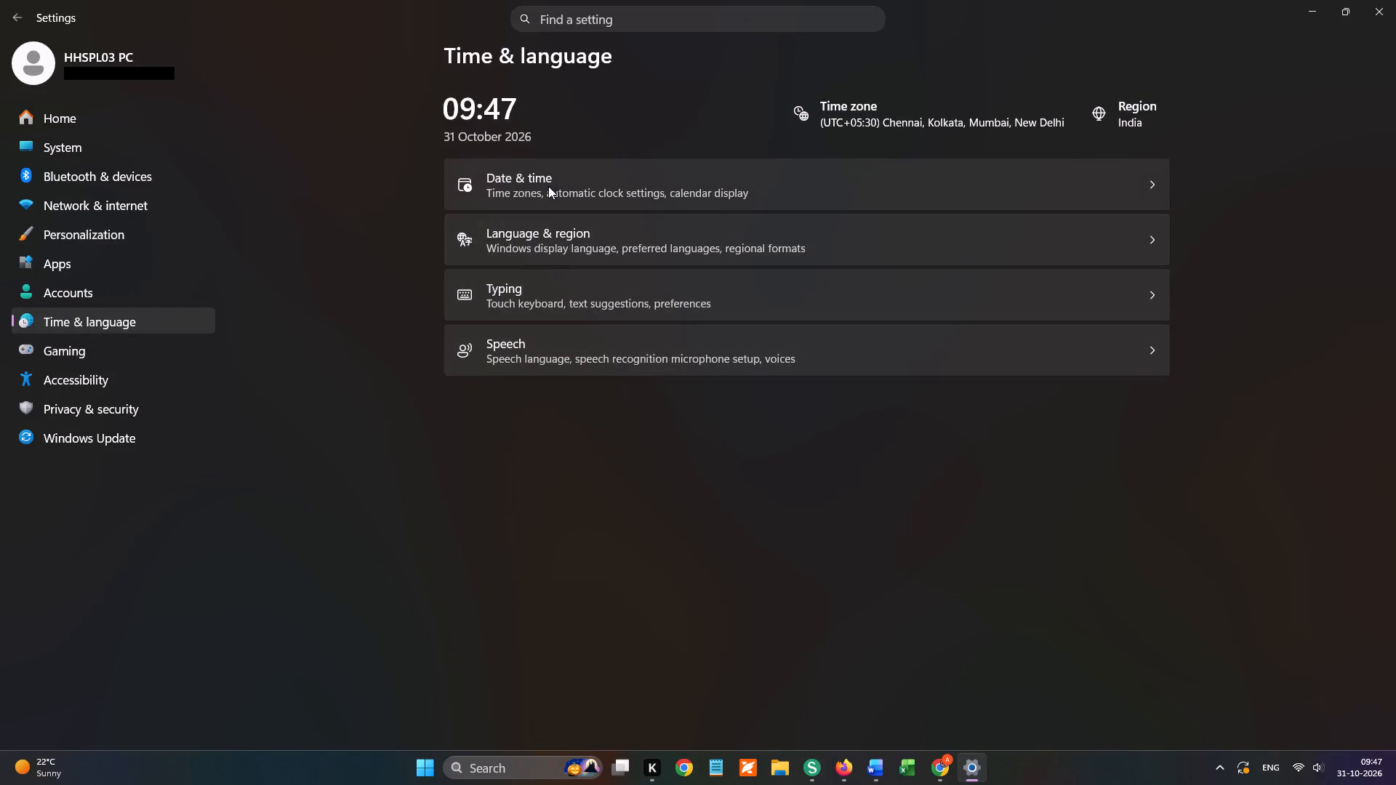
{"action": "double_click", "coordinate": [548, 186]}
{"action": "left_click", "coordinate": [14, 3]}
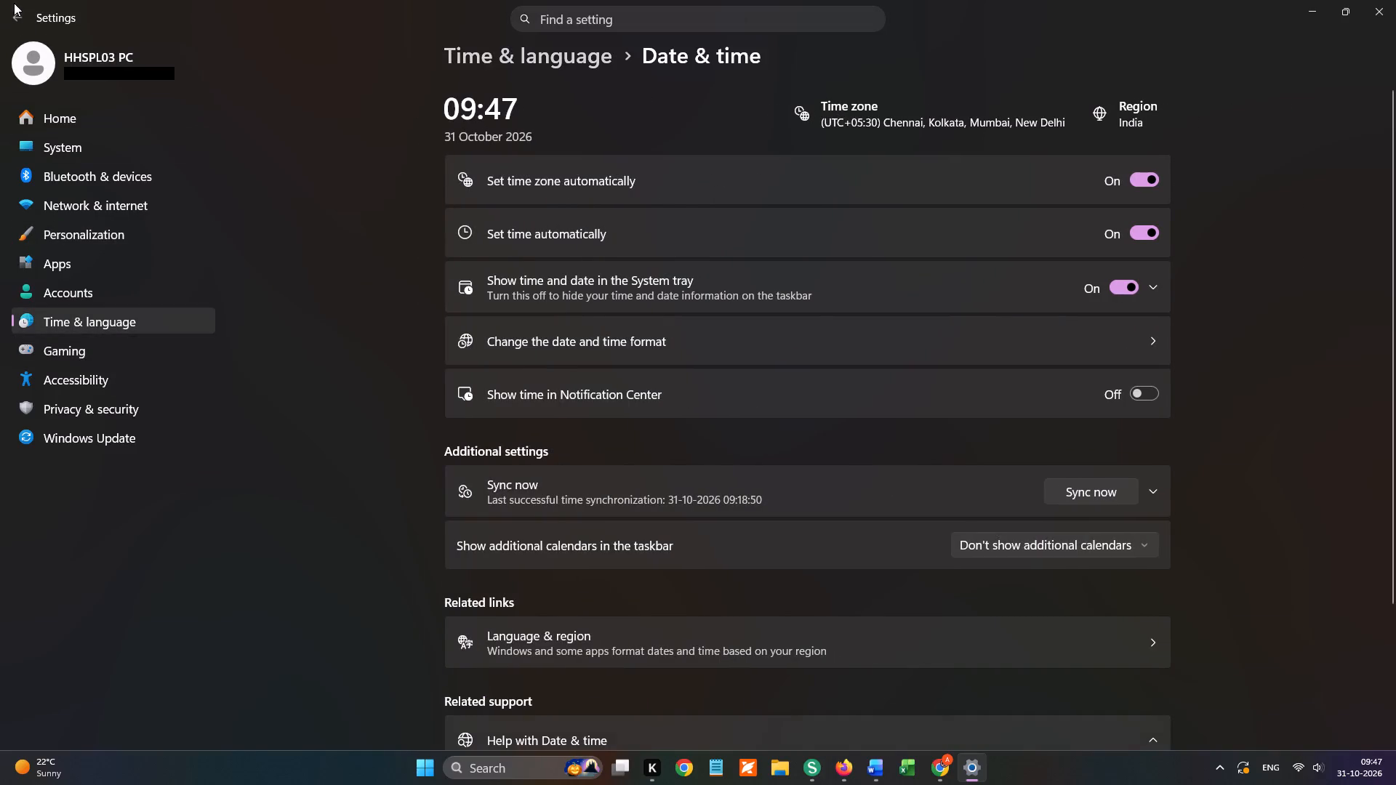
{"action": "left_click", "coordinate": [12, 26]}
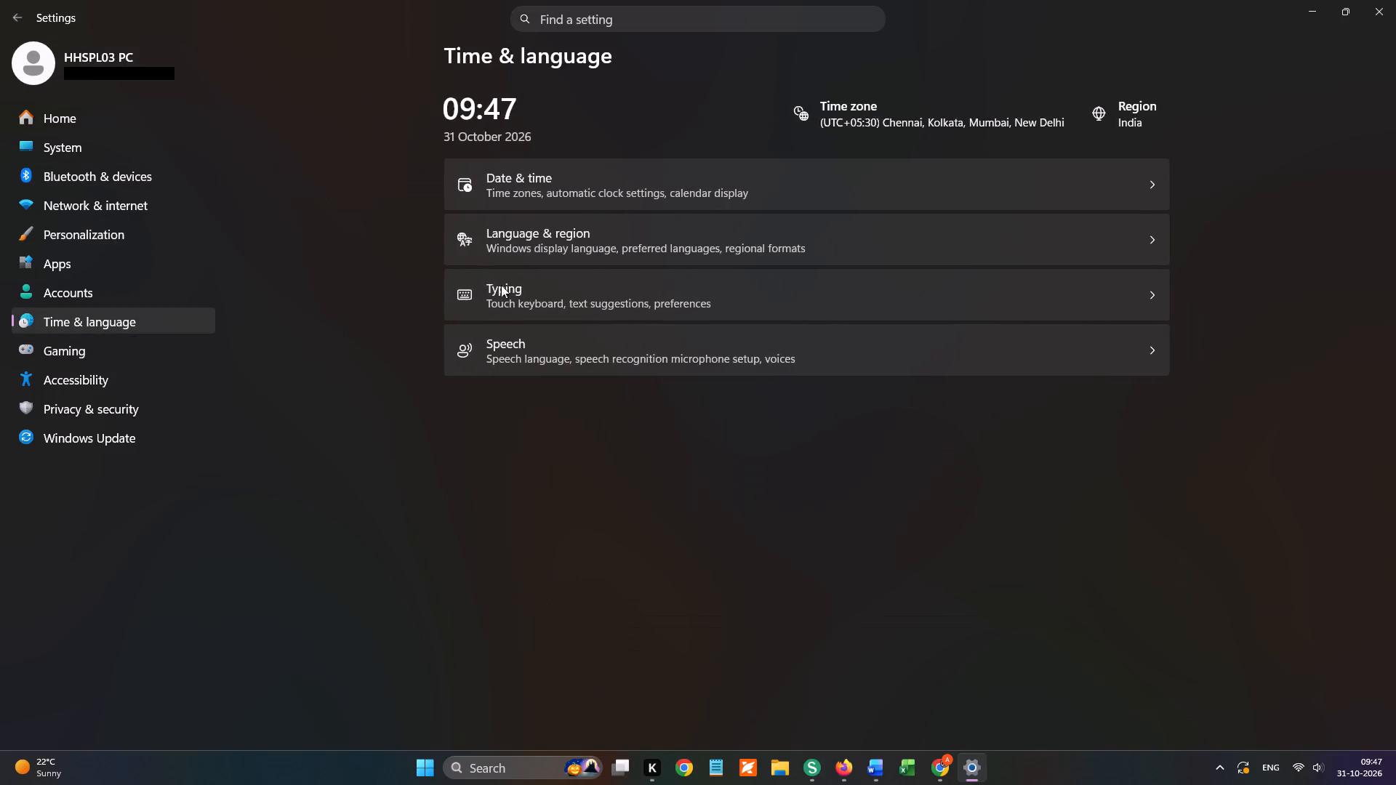
Open the Language & region settings, going through the Typing page's related settings.
{"action": "left_click", "coordinate": [566, 295]}
{"action": "scroll", "coordinate": [567, 349], "scroll_direction": "up", "scroll_amount": 3}
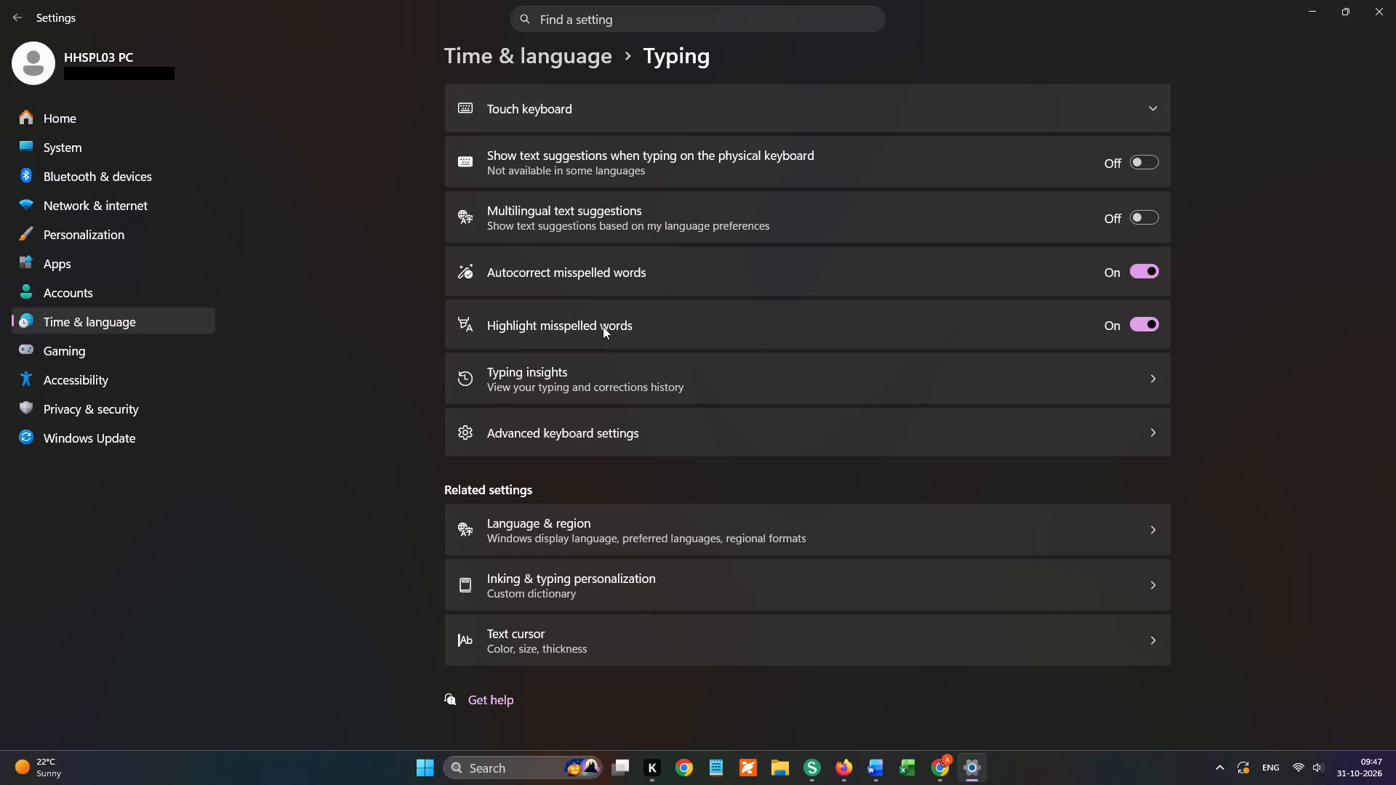
{"action": "left_click", "coordinate": [611, 514]}
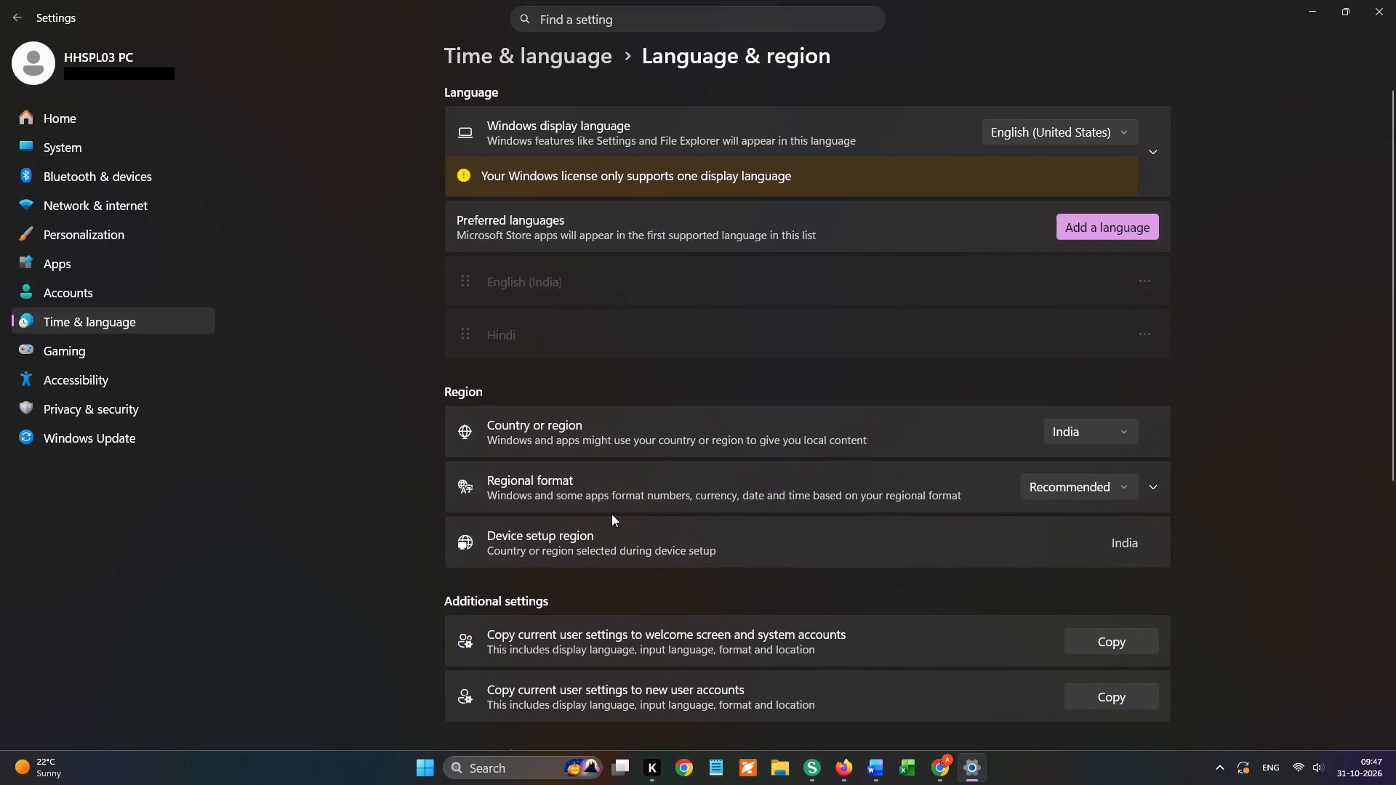
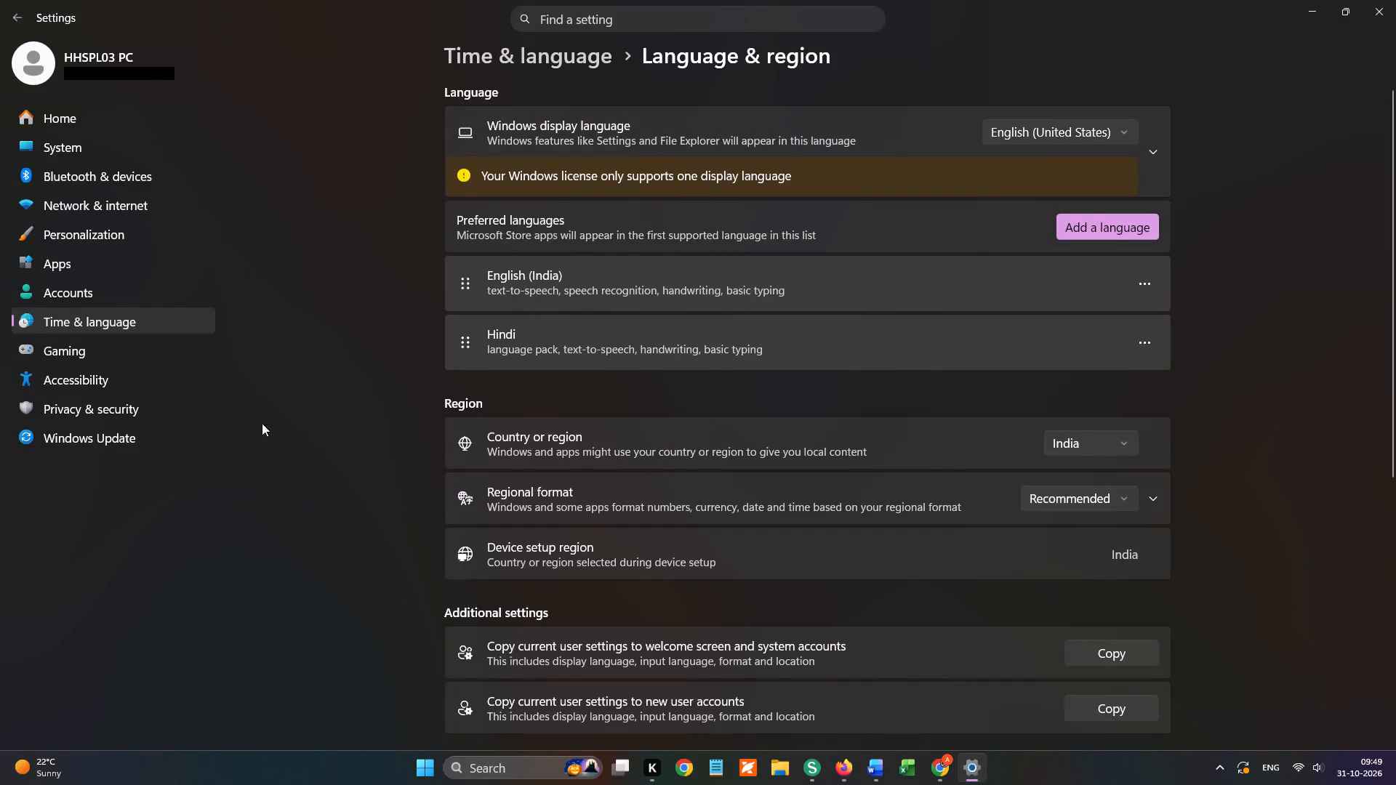
Go back from the Language & region settings through the visited pages to Personalization and try to close the Settings window.
{"action": "left_click", "coordinate": [292, 374]}
{"action": "left_click", "coordinate": [21, 16]}
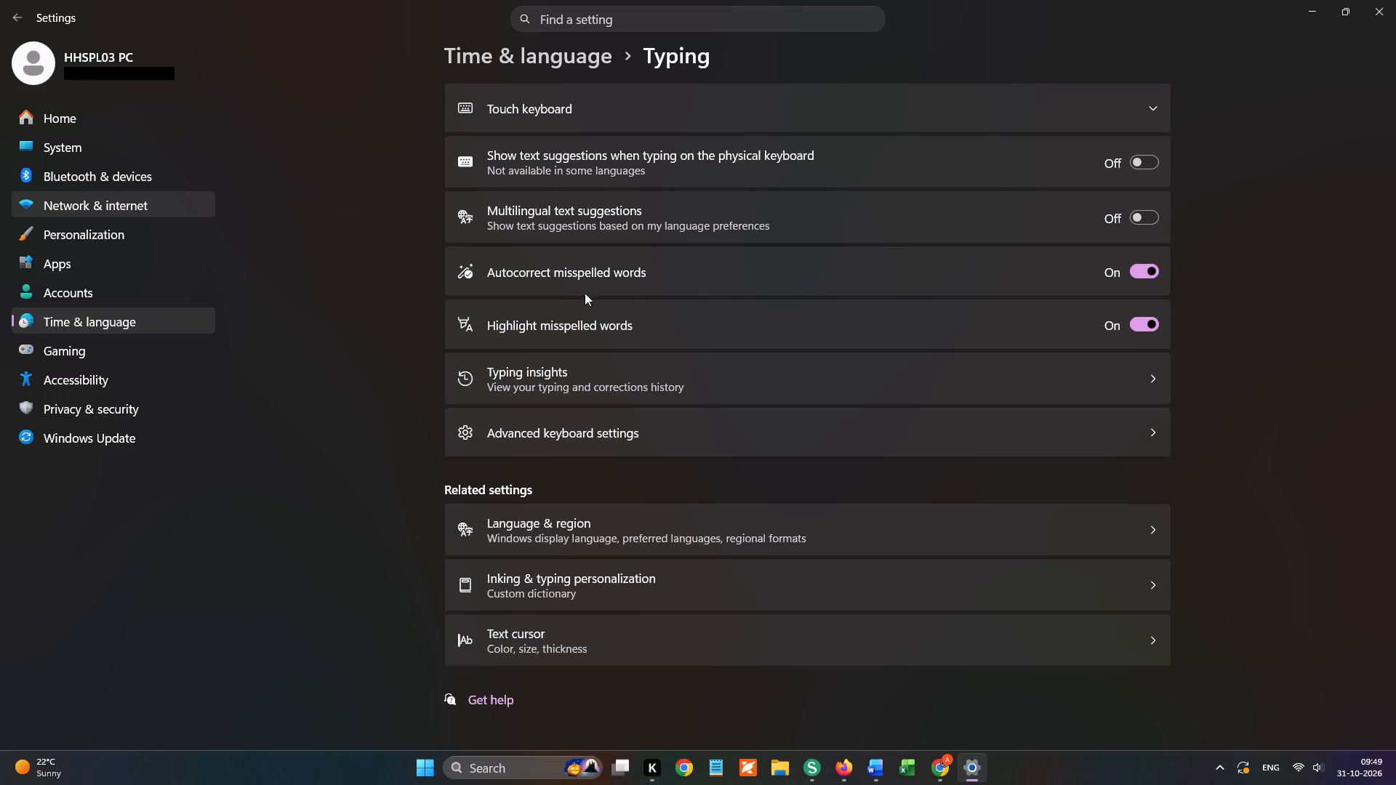
{"action": "left_click", "coordinate": [8, 7]}
{"action": "left_click", "coordinate": [13, 13]}
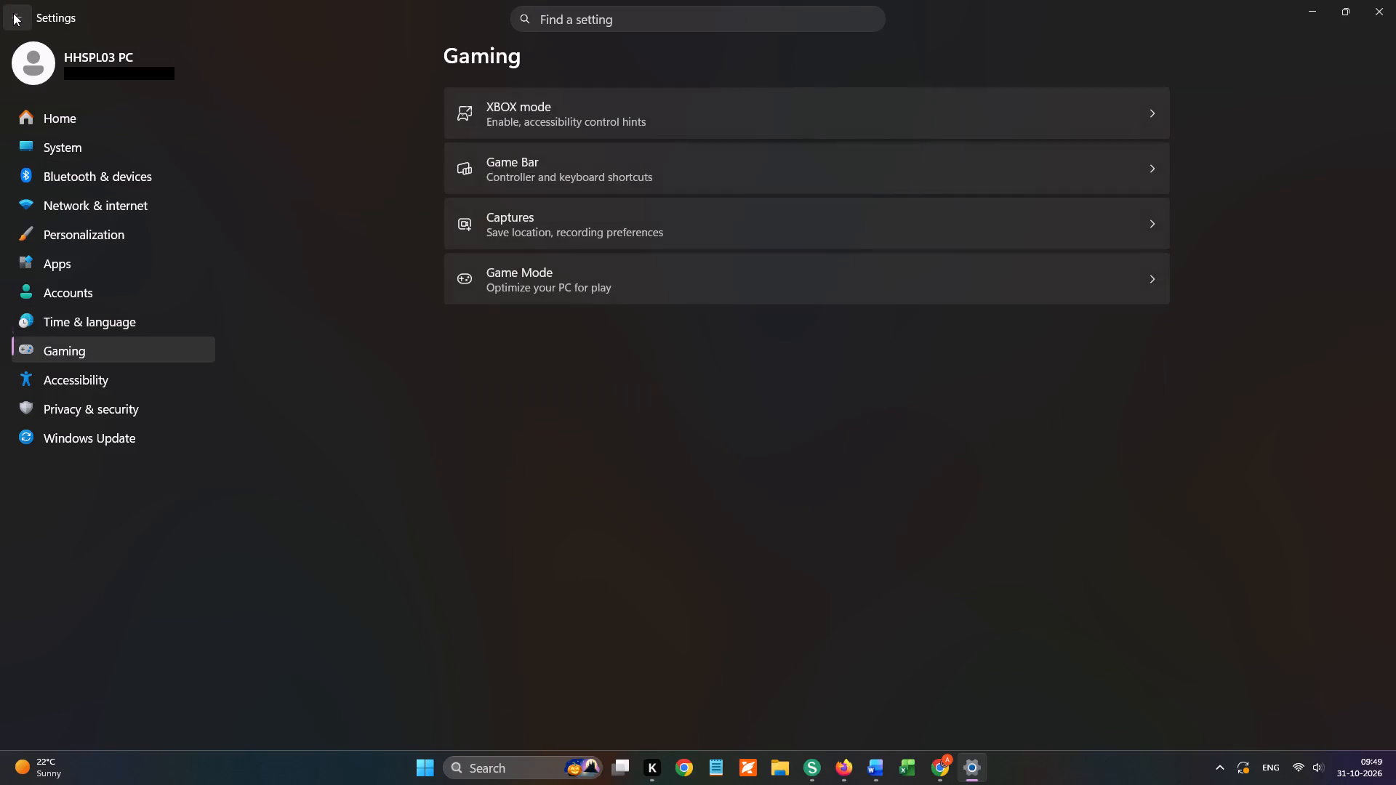
{"action": "left_click", "coordinate": [13, 13]}
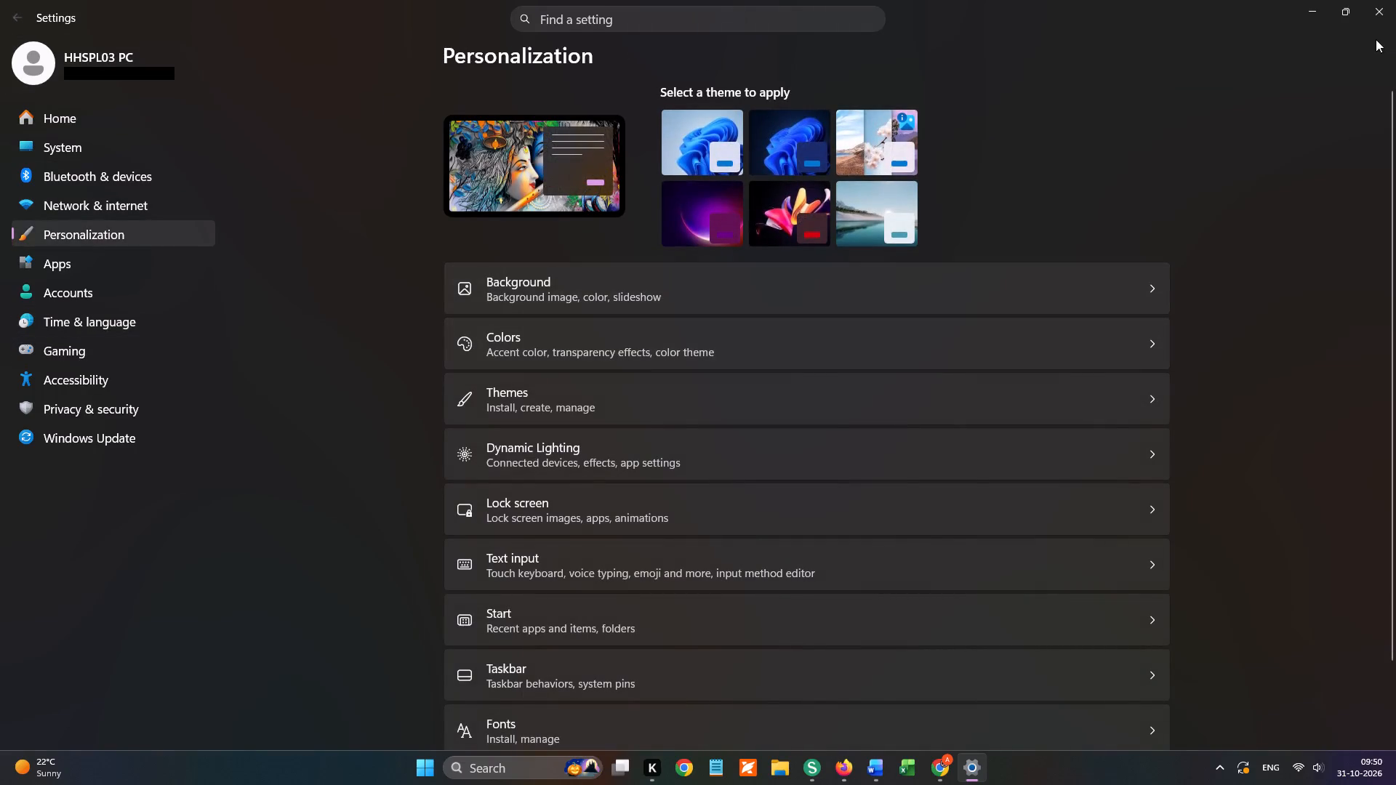
{"action": "left_click", "coordinate": [1373, 25]}
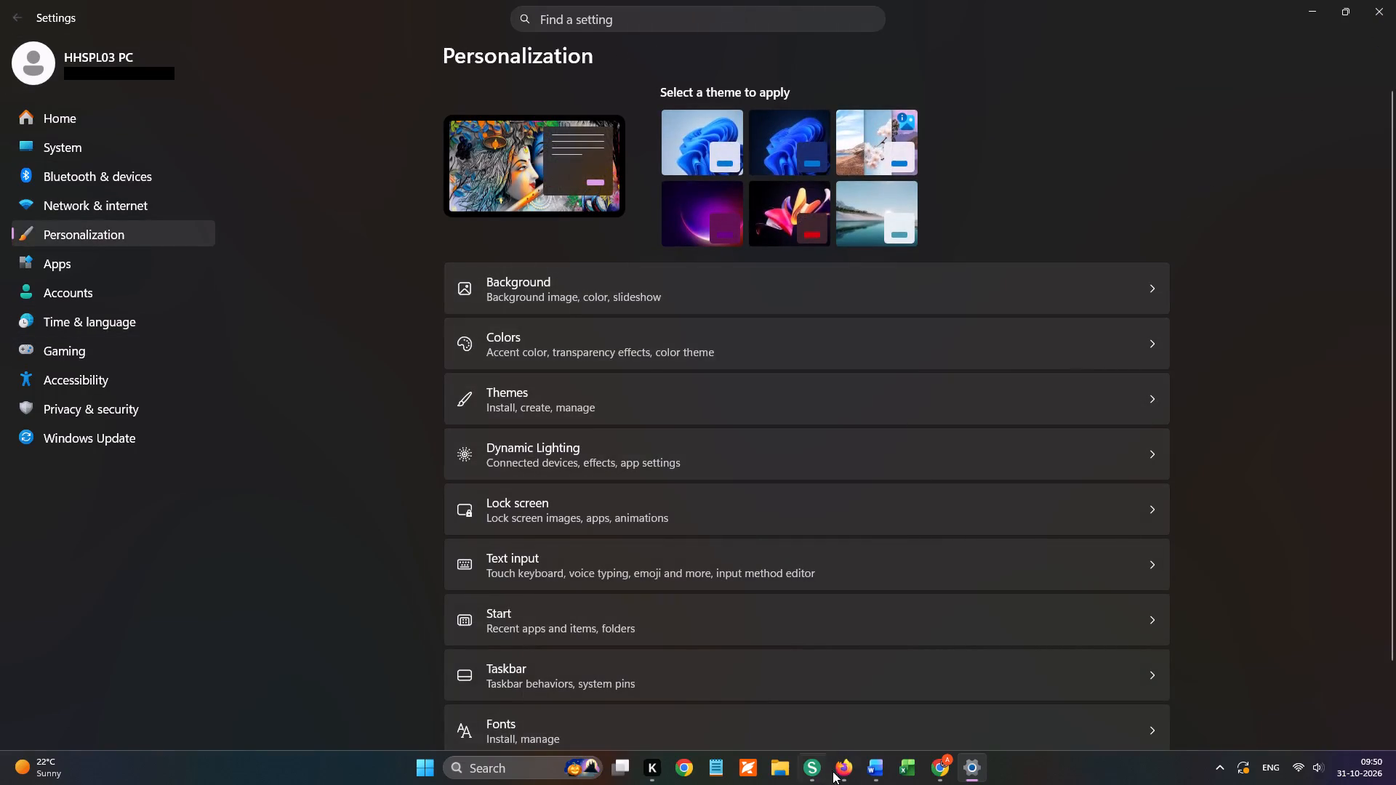
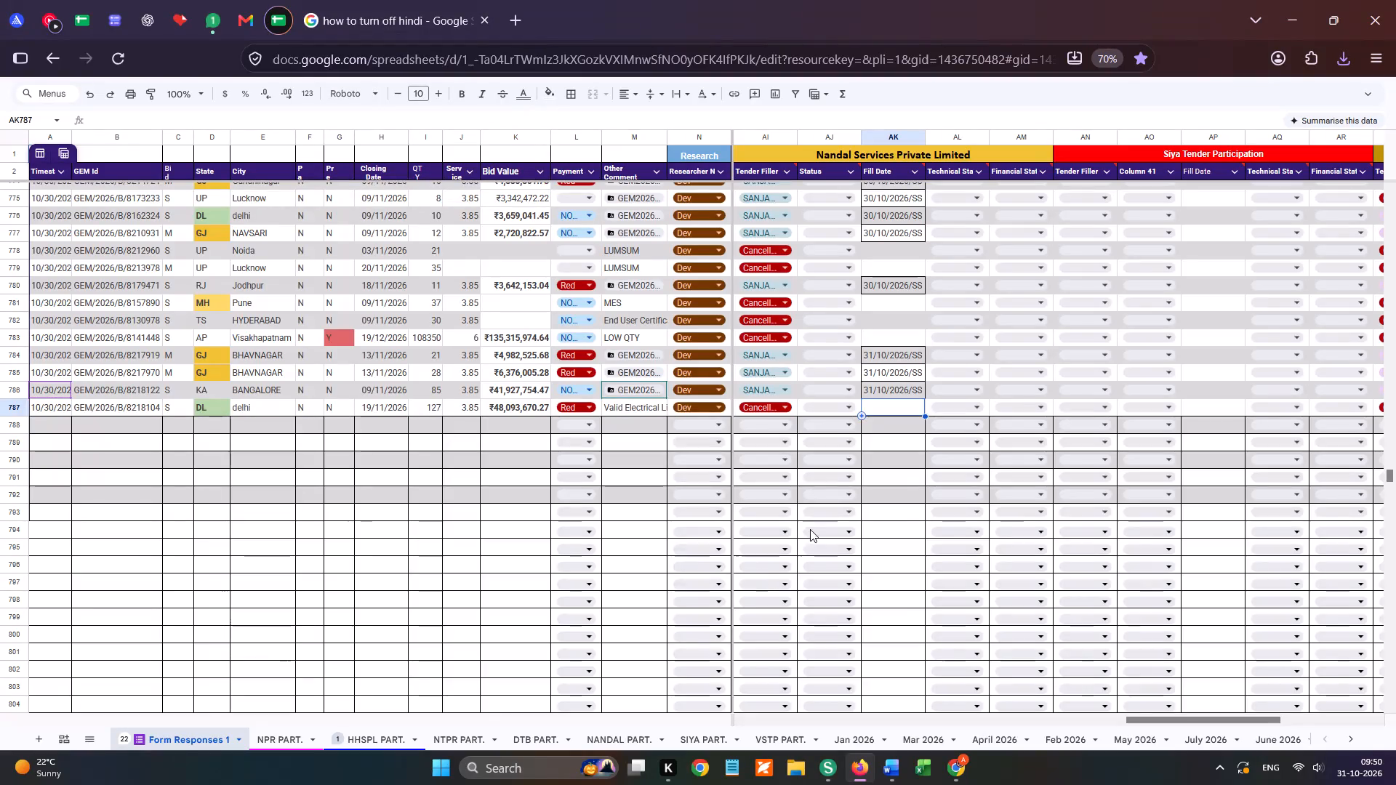
Review the Nandal Services Fill Date column in Form Responses 1, from the last tender row back through the earlier rows.
{"action": "left_click", "coordinate": [887, 407]}
{"action": "scroll", "coordinate": [881, 344], "scroll_direction": "up", "scroll_amount": 3}
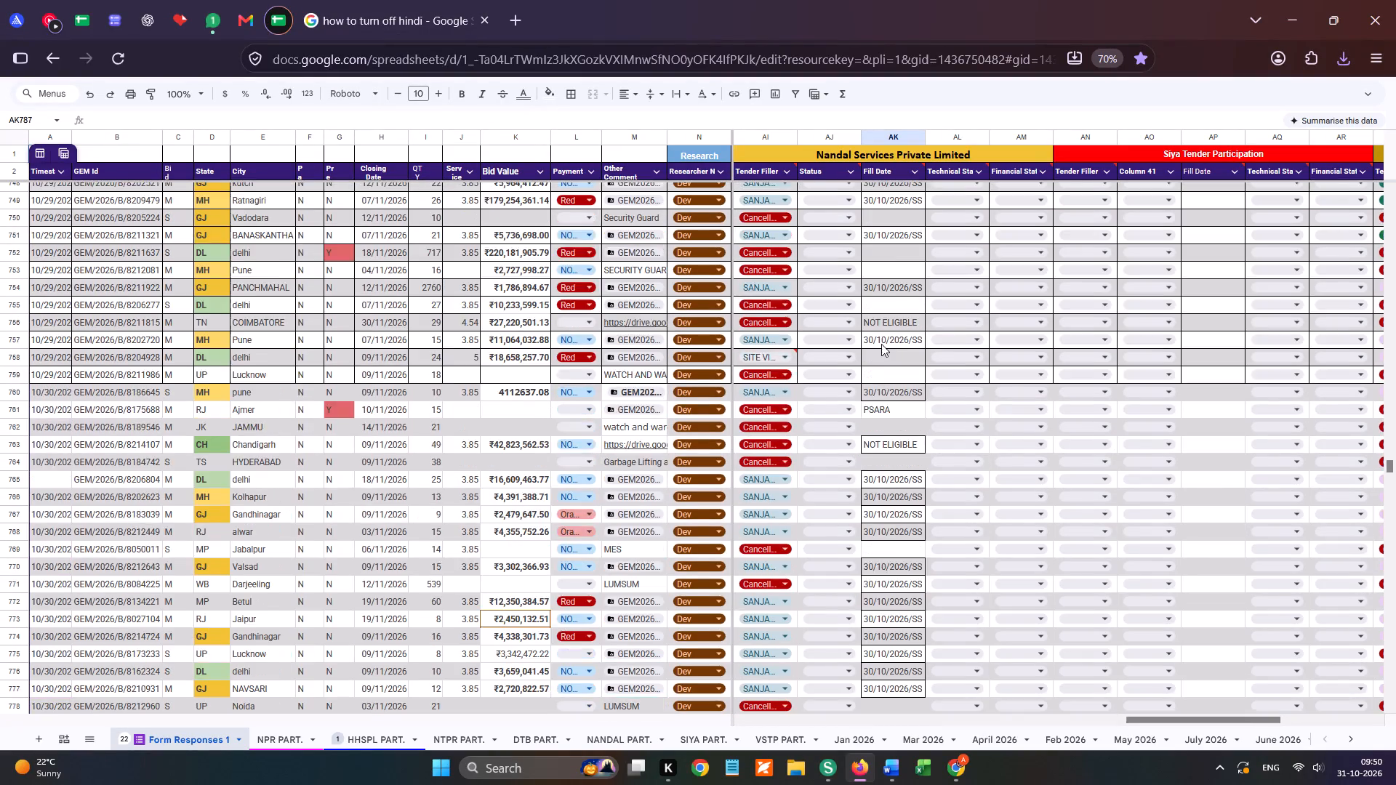
{"action": "scroll", "coordinate": [881, 344], "scroll_direction": "up", "scroll_amount": 1}
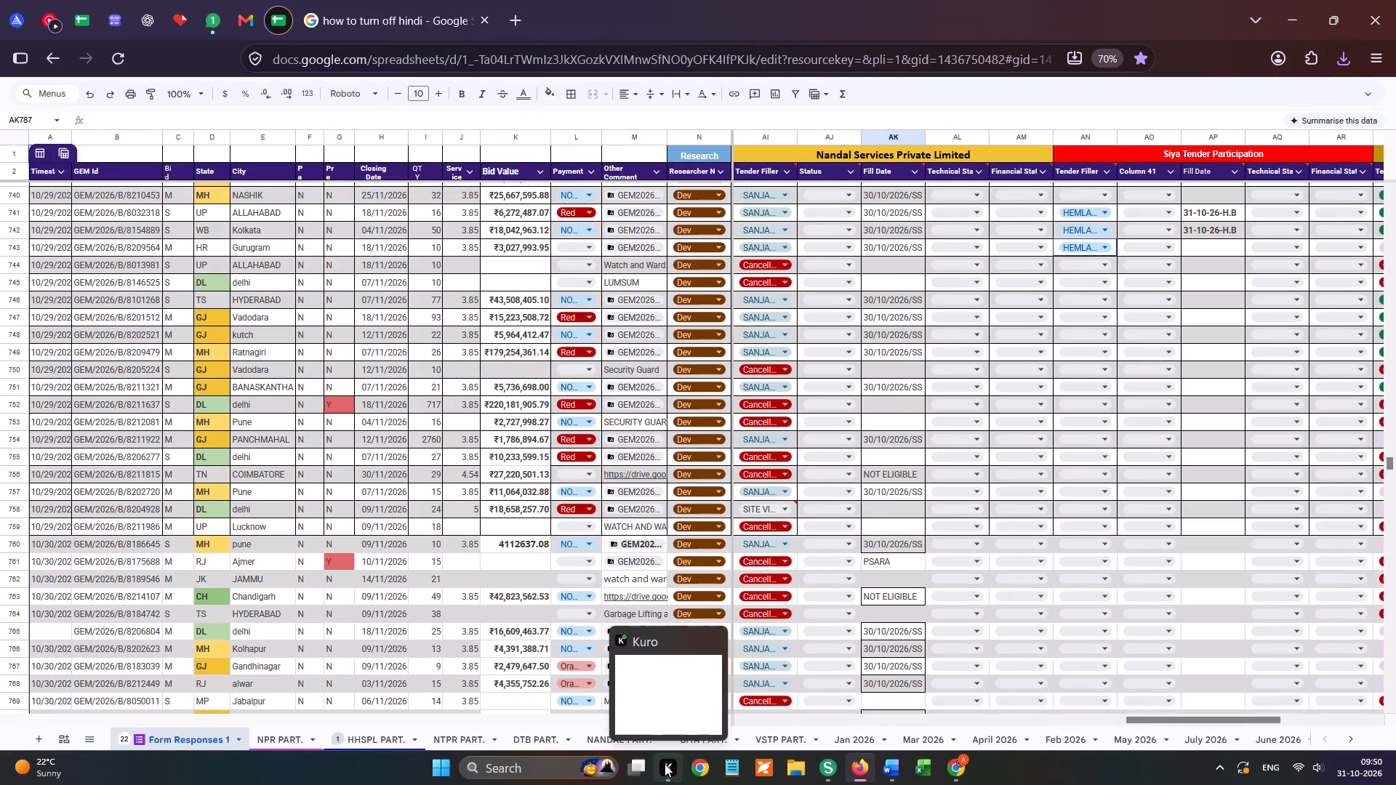
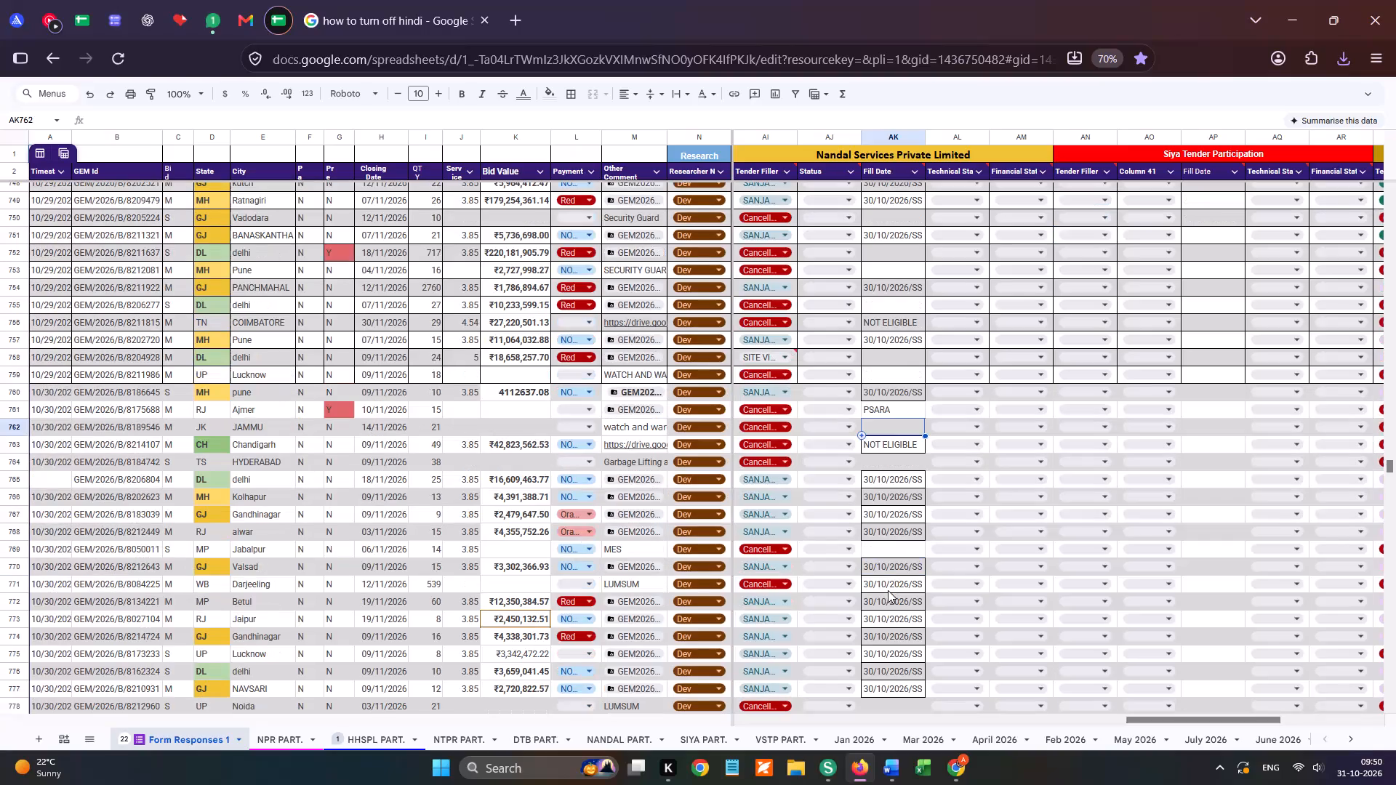
Search Form Responses 1 for the Fill Date entry 31/10/2026/SS copied from the BANGALORE tender row, and close the search.
{"action": "scroll", "coordinate": [886, 580], "scroll_direction": "down", "scroll_amount": 2}
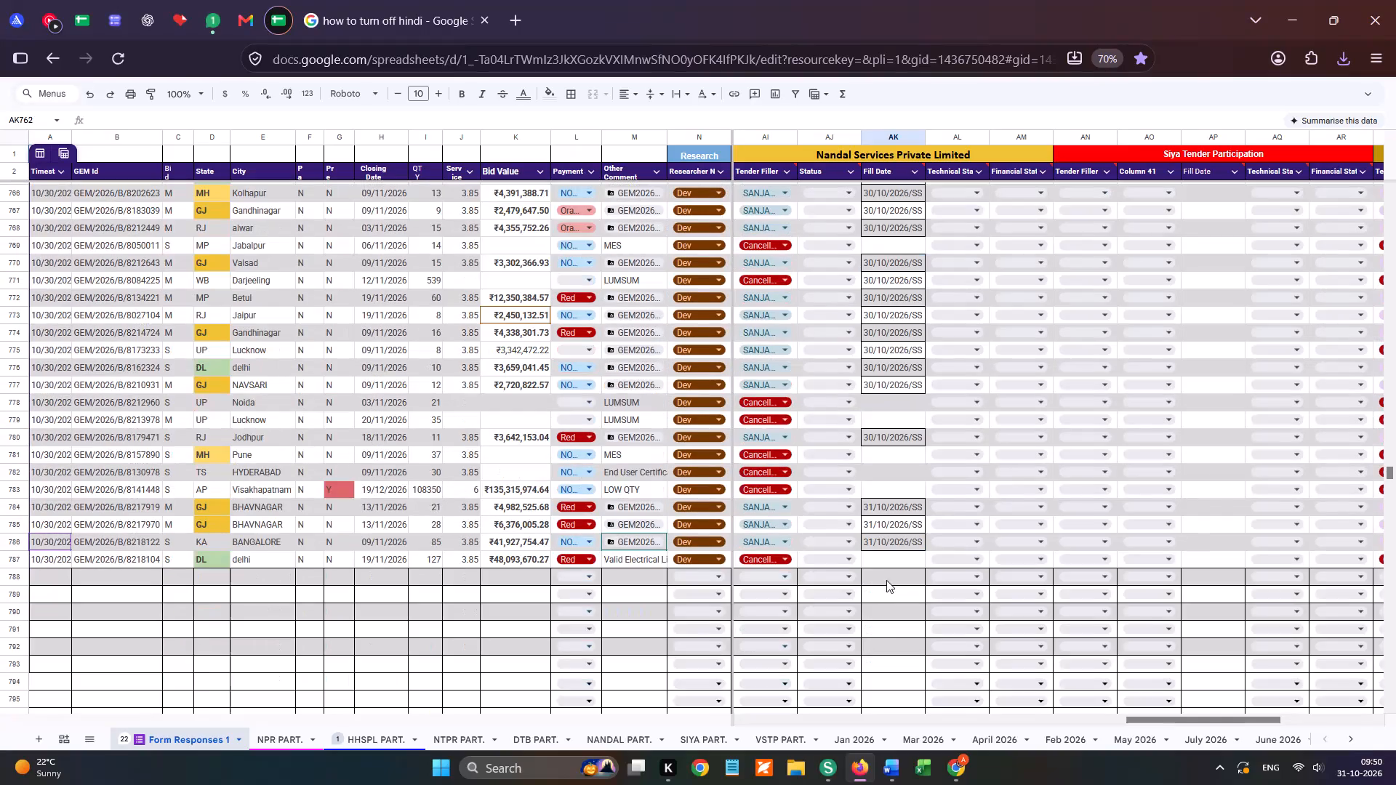
{"action": "left_click", "coordinate": [891, 544]}
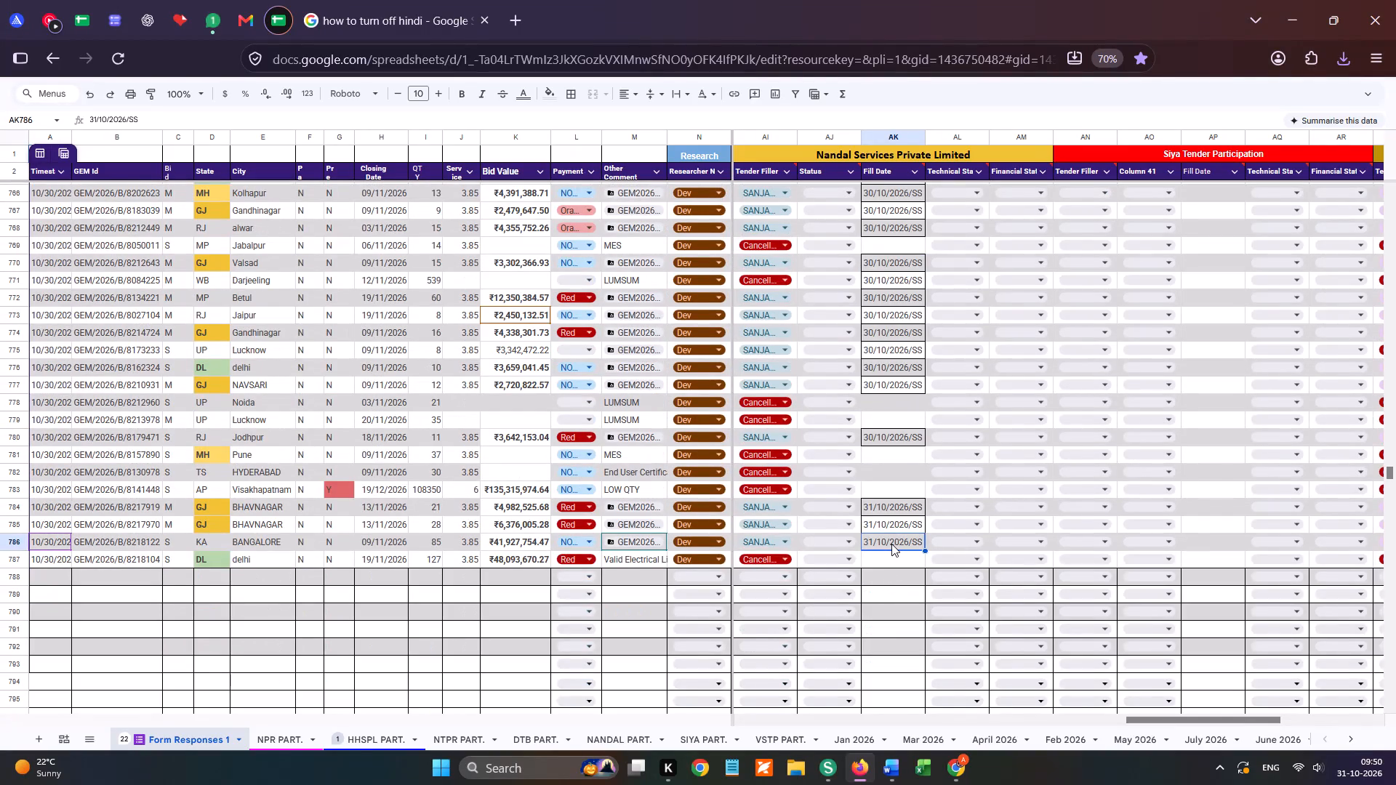
{"action": "key", "text": "ctrl+c"}
{"action": "key", "text": "ctrl+f"}
{"action": "key", "text": "ctrl+v"}
{"action": "left_click", "coordinate": [1357, 132]}
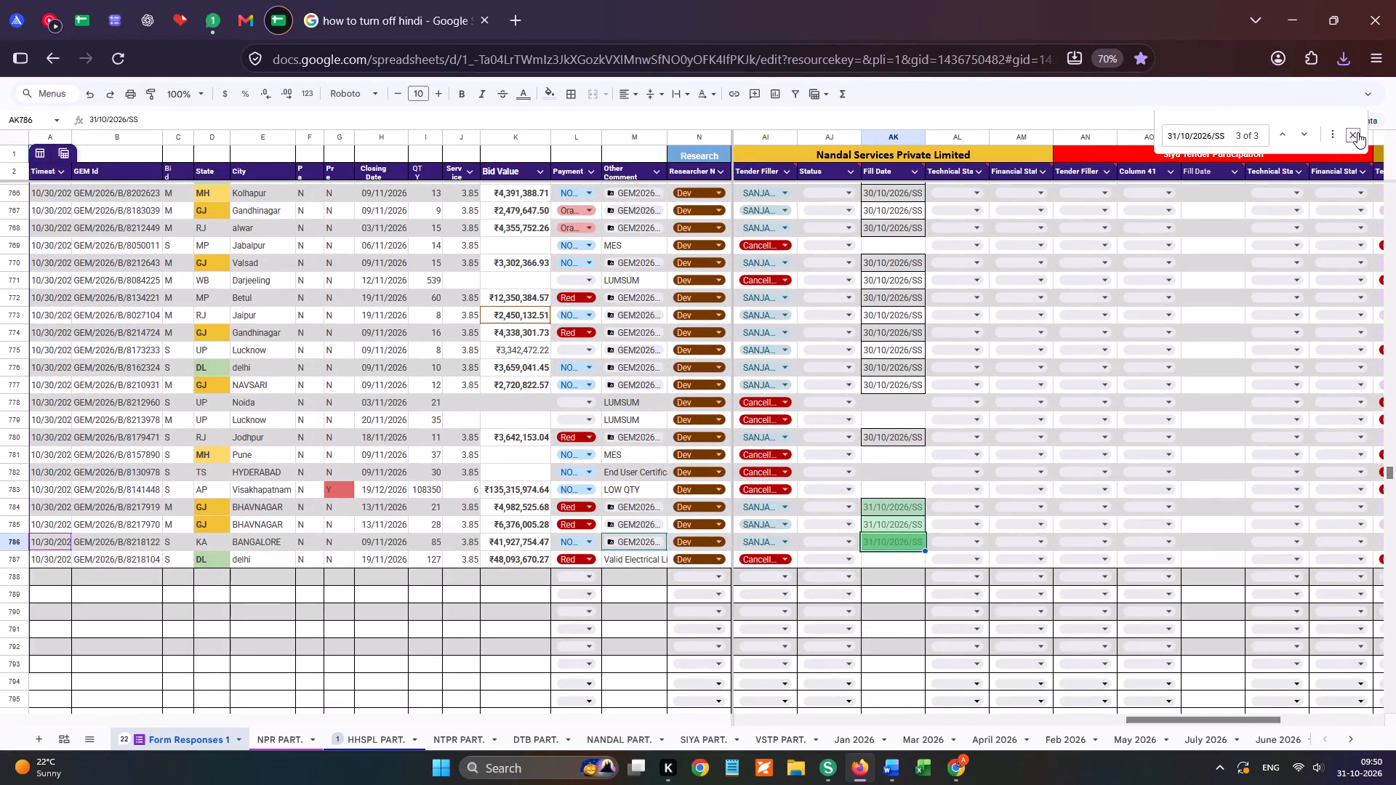
Switch to the GeM portal in Chrome and open the seller Bid Listing page from the participated bid's page.
{"action": "left_click", "coordinate": [951, 770]}
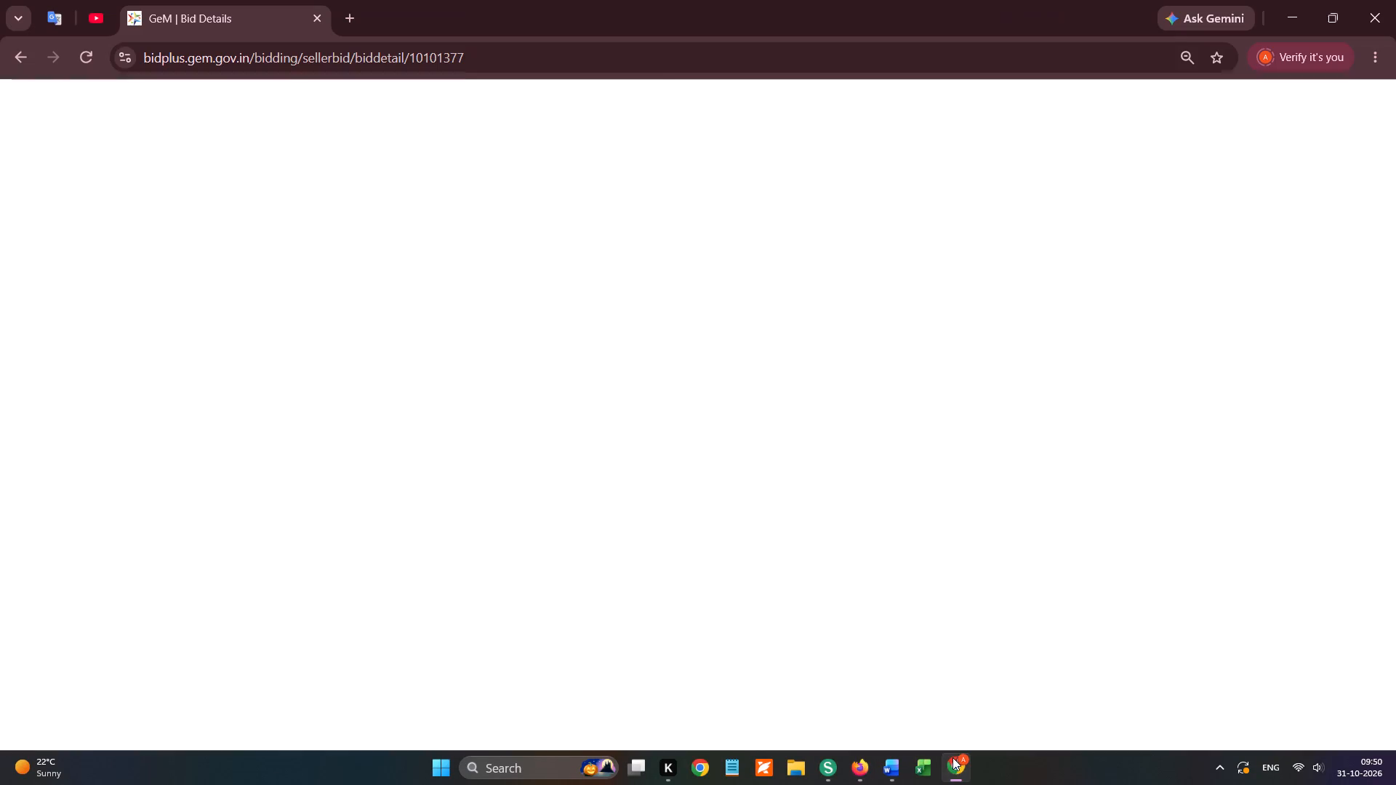
{"action": "left_click", "coordinate": [234, 13]}
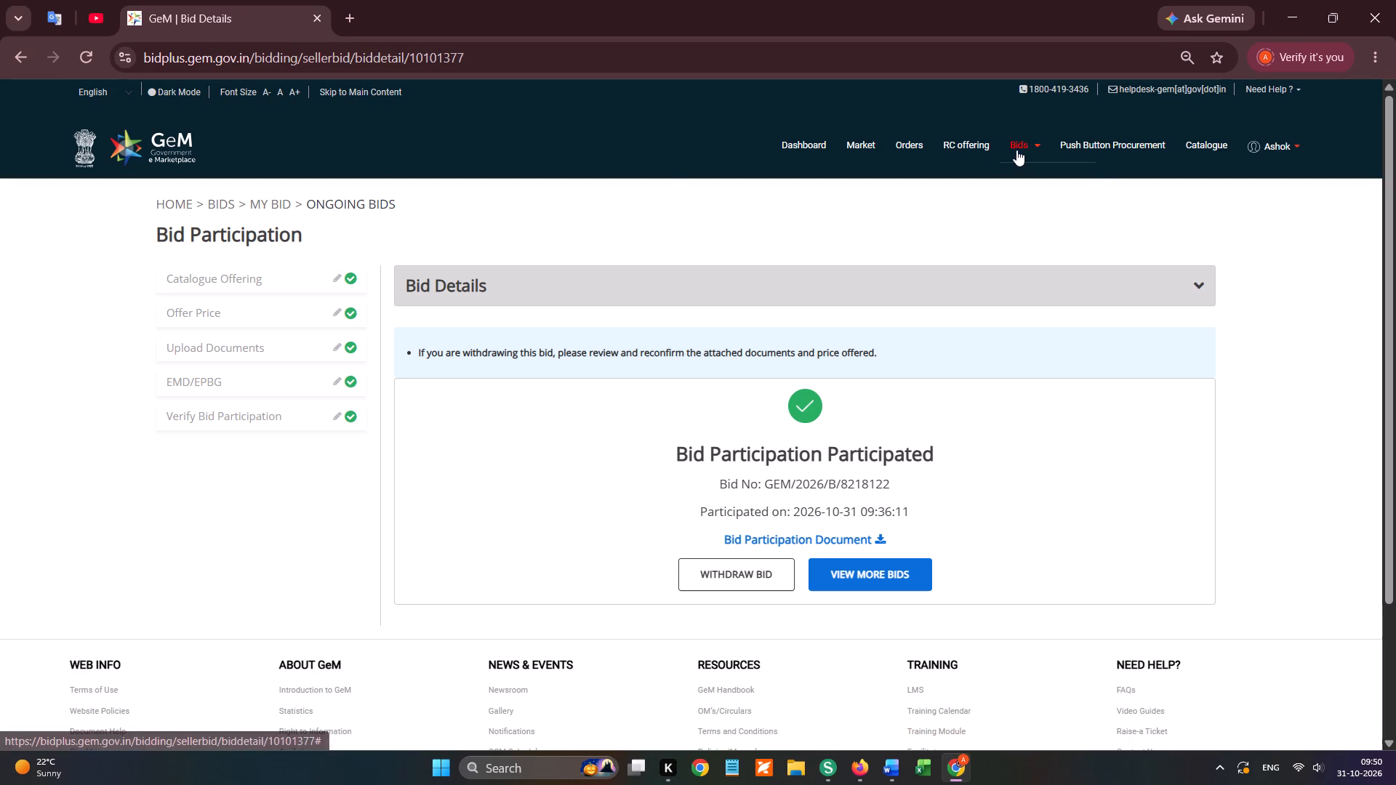
{"action": "left_click", "coordinate": [1025, 169]}
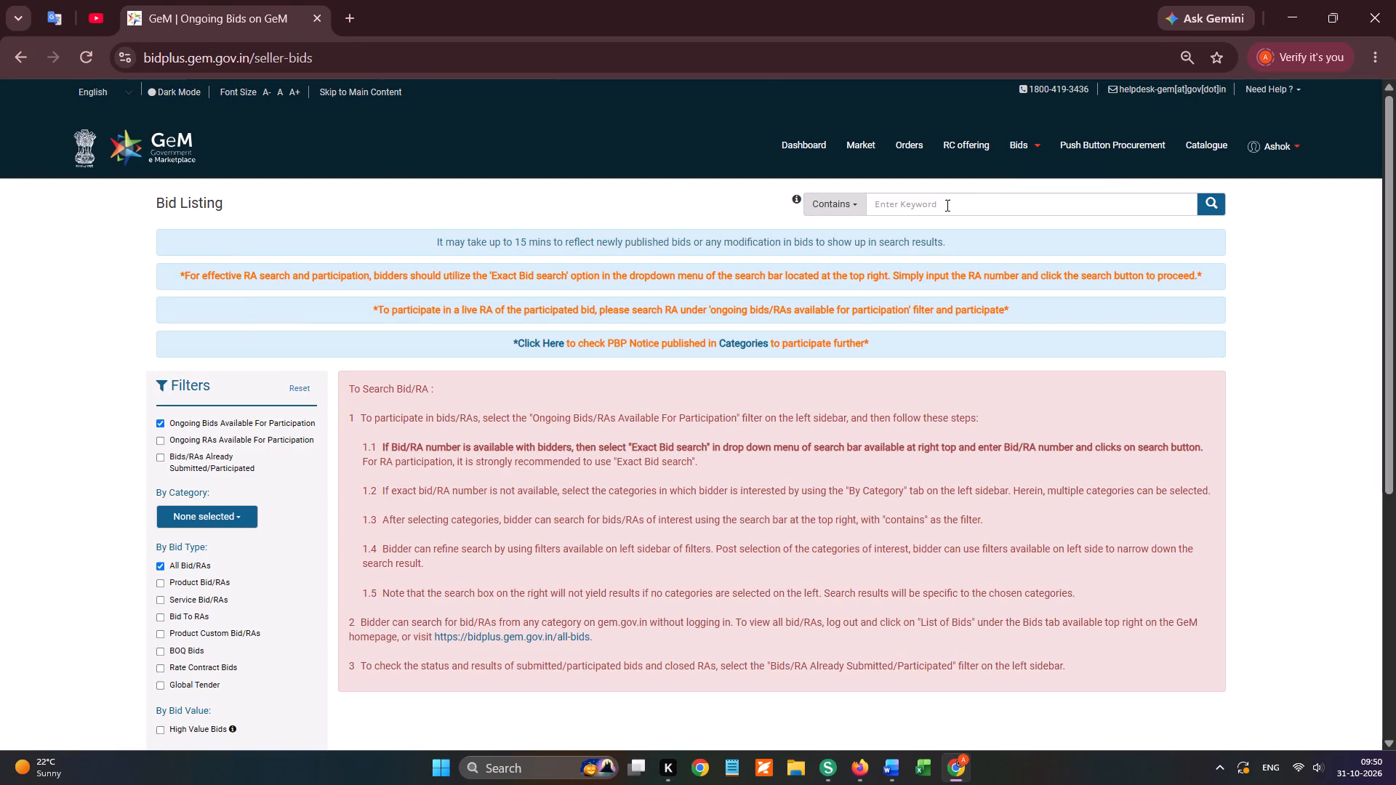
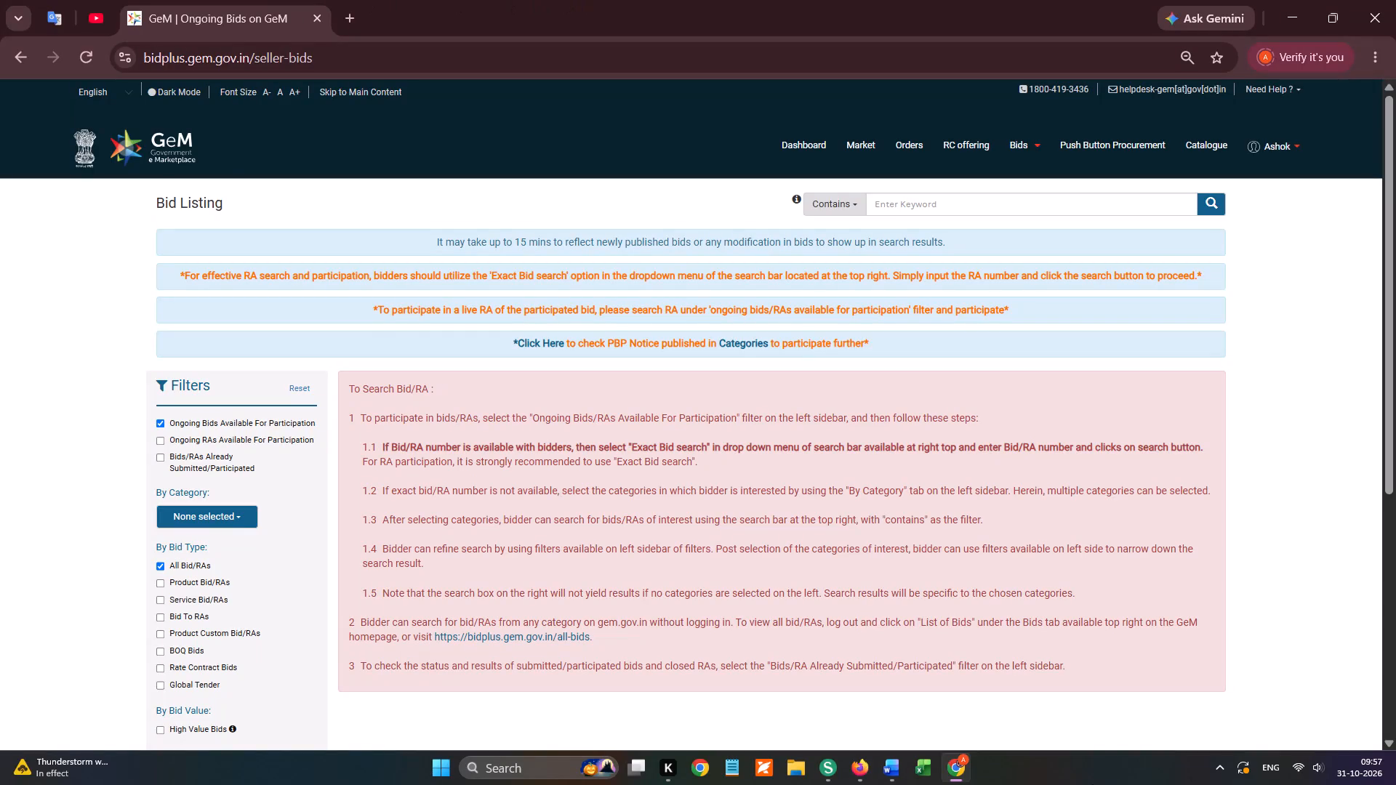
Switch to the tender sheet and search for the Fill Date entry 31-10-26-MK copied from the Jodhpur row's Harshnath section, closing the search.
{"action": "left_click", "coordinate": [862, 768]}
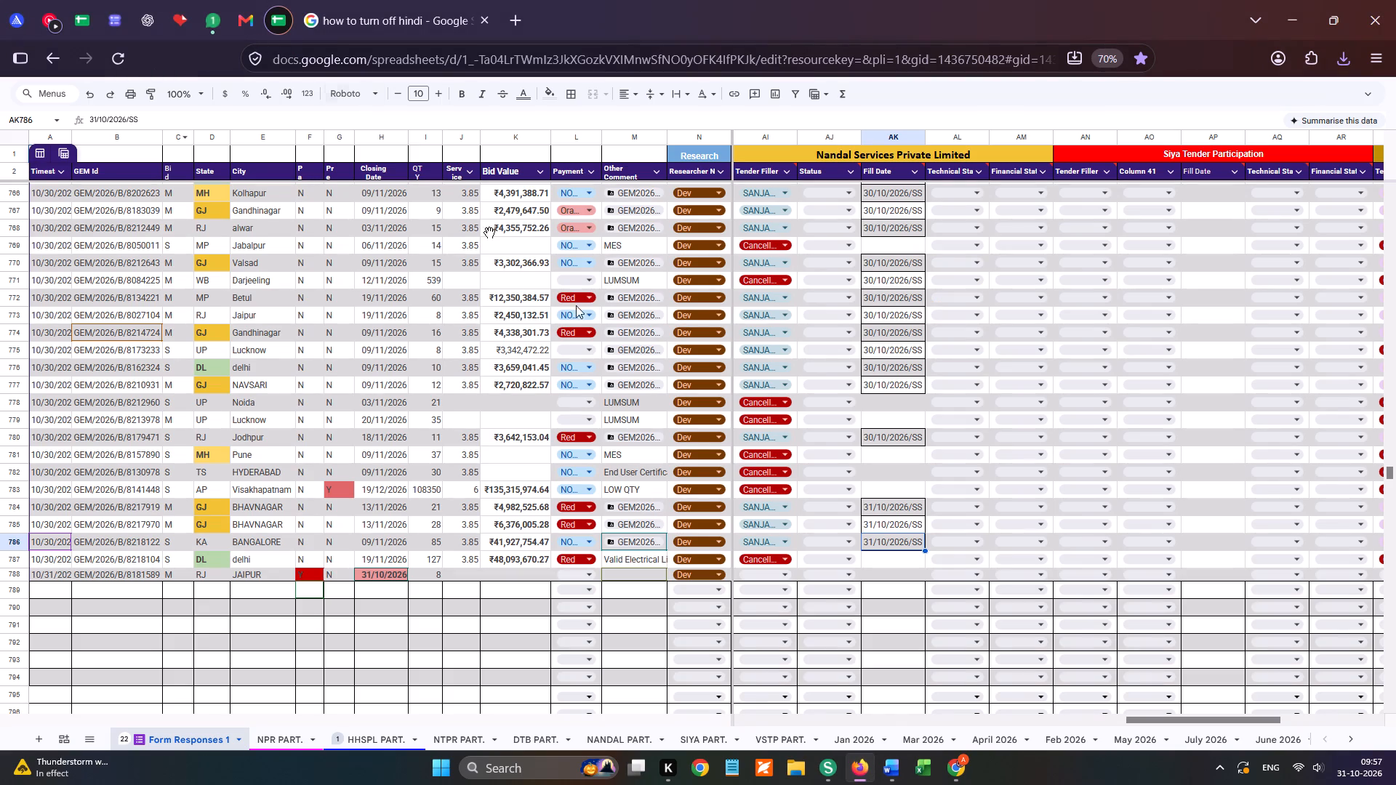
{"action": "left_click_drag", "start_coordinate": [1192, 720], "coordinate": [938, 700]}
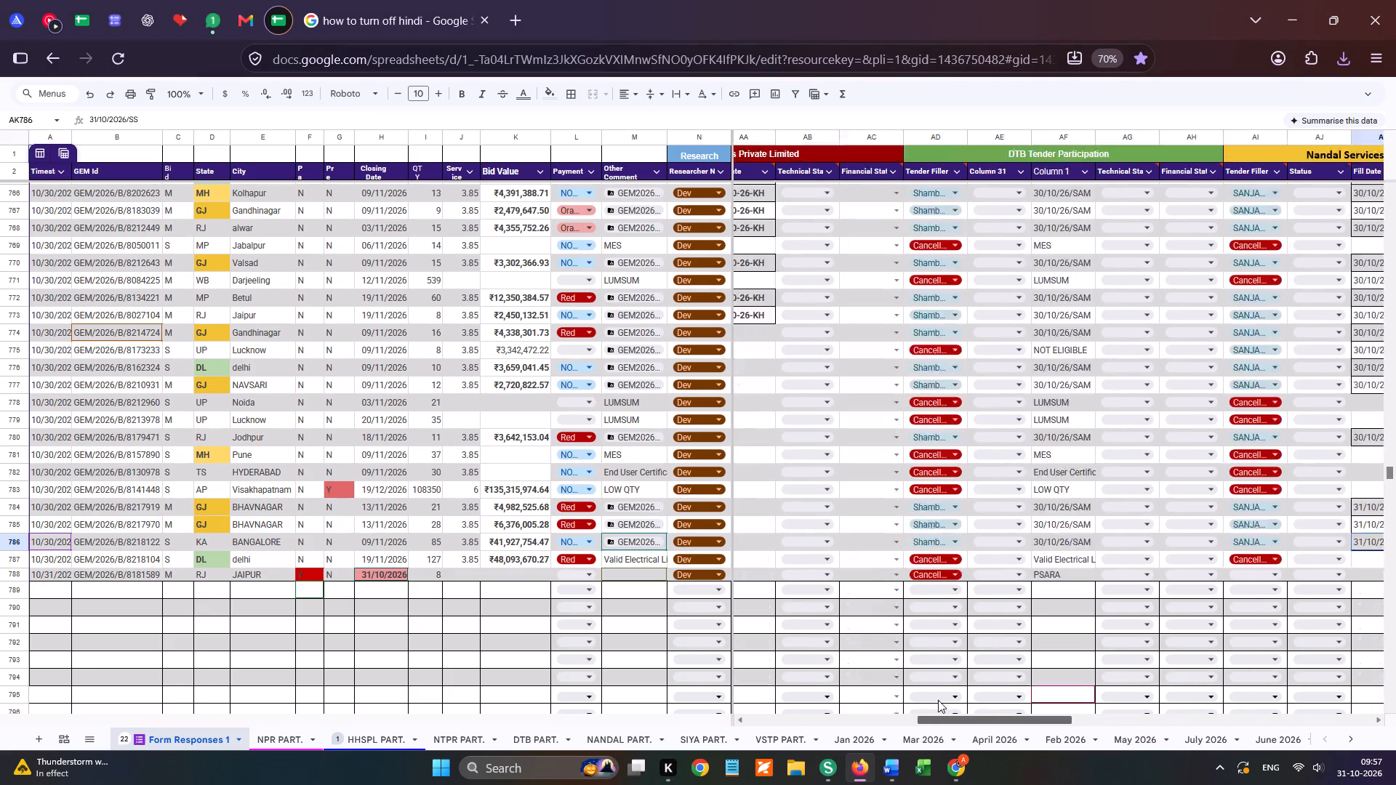
{"action": "left_click_drag", "start_coordinate": [938, 700], "coordinate": [792, 683]}
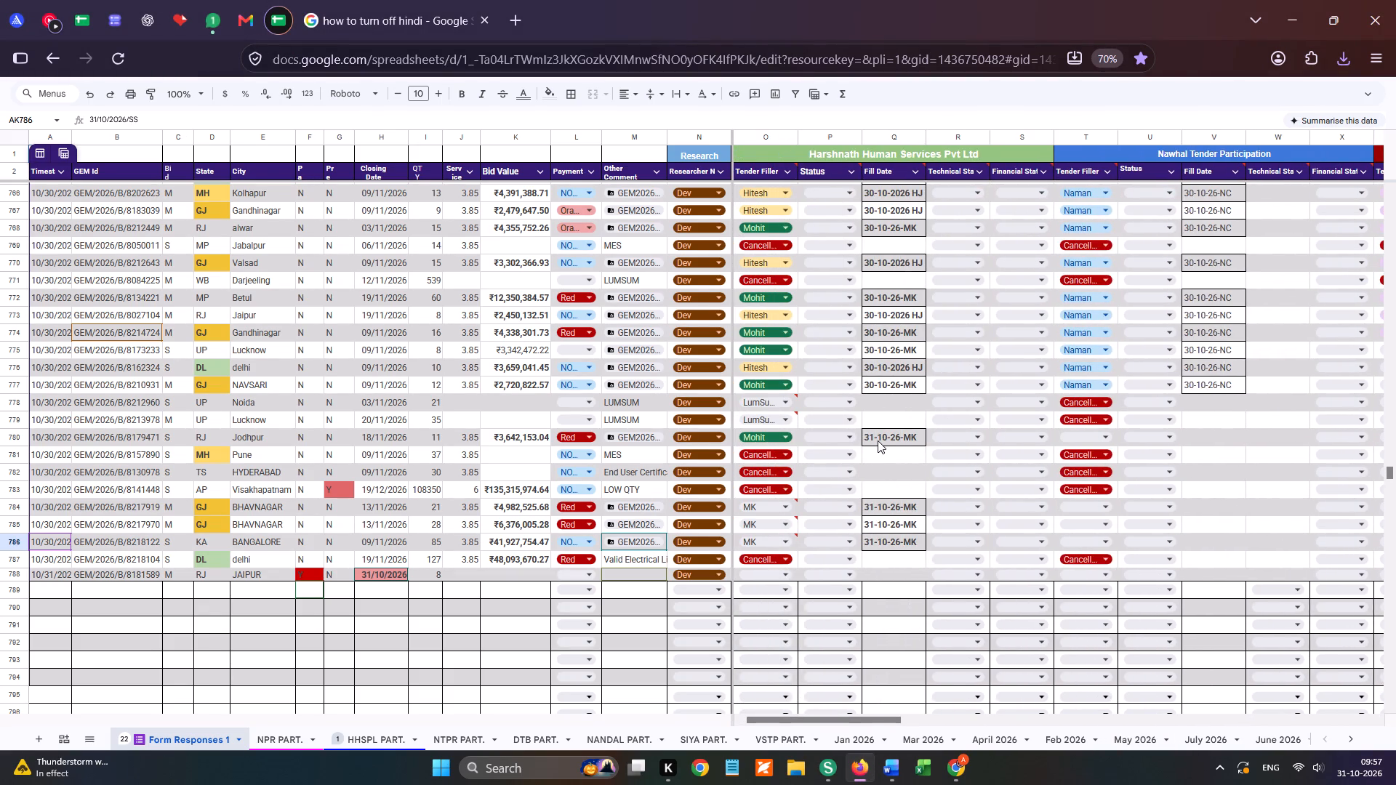
{"action": "left_click", "coordinate": [879, 440]}
{"action": "key", "text": "ctrl+c"}
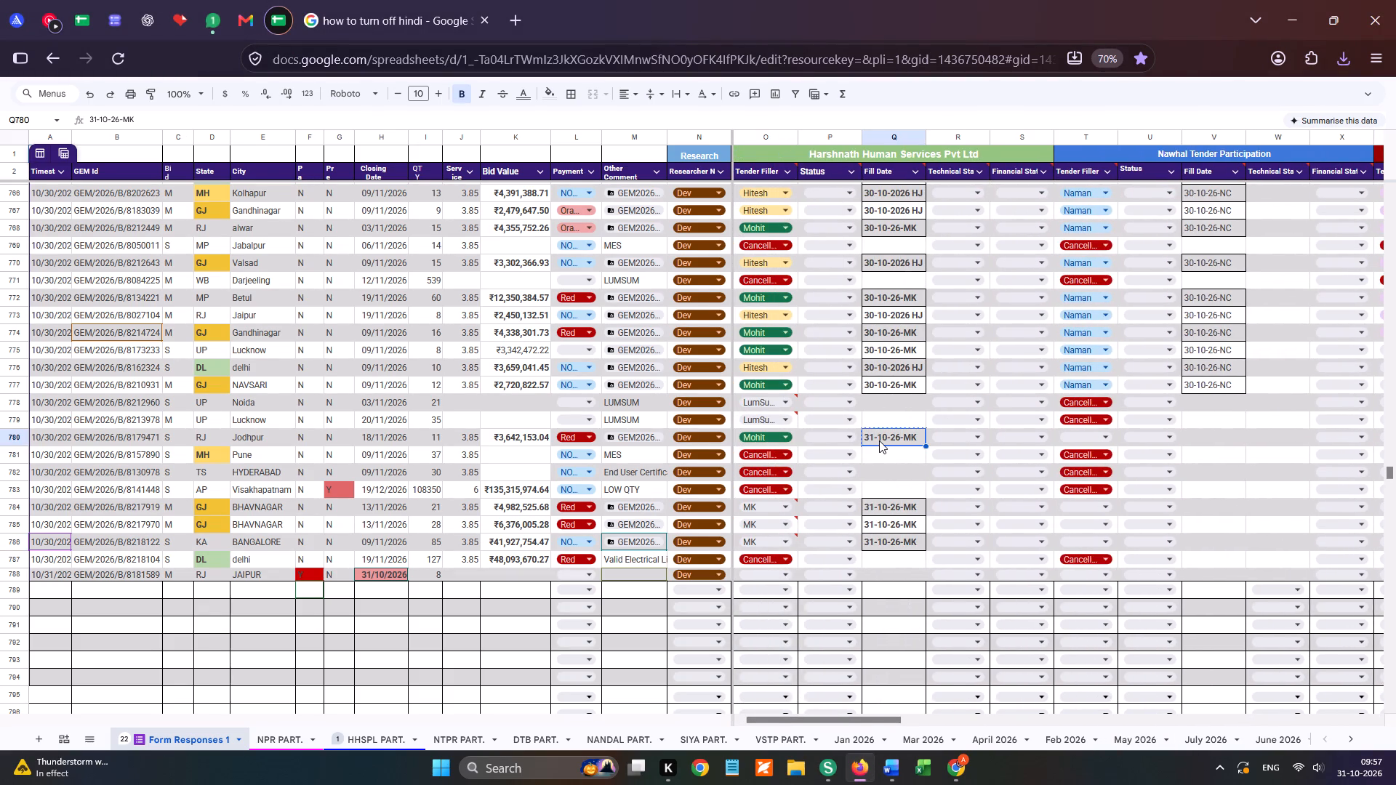
{"action": "key", "text": "ctrl+f"}
{"action": "key", "text": "ctrl+v"}
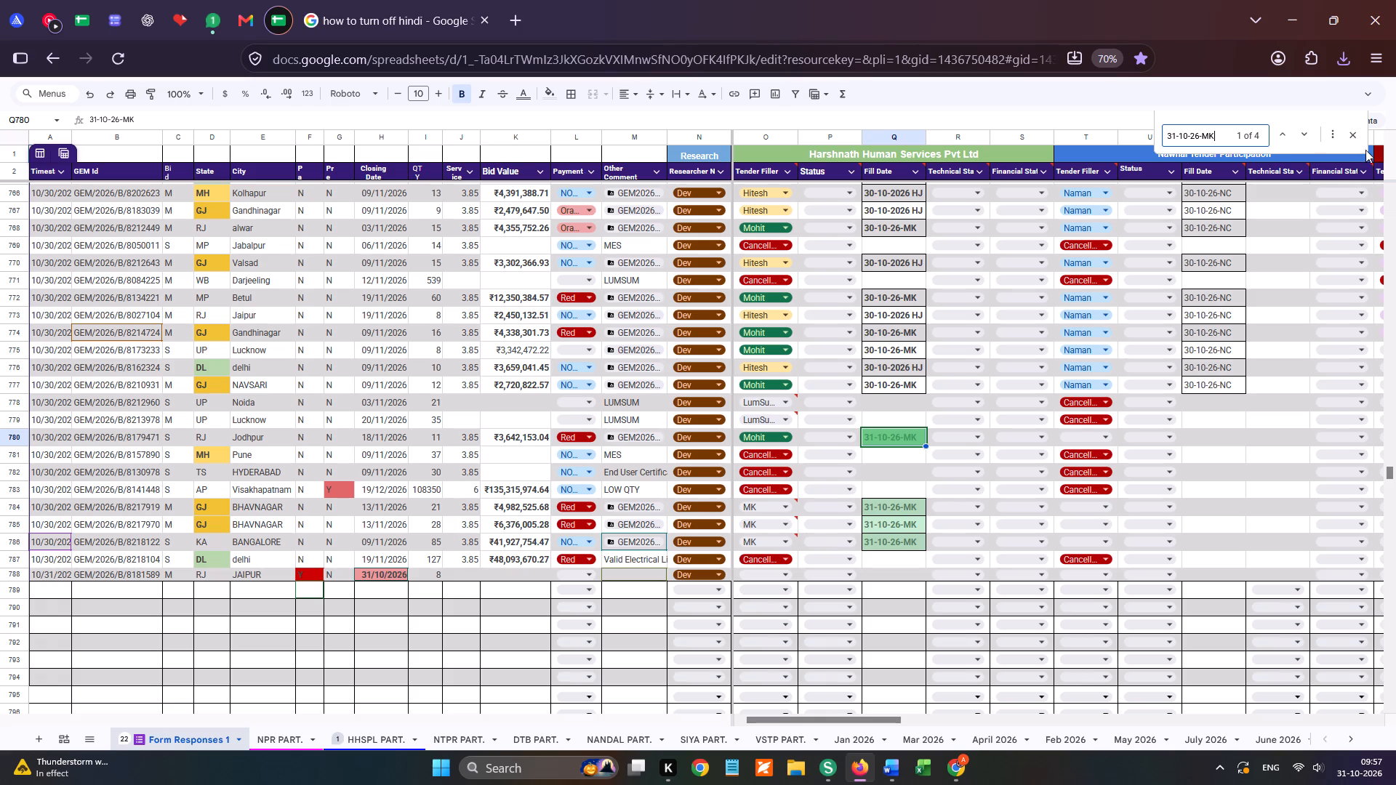
{"action": "left_click", "coordinate": [1357, 137]}
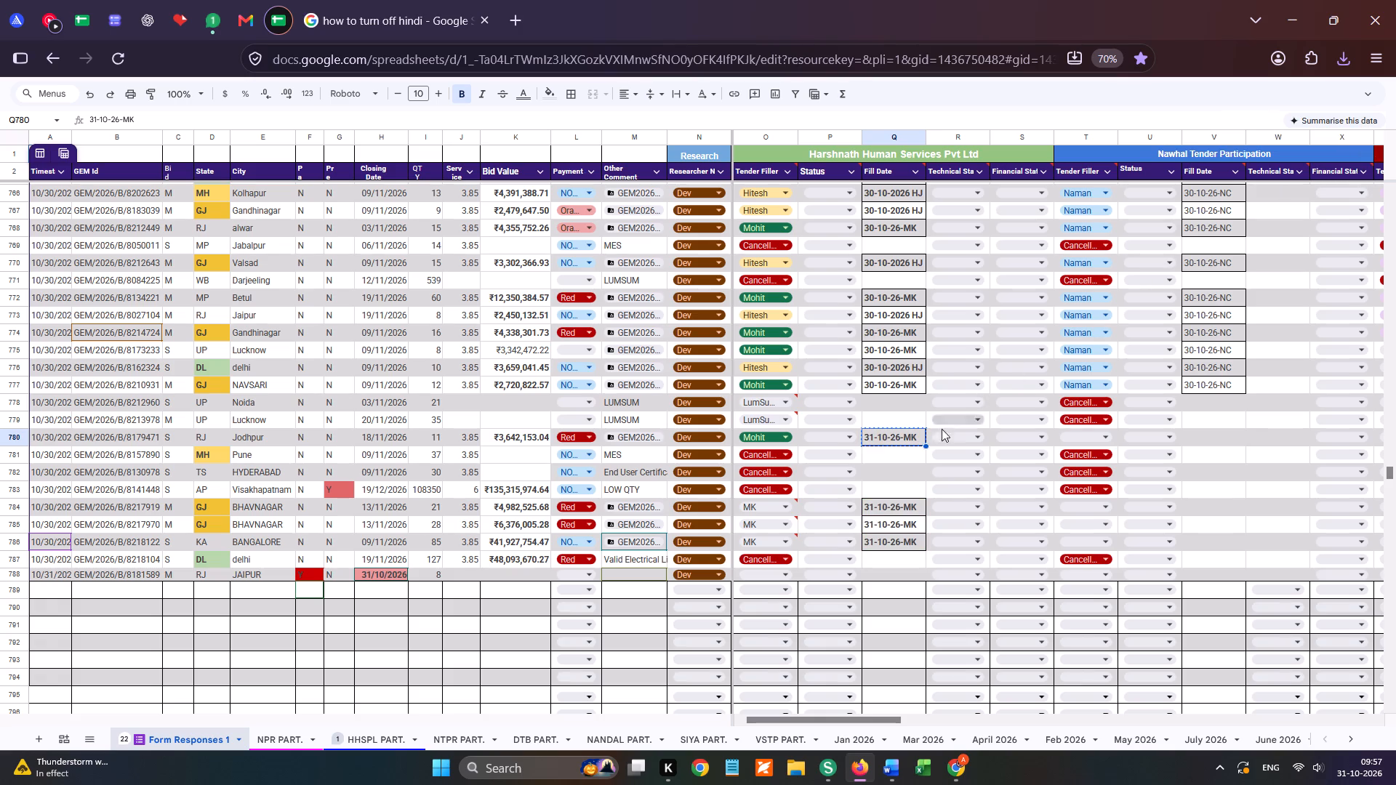
Copy the Harshnath Fill Date from the delhi tender in row 776 into empty cell O1476 and change it to 31-10-2026 HJ.
{"action": "left_click", "coordinate": [901, 366]}
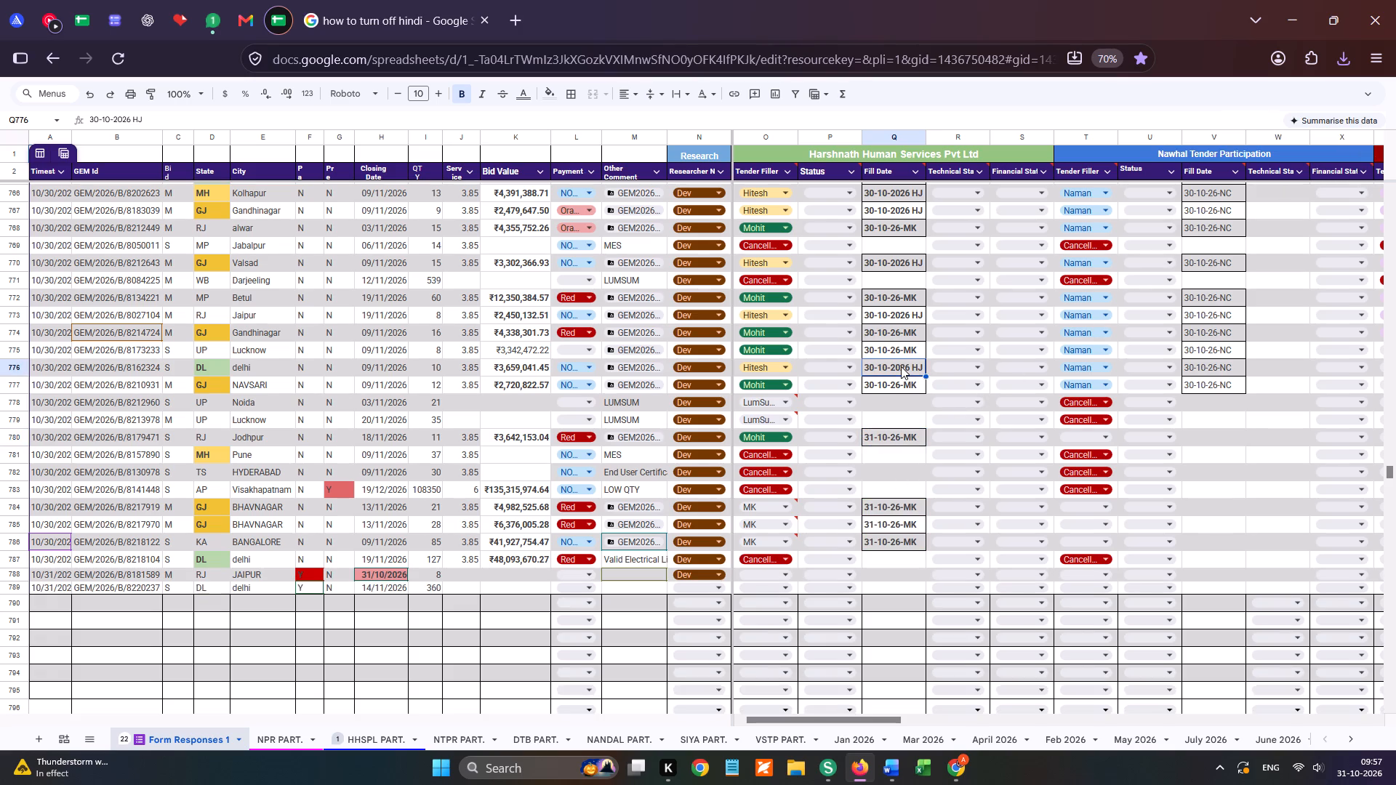
{"action": "key", "text": "ctrl+c"}
{"action": "scroll", "coordinate": [965, 472], "scroll_direction": "down", "scroll_amount": 20}
{"action": "scroll", "coordinate": [965, 472], "scroll_direction": "down", "scroll_amount": 10}
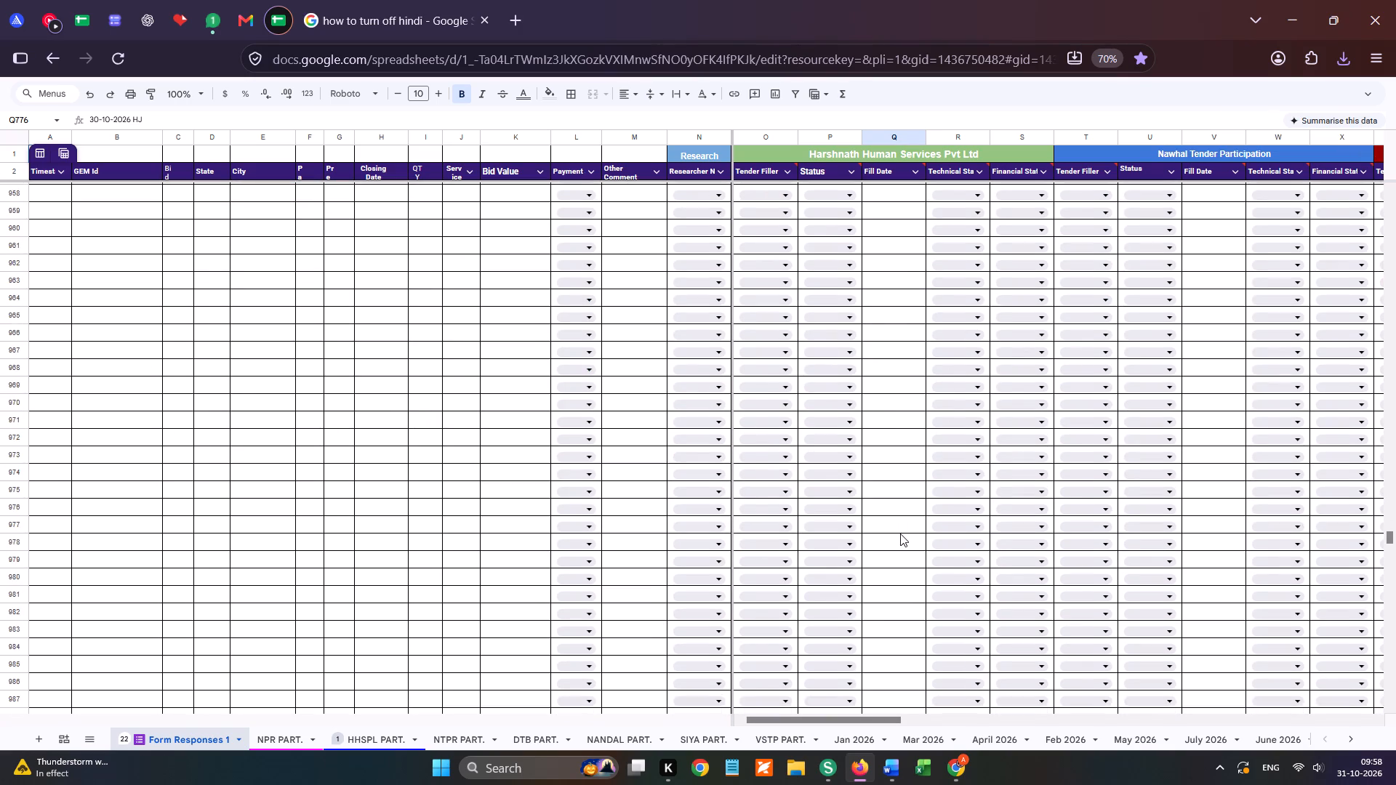
{"action": "scroll", "coordinate": [900, 534], "scroll_direction": "down", "scroll_amount": 20}
{"action": "scroll", "coordinate": [900, 534], "scroll_direction": "down", "scroll_amount": 20}
{"action": "scroll", "coordinate": [900, 534], "scroll_direction": "down", "scroll_amount": 9}
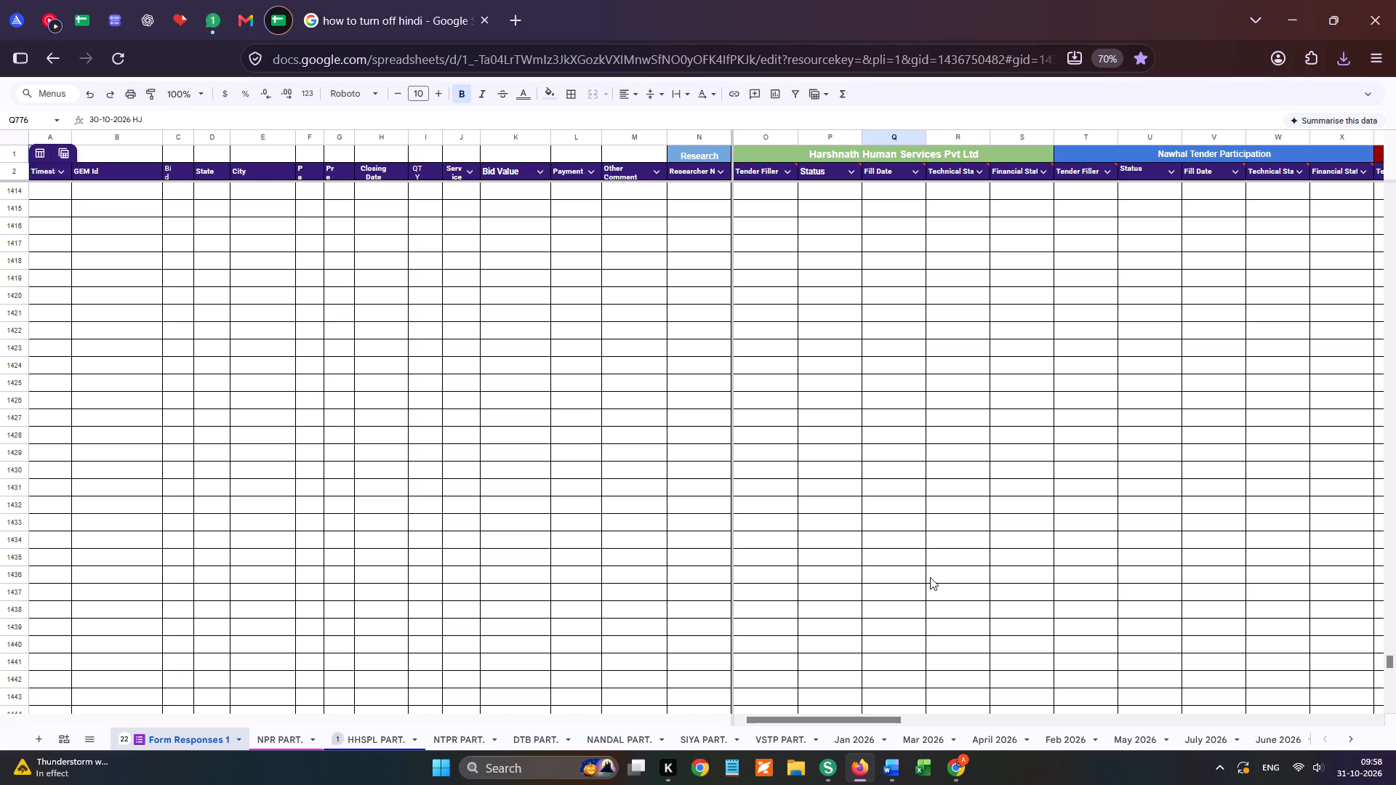
{"action": "scroll", "coordinate": [930, 577], "scroll_direction": "down", "scroll_amount": 6}
{"action": "scroll", "coordinate": [859, 496], "scroll_direction": "down", "scroll_amount": 6}
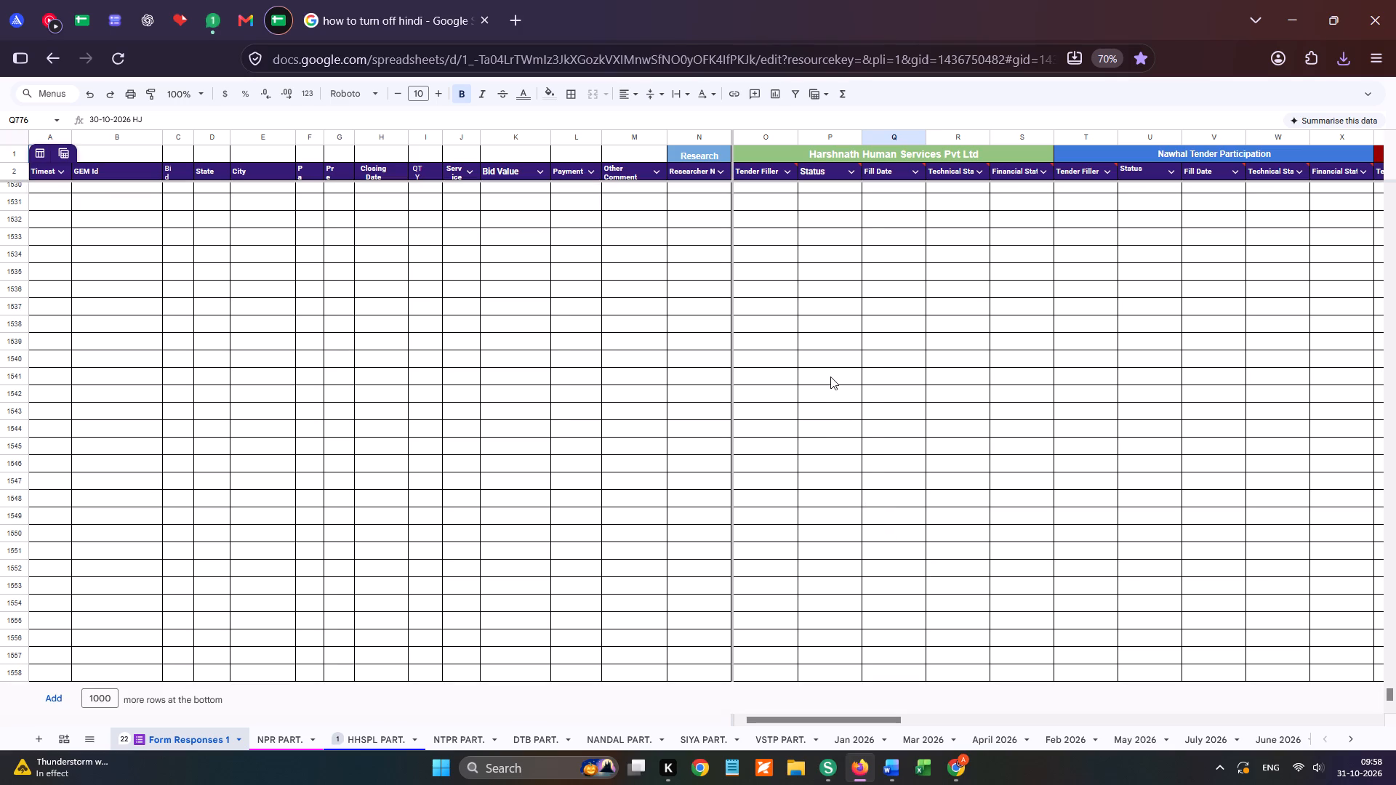
{"action": "scroll", "coordinate": [832, 373], "scroll_direction": "up", "scroll_amount": 7}
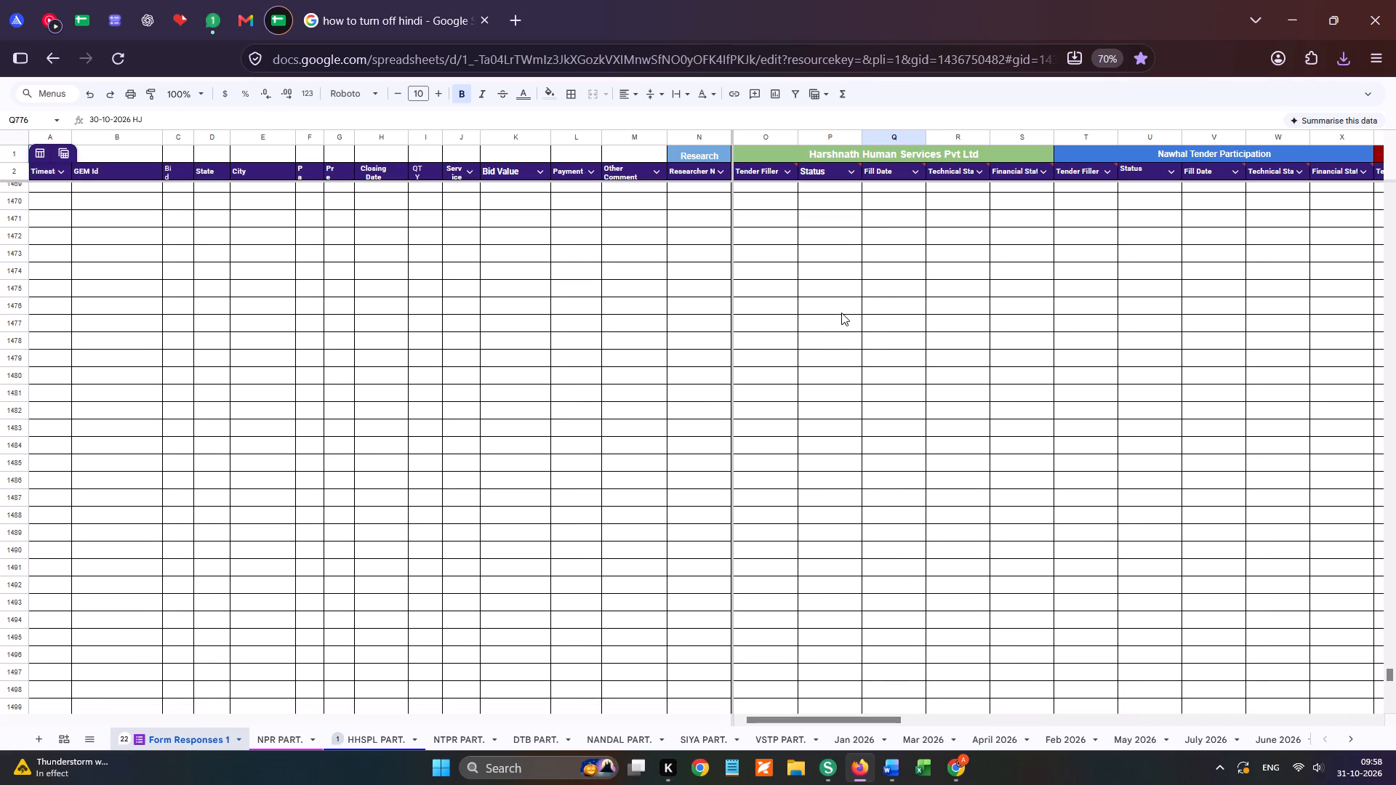
{"action": "left_click_drag", "start_coordinate": [784, 304], "coordinate": [782, 385]}
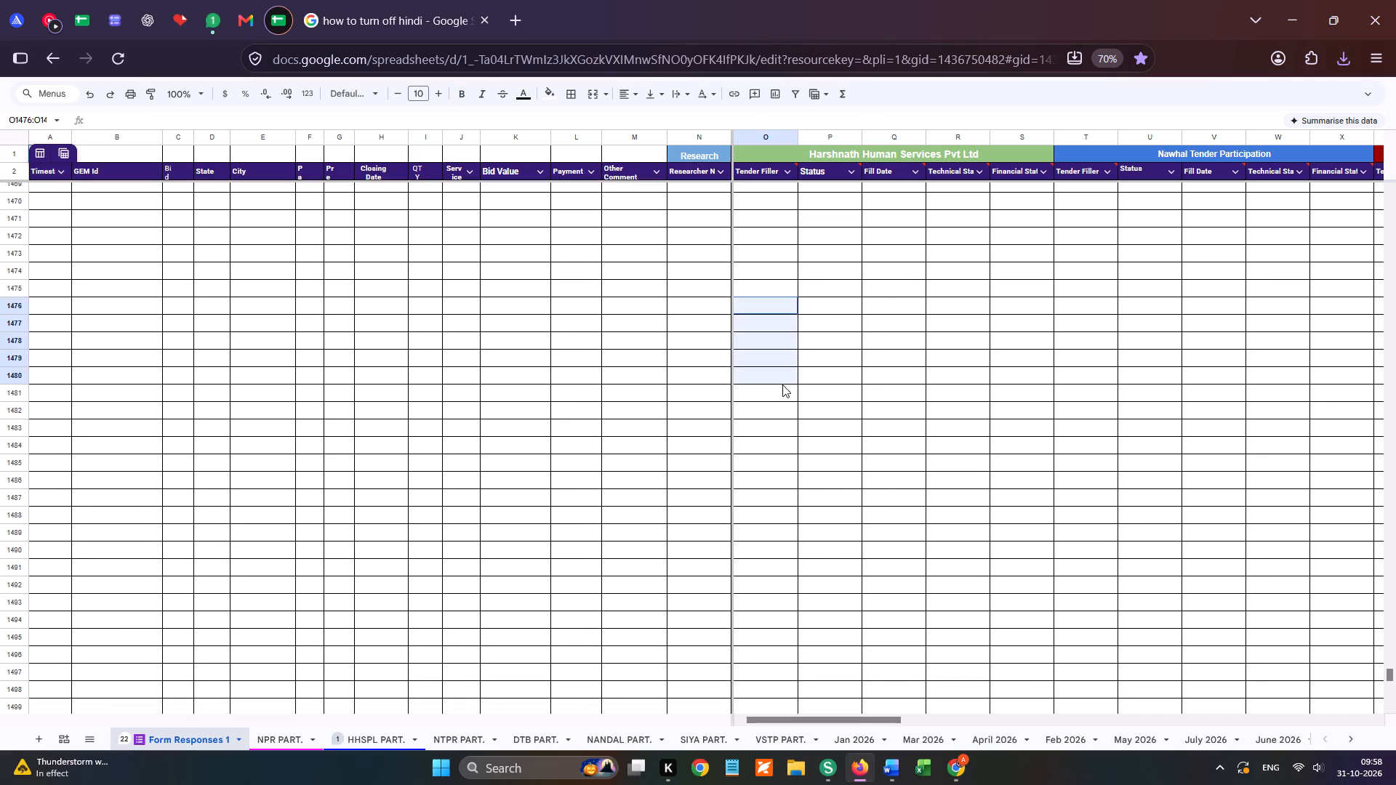
{"action": "left_click_drag", "start_coordinate": [782, 385], "coordinate": [782, 397]}
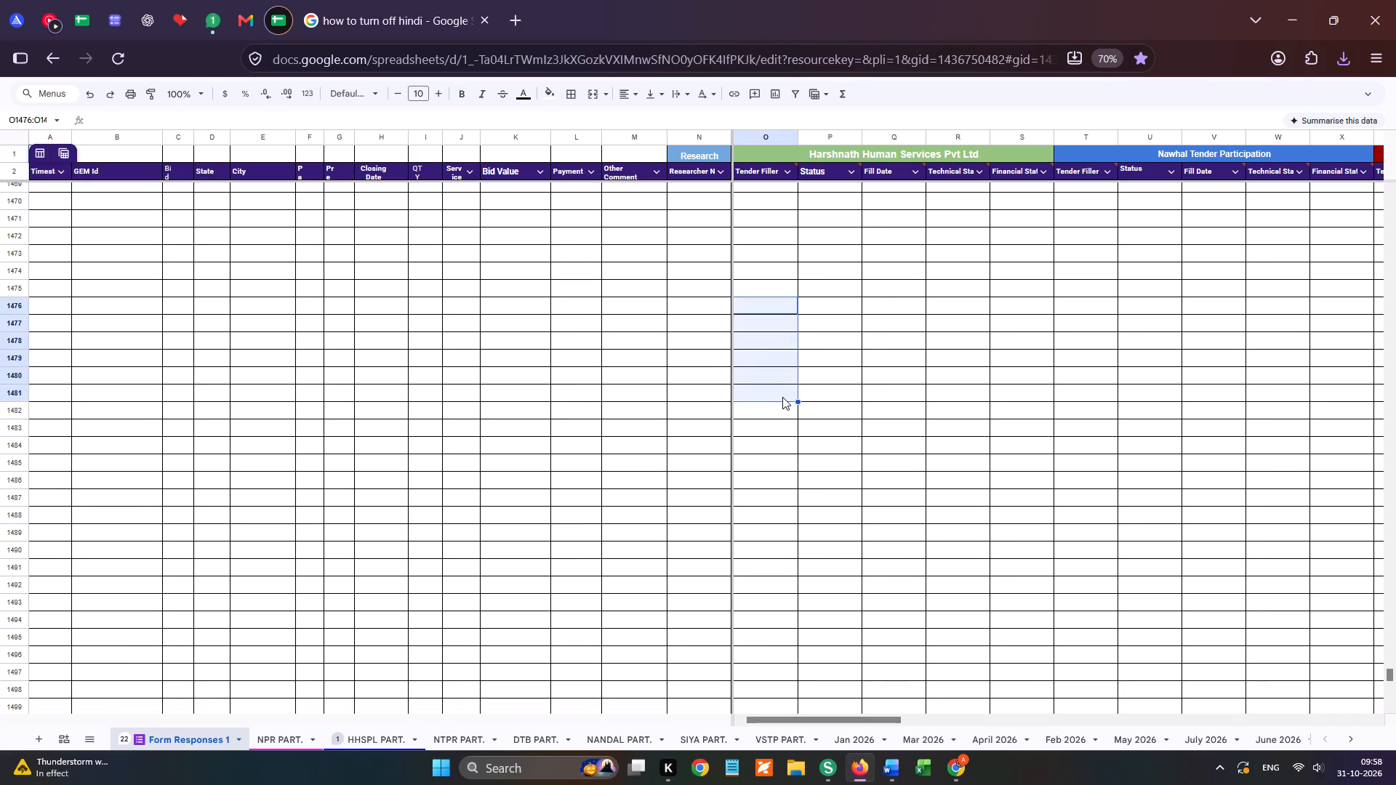
{"action": "left_click", "coordinate": [778, 310]}
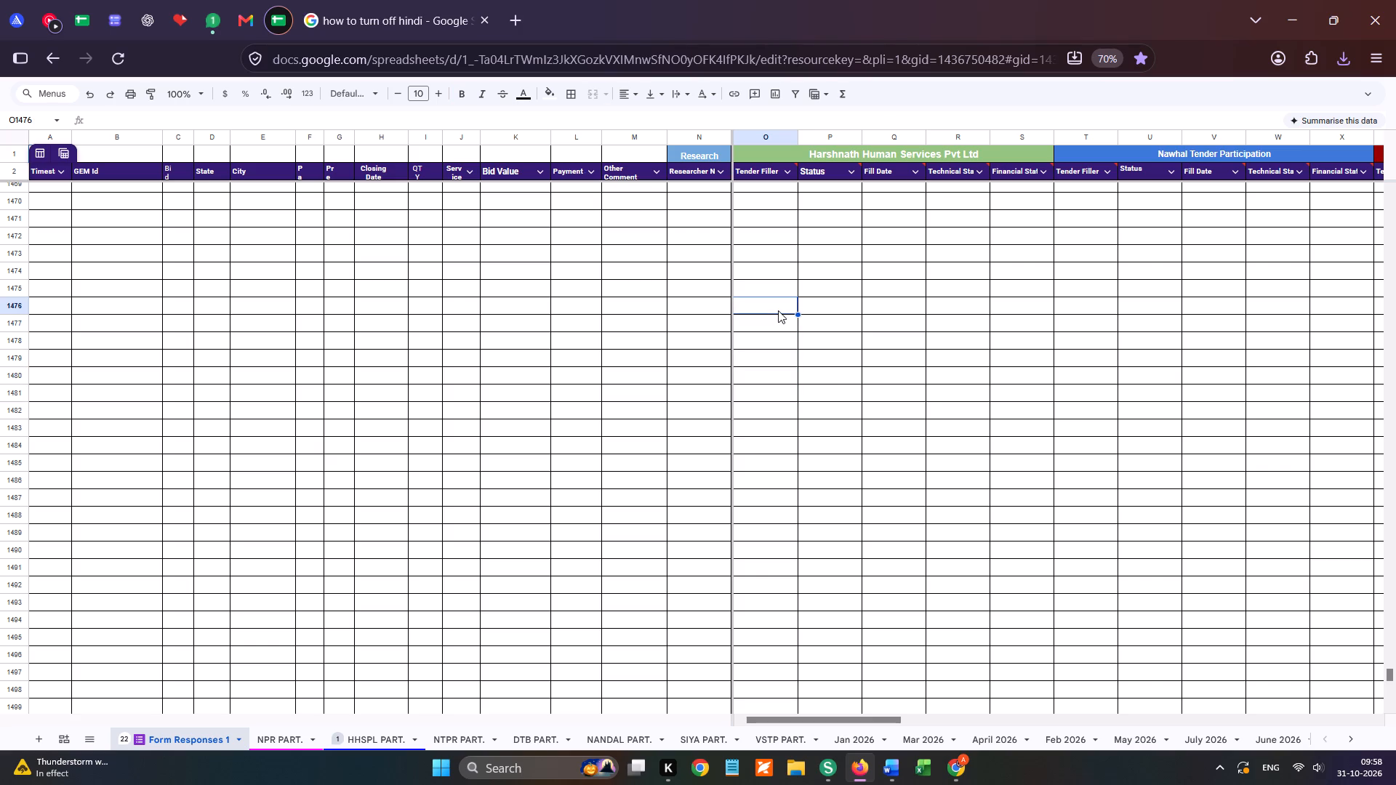
{"action": "key", "text": "ctrl+v"}
{"action": "double_click", "coordinate": [753, 304]}
{"action": "left_click", "coordinate": [745, 302]}
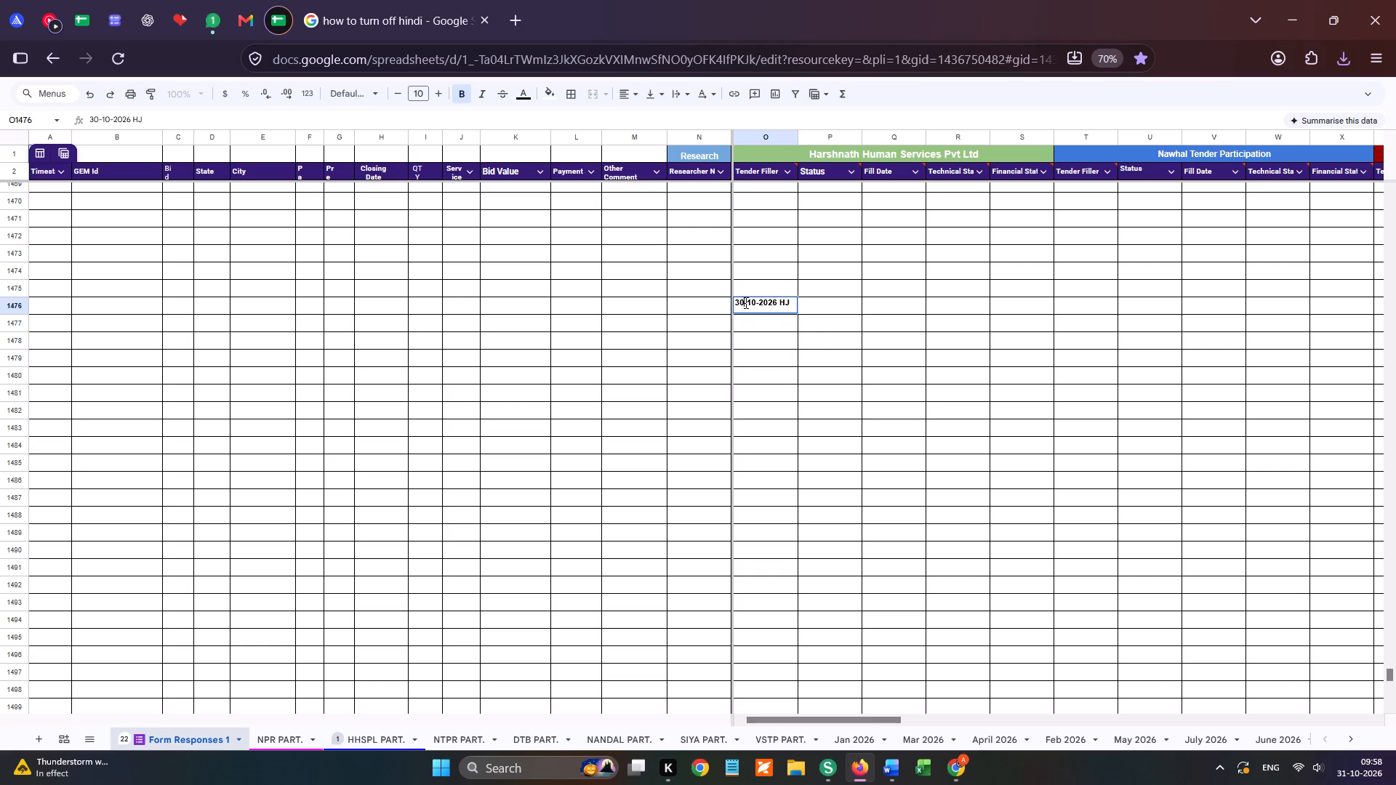
{"action": "key", "text": "BackSpace"}
{"action": "key", "text": "1"}
{"action": "left_click", "coordinate": [780, 338]}
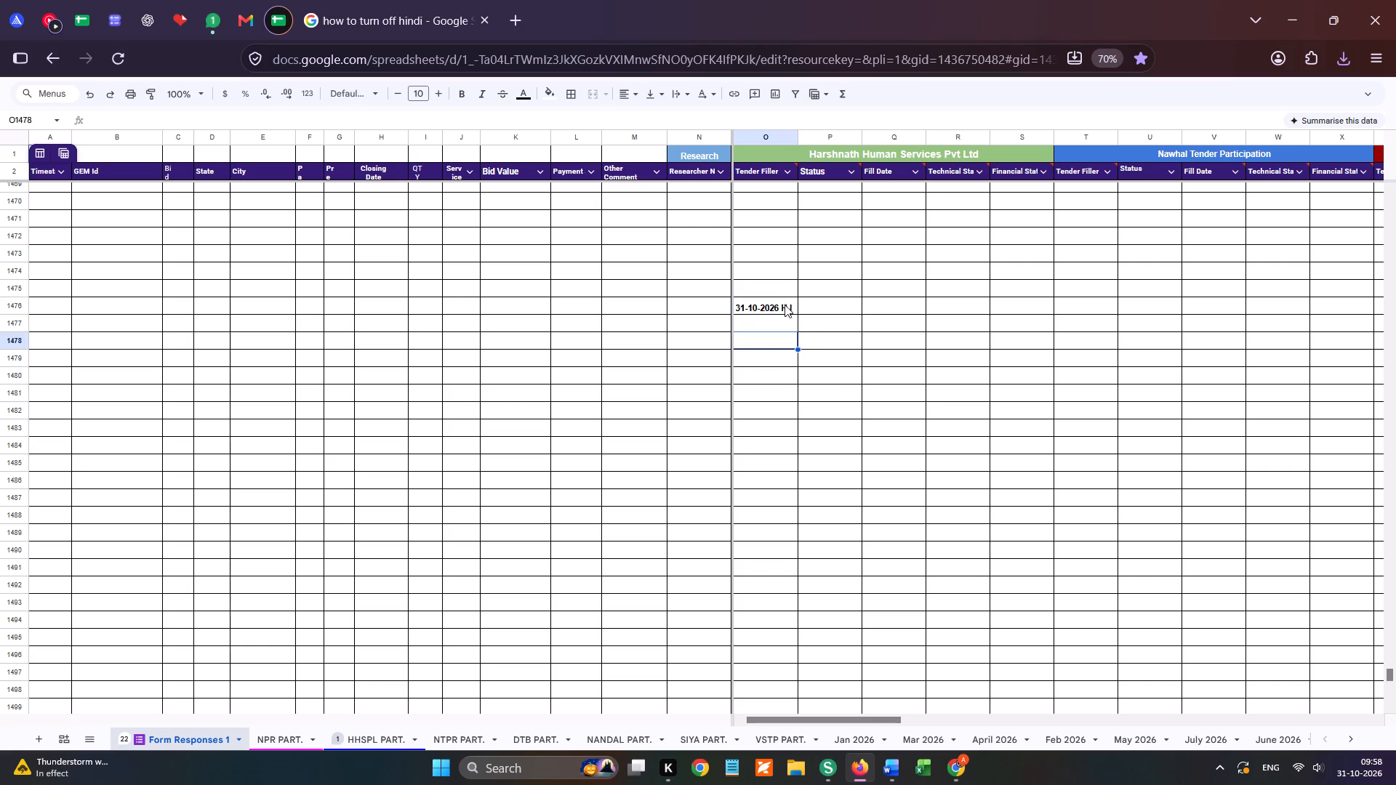
Fill the 31-10-2026 HJ entry from cell O1476 down through row 1483.
{"action": "left_click", "coordinate": [790, 307]}
{"action": "key", "text": "ctrl+c"}
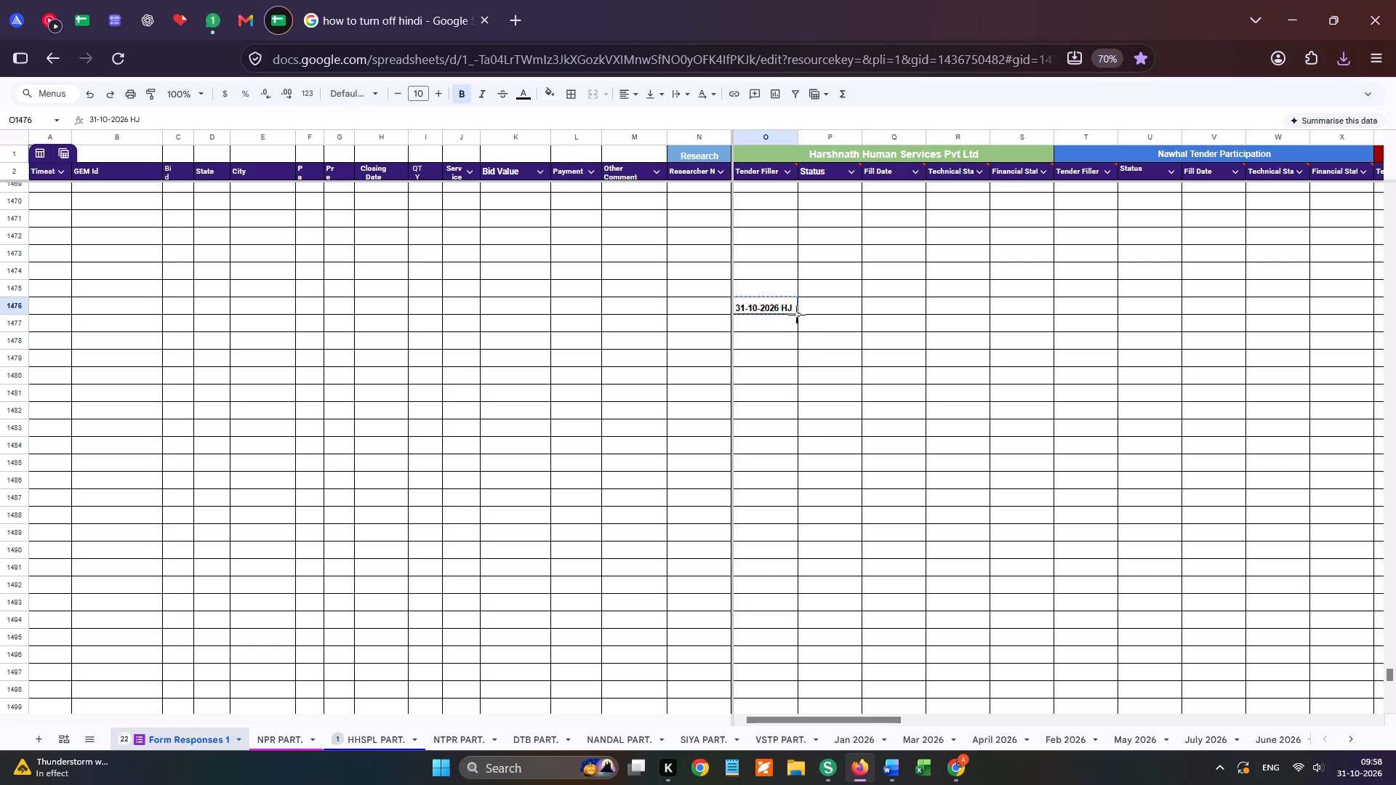
{"action": "left_click_drag", "start_coordinate": [796, 315], "coordinate": [793, 435]}
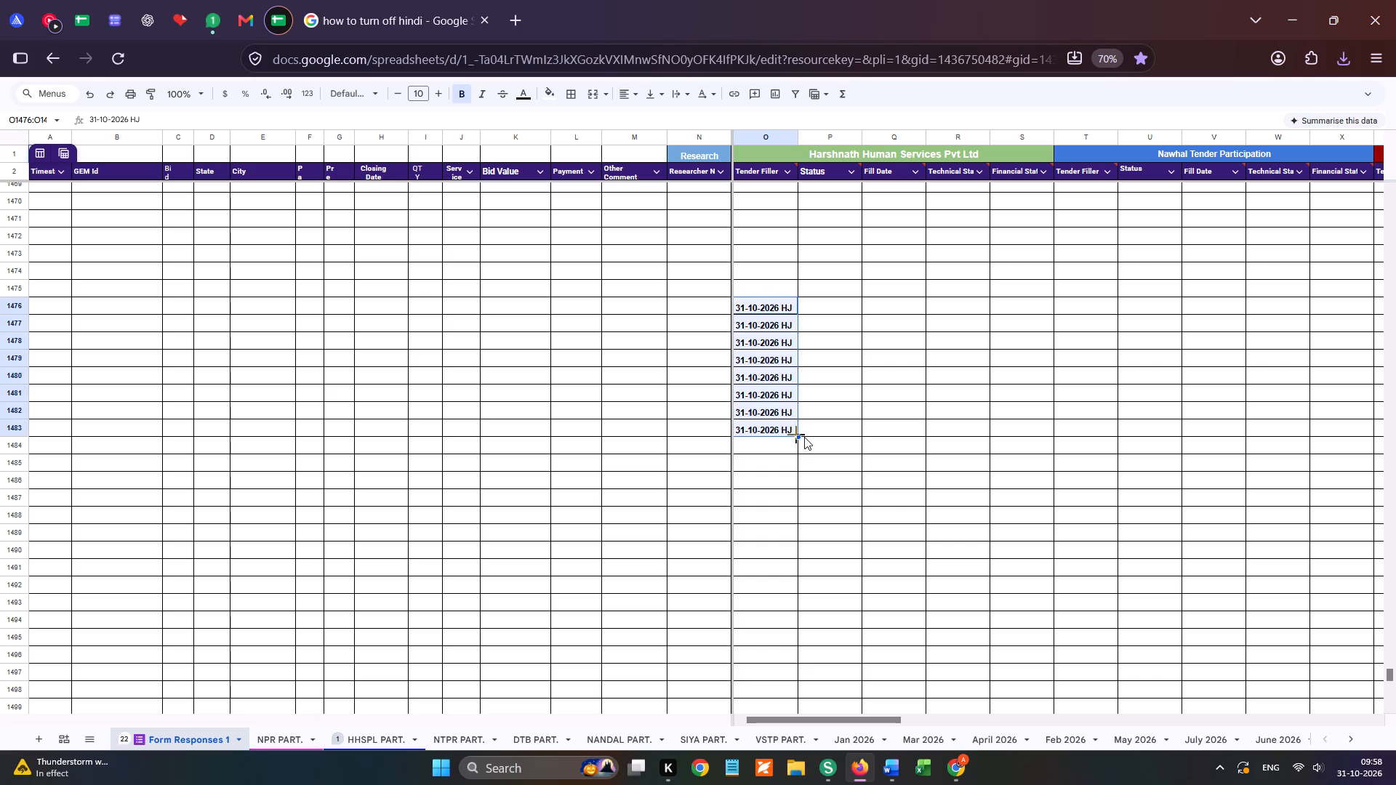
Go back to the Nandal Services section and select the Fill Date cell of the BHAVNAGAR tender in row 784.
{"action": "left_click_drag", "start_coordinate": [864, 718], "coordinate": [1158, 721]}
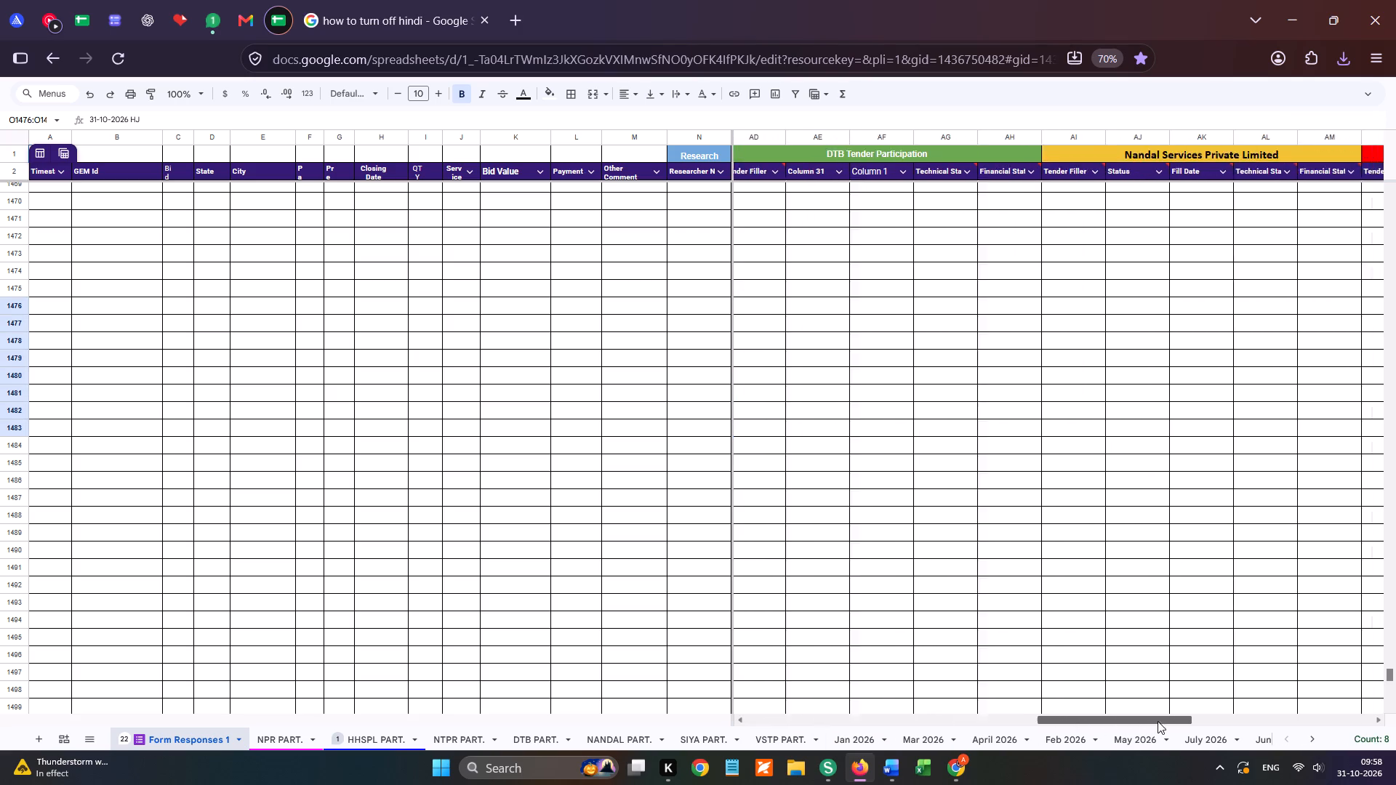
{"action": "left_click_drag", "start_coordinate": [1158, 721], "coordinate": [1240, 714]}
{"action": "scroll", "coordinate": [971, 468], "scroll_direction": "up", "scroll_amount": 10}
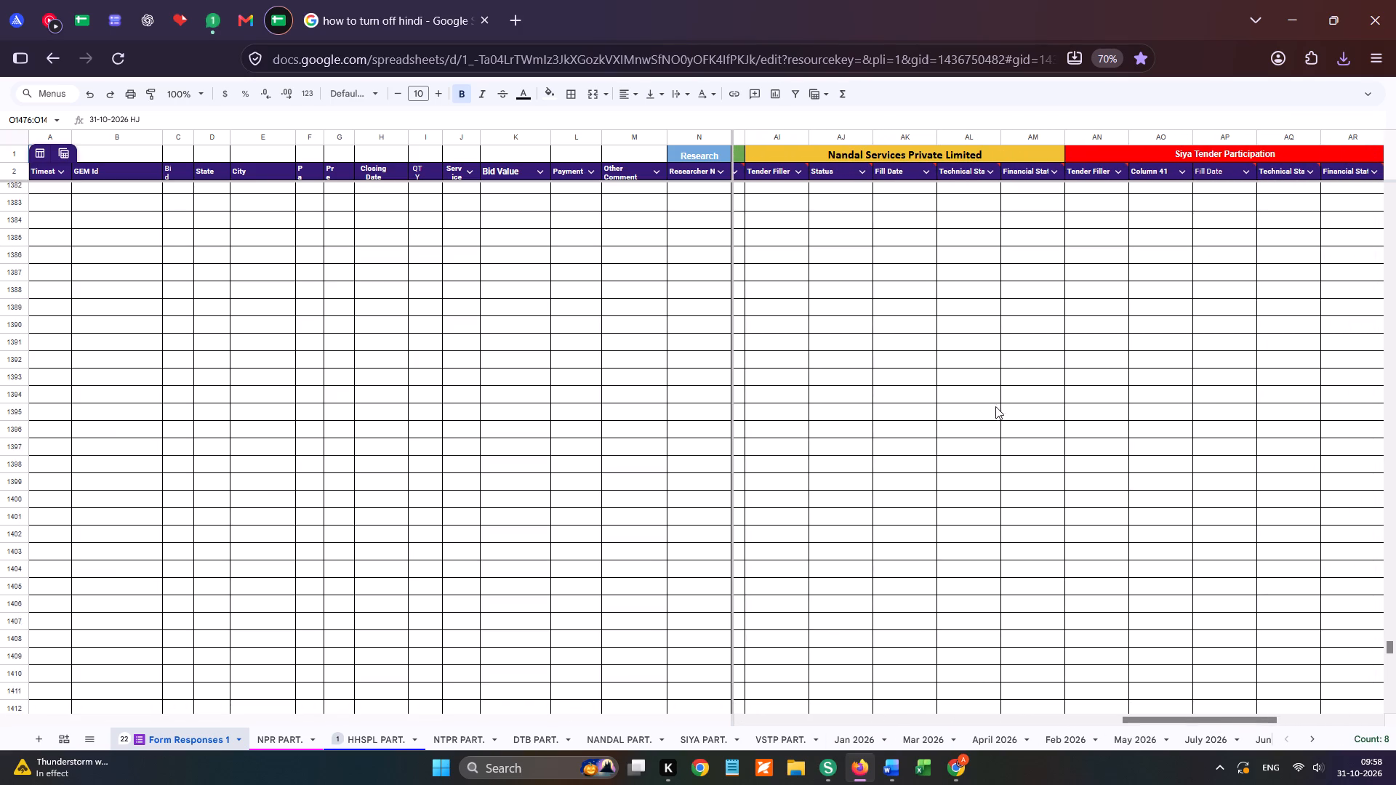
{"action": "scroll", "coordinate": [995, 406], "scroll_direction": "up", "scroll_amount": 20}
{"action": "scroll", "coordinate": [995, 406], "scroll_direction": "up", "scroll_amount": 20}
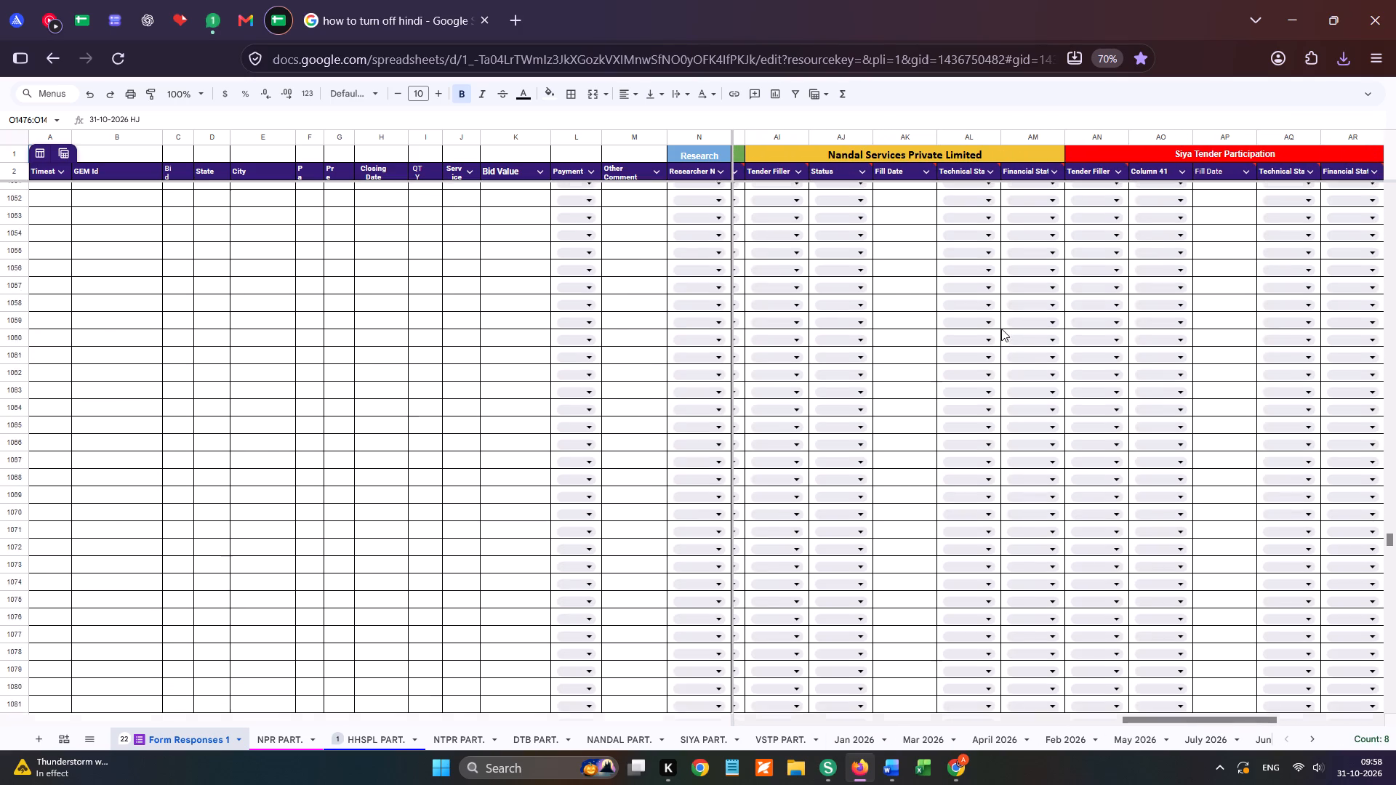
{"action": "scroll", "coordinate": [1001, 329], "scroll_direction": "up", "scroll_amount": 20}
{"action": "scroll", "coordinate": [1001, 329], "scroll_direction": "up", "scroll_amount": 15}
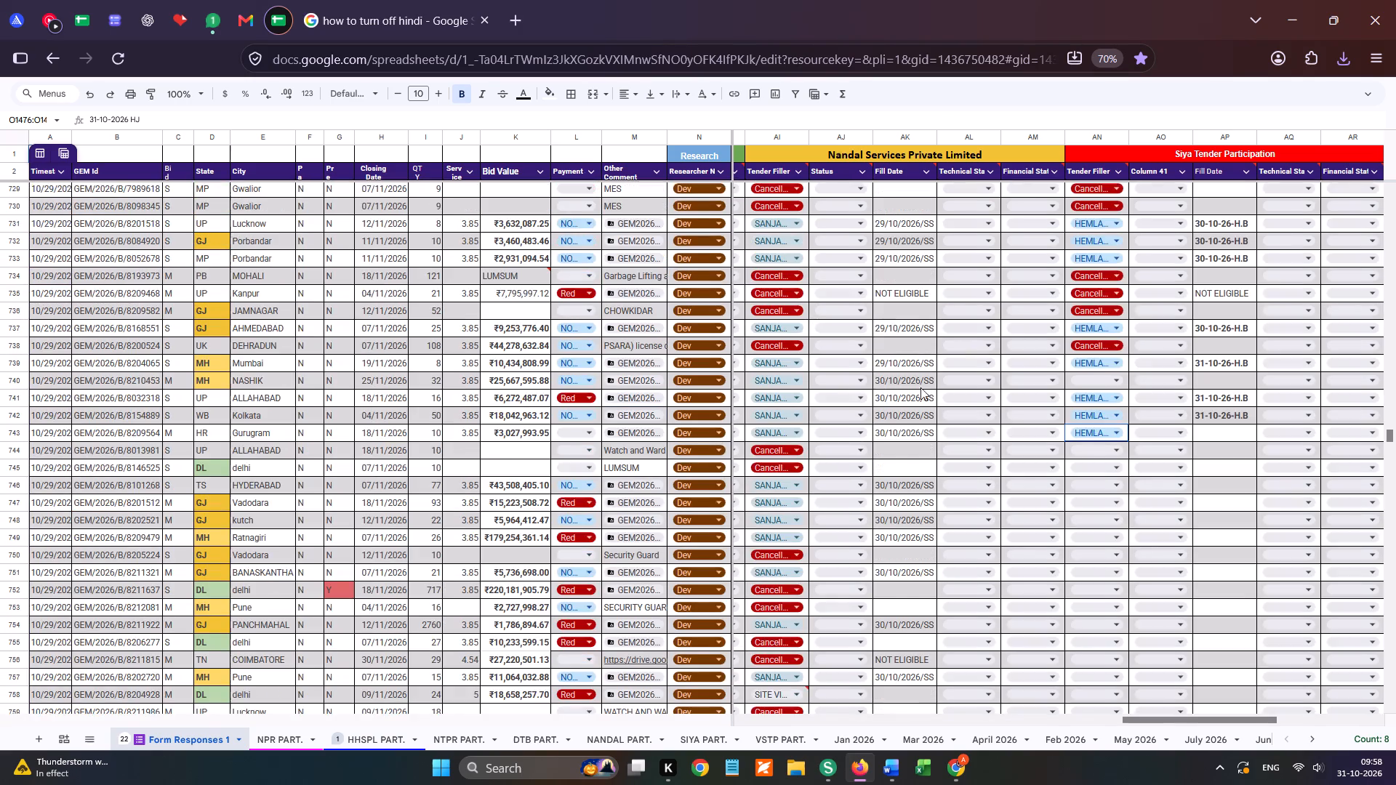
{"action": "scroll", "coordinate": [923, 408], "scroll_direction": "down", "scroll_amount": 2}
{"action": "scroll", "coordinate": [852, 500], "scroll_direction": "down", "scroll_amount": 2}
{"action": "left_click", "coordinate": [899, 534]}
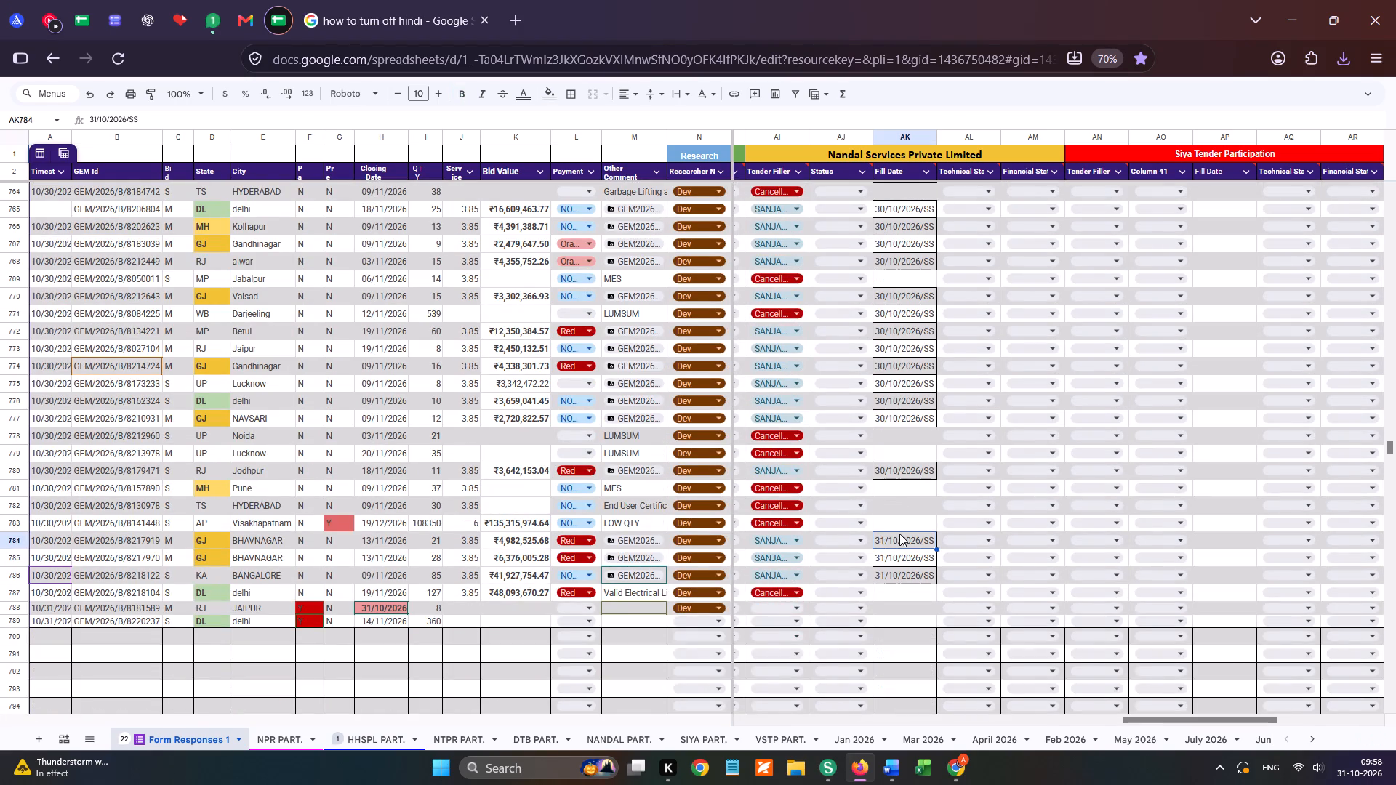
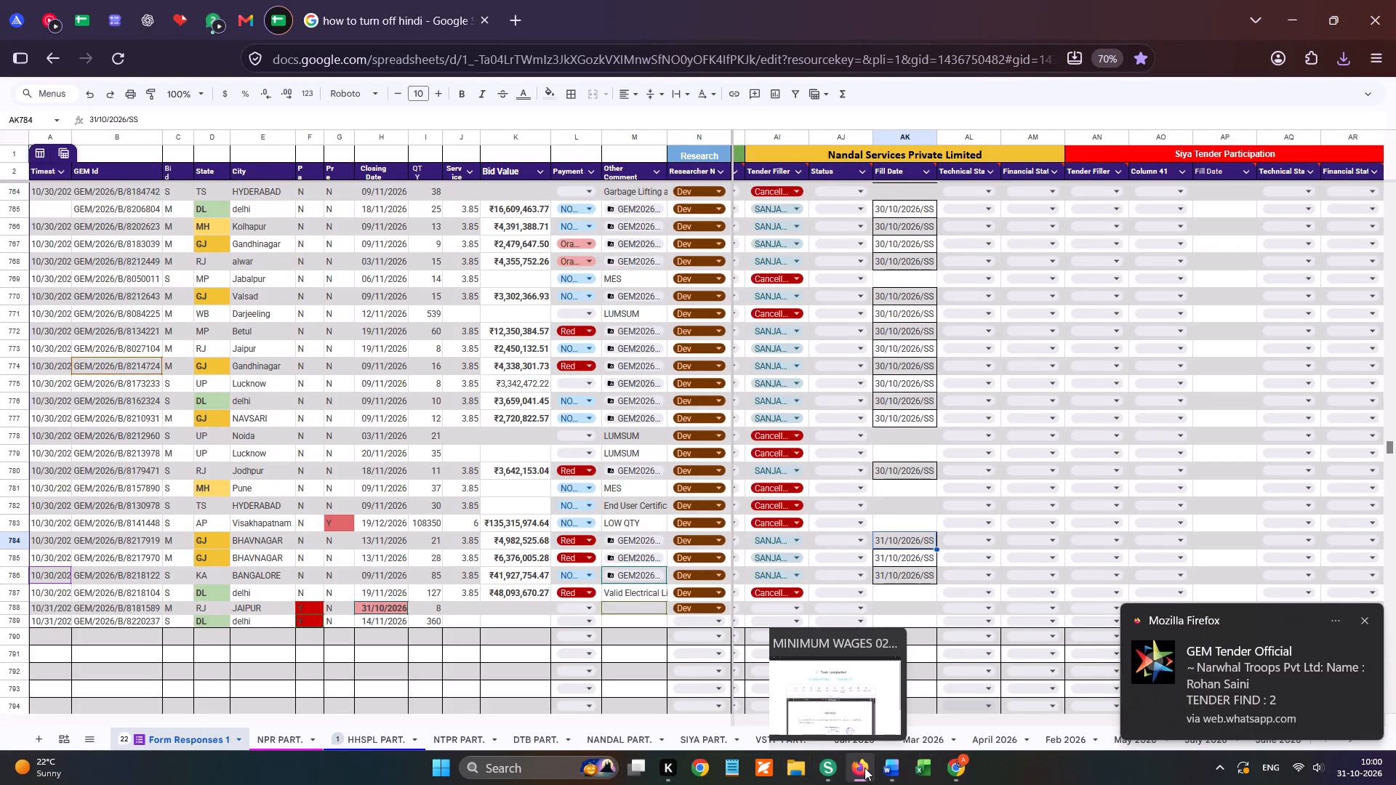
Switch from the tender sheet to WhatsApp to check the new GEM Tender Official group message.
{"action": "left_click", "coordinate": [220, 31]}
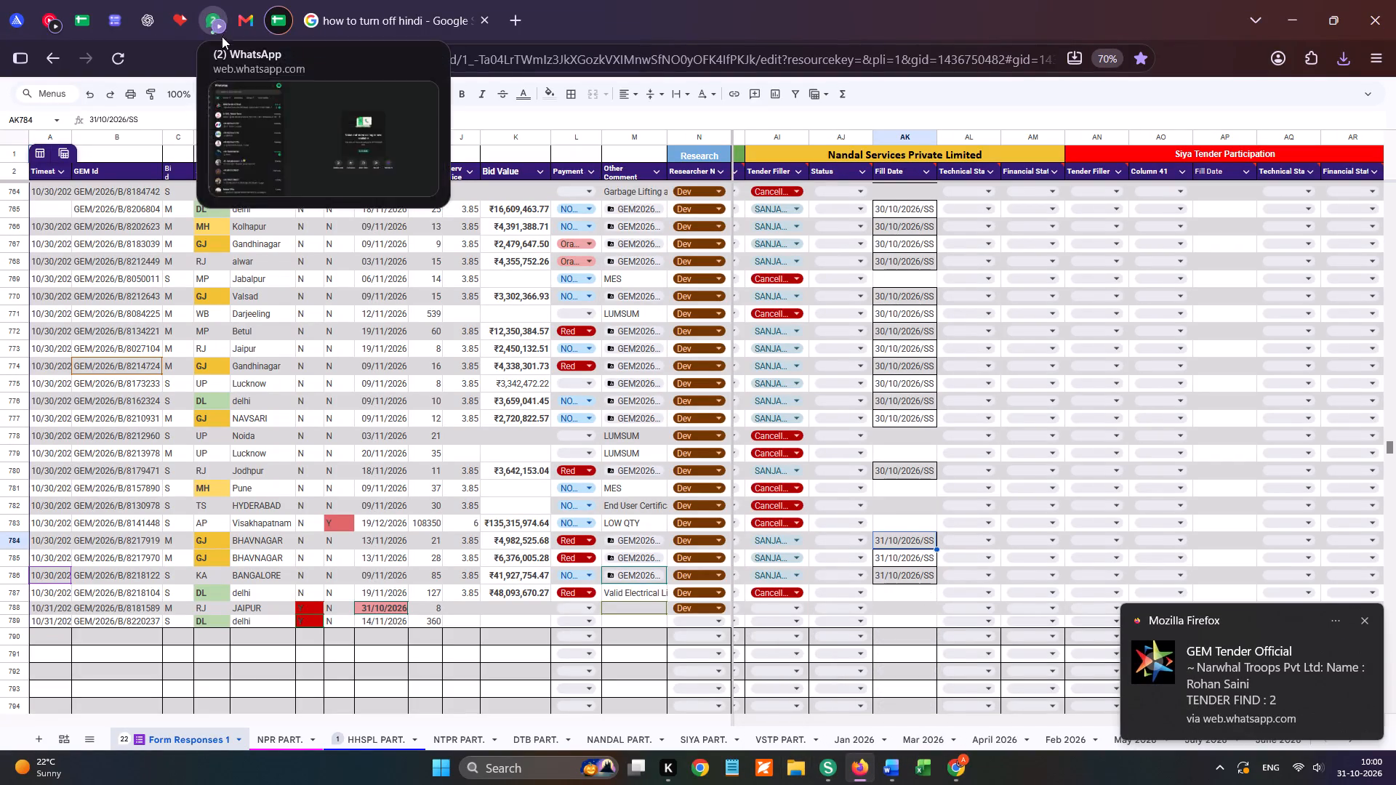